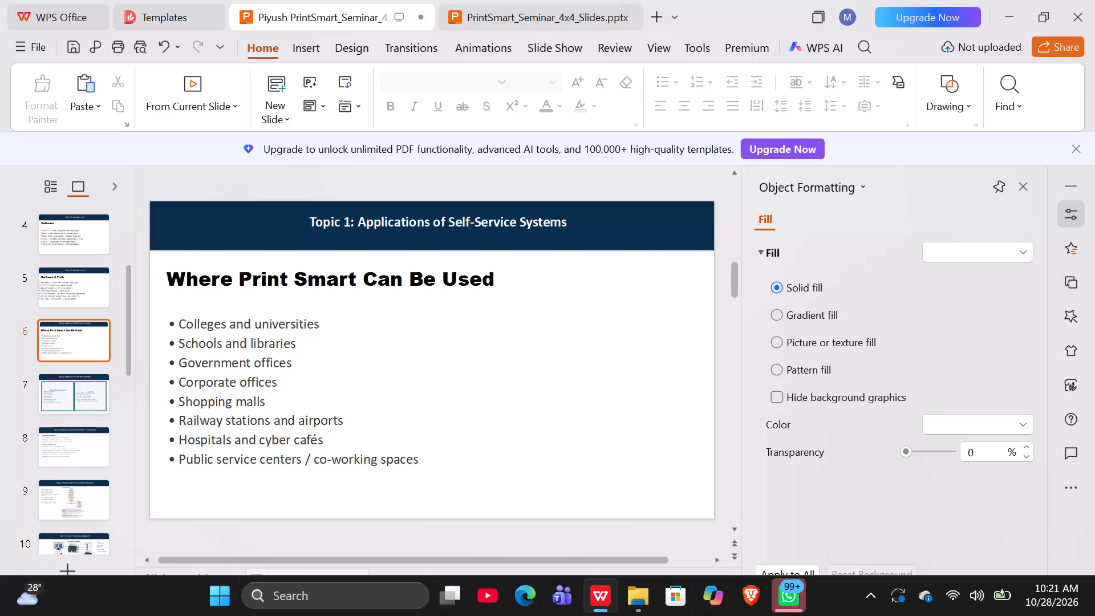
# Insert a new blank slide directly after slide 6, "Where Print Smart Can Be Used".
pyautogui.moveTo(68, 326); pyautogui.dragTo(69, 314)
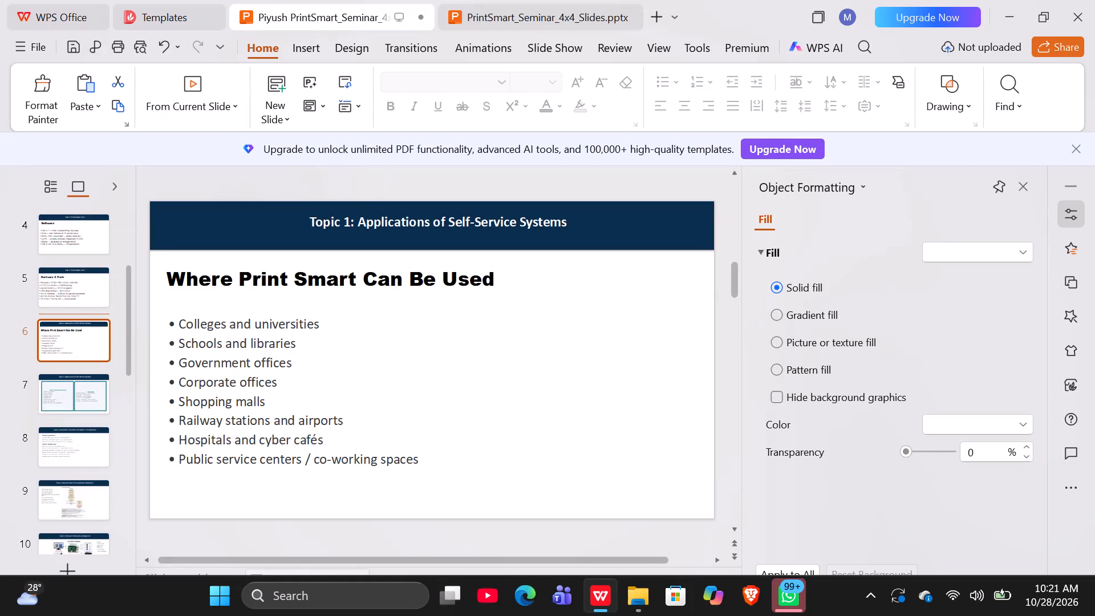
pyautogui.moveTo(69, 314); pyautogui.dragTo(70, 303)
pyautogui.click(70, 303)
pyautogui.click(88, 395)
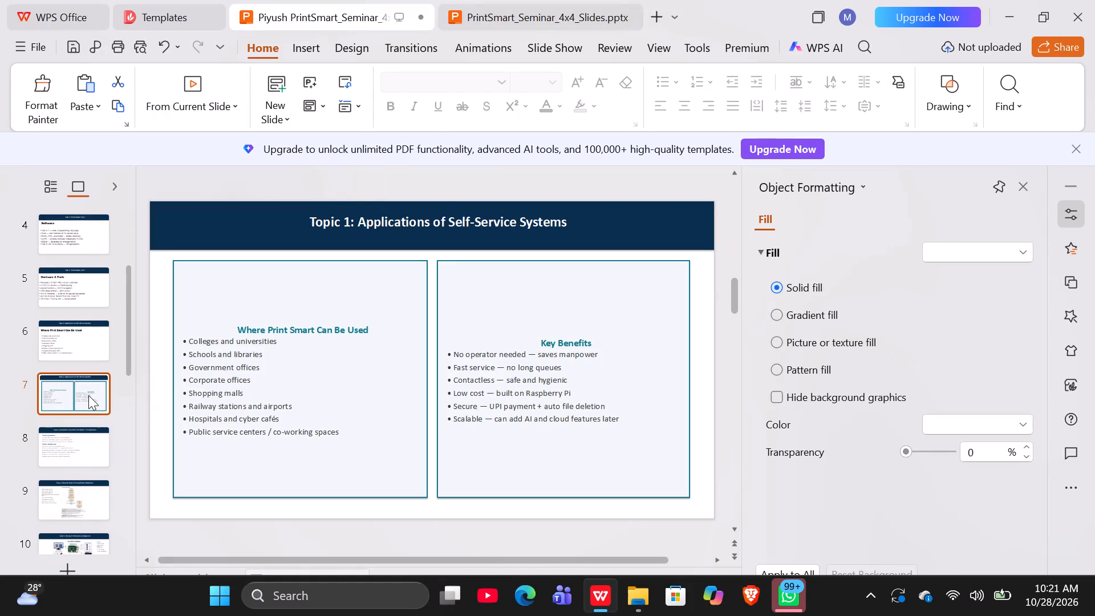
pyautogui.click(85, 395)
pyautogui.click(85, 326)
pyautogui.rightClick(85, 326)
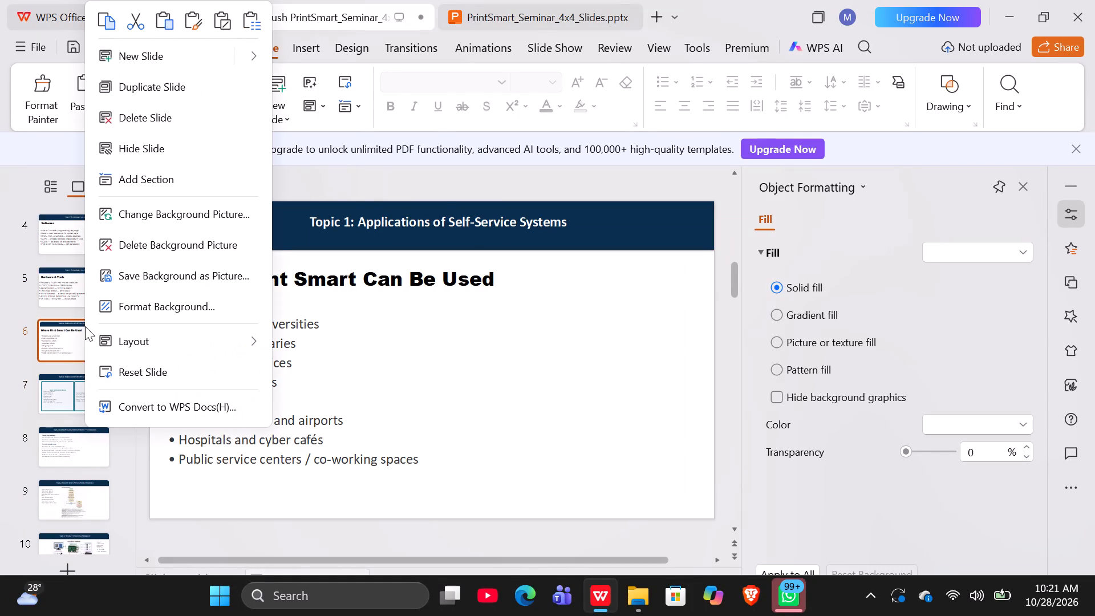
pyautogui.click(152, 58)
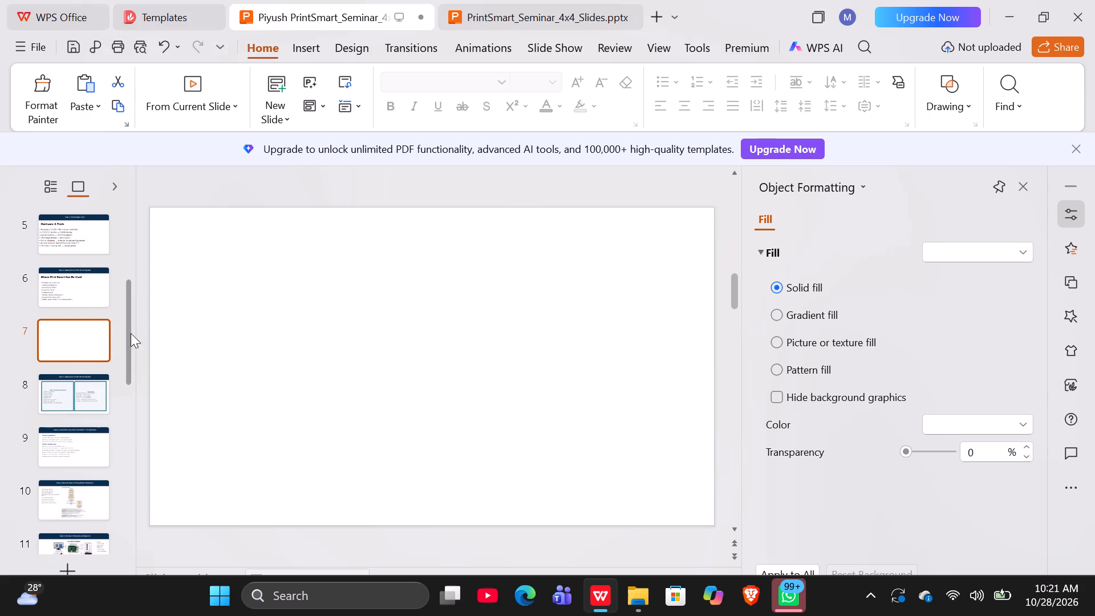
# Copy the "Topic 1: Applications of Self-Service Systems" title banner from slide 8 onto the blank slide 7.
pyautogui.click(51, 346)
pyautogui.click(59, 381)
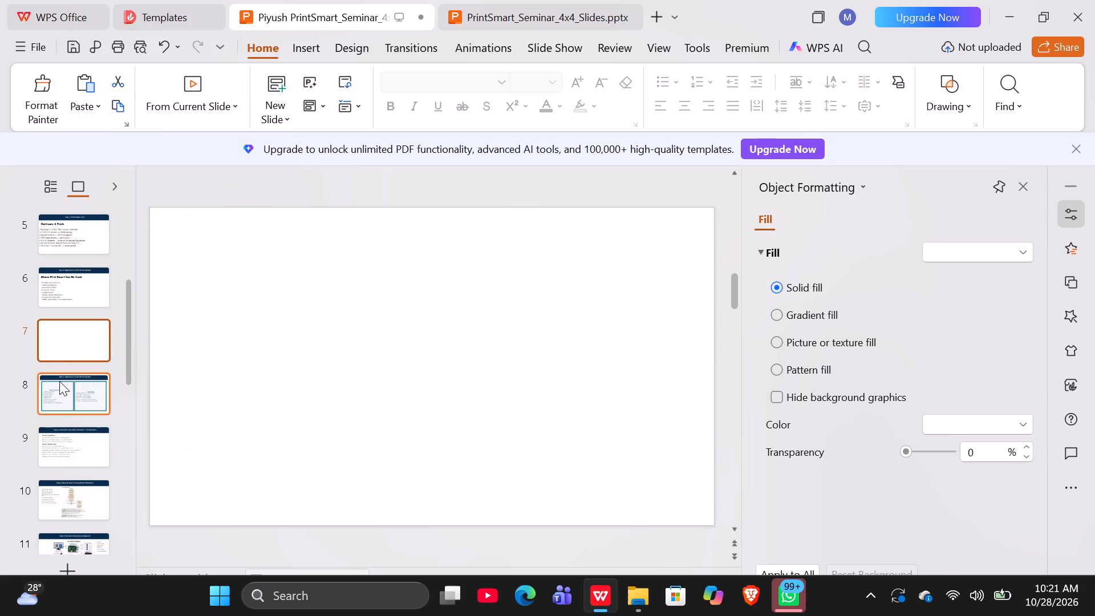
pyautogui.click(164, 221)
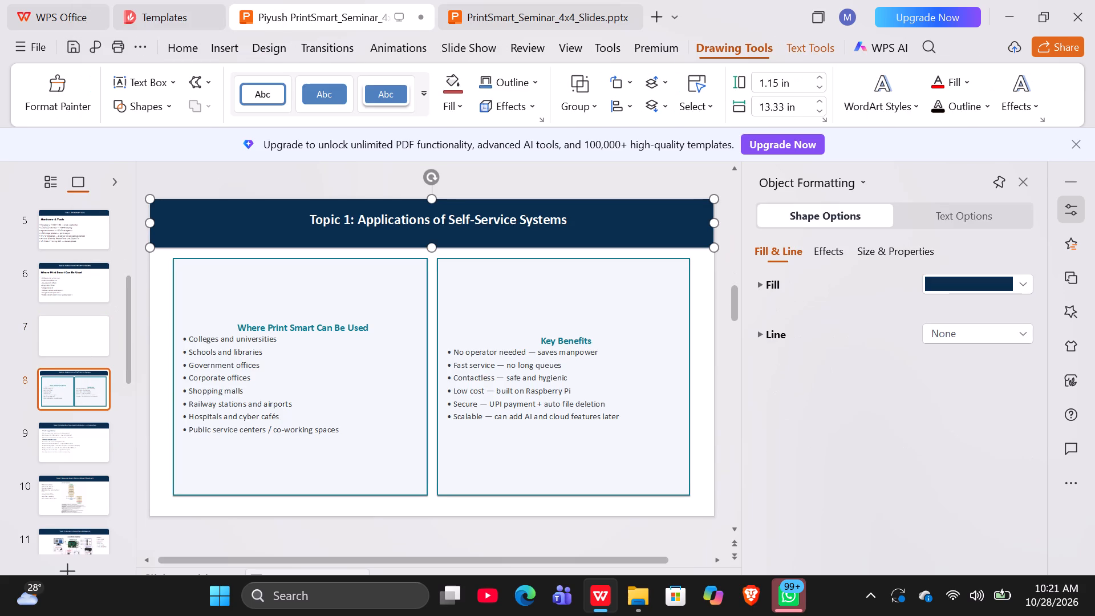
pyautogui.hotkey('ctrl', 'c')
pyautogui.click(80, 321)
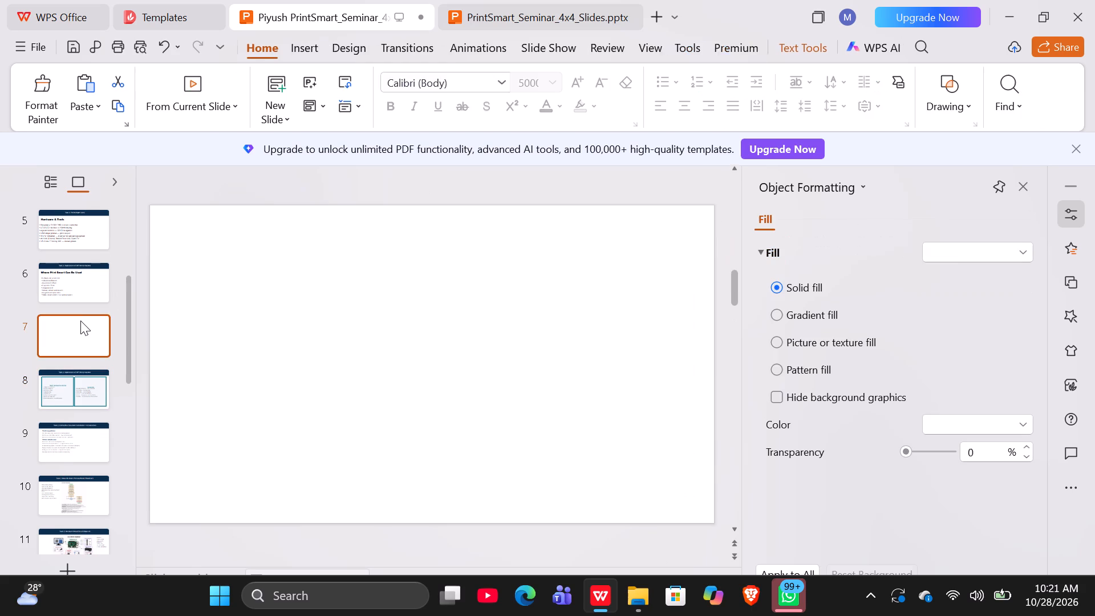
pyautogui.hotkey('ctrl', 'v')
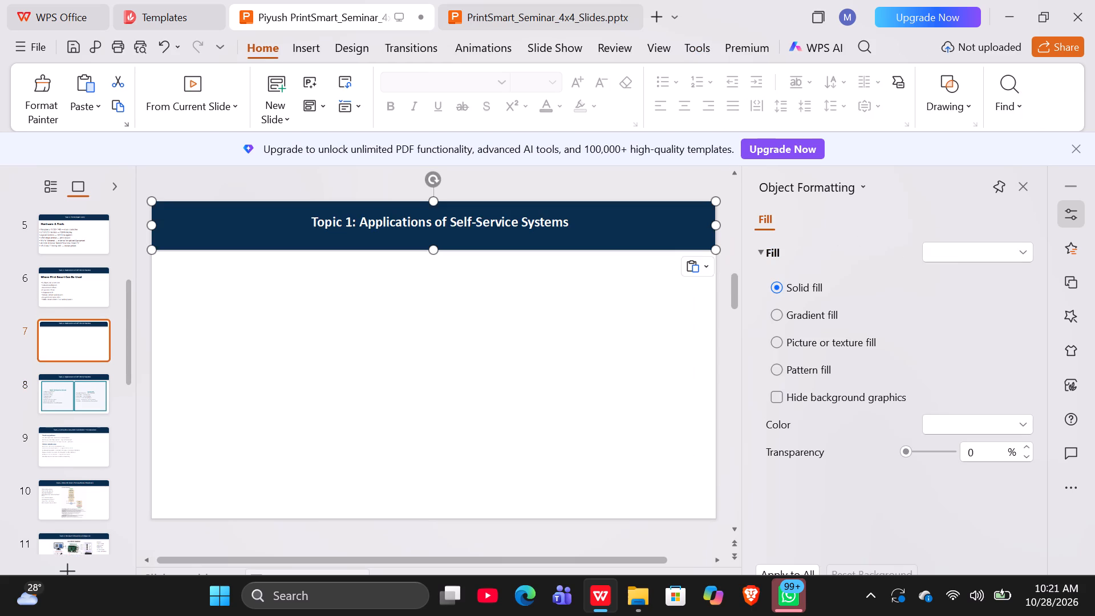
# Copy the "Key Benefits" heading text from slide 8 and paste it onto slide 7.
pyautogui.click(66, 373)
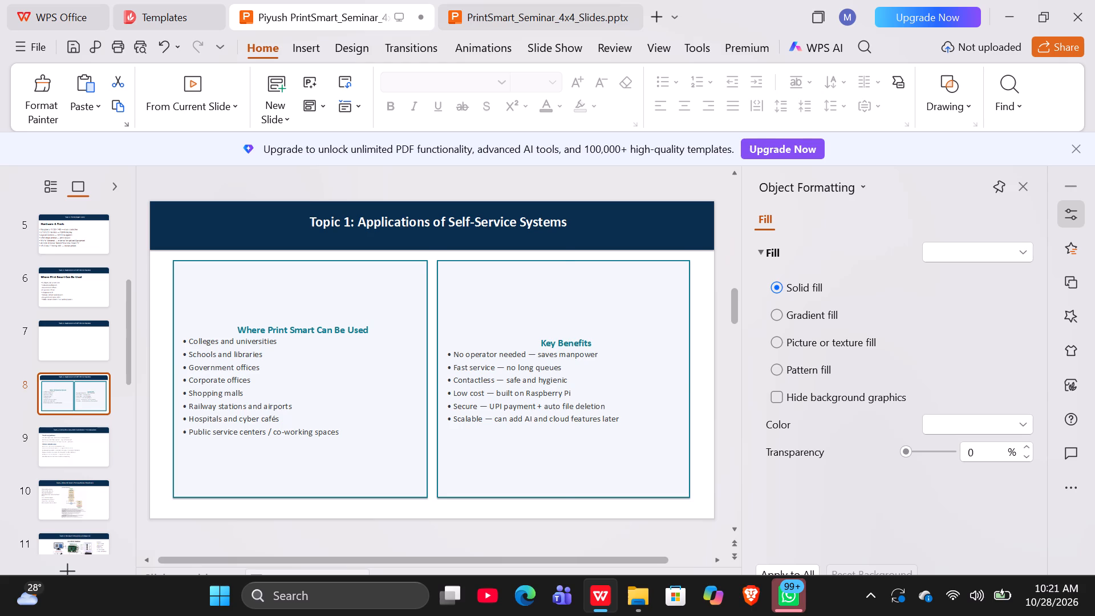
pyautogui.moveTo(589, 347); pyautogui.dragTo(510, 342)
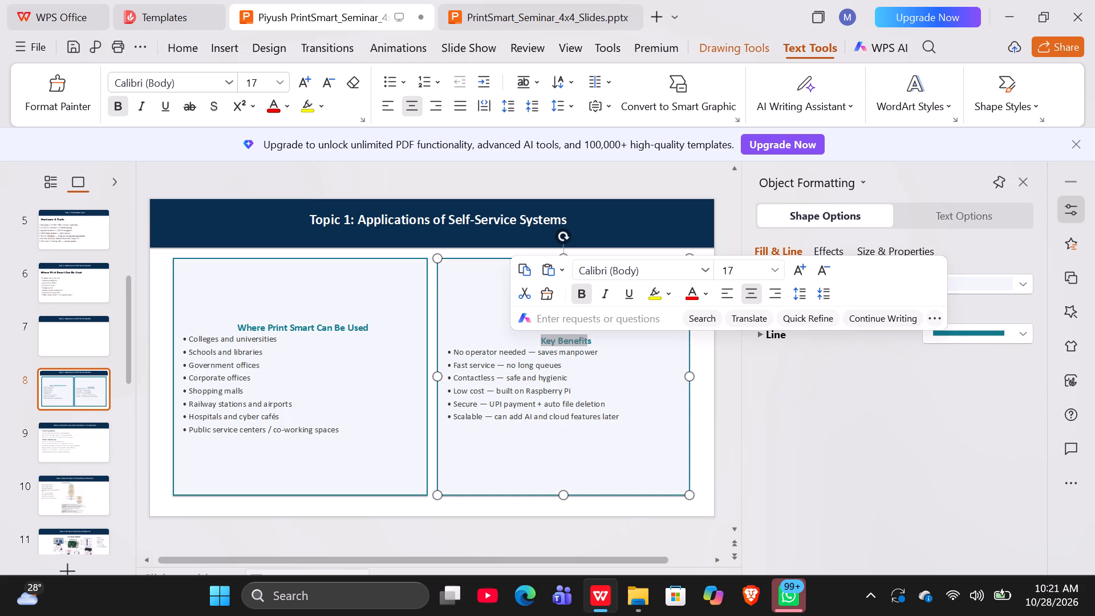
pyautogui.click(541, 336)
pyautogui.click(541, 336)
pyautogui.click(541, 336)
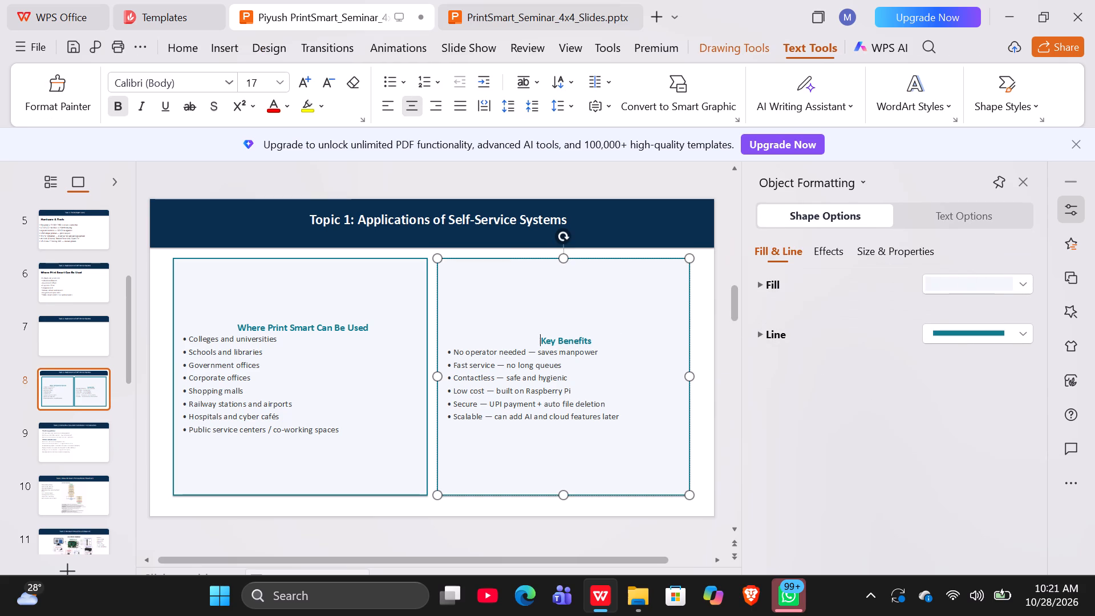
pyautogui.moveTo(596, 337); pyautogui.dragTo(578, 335)
pyautogui.moveTo(578, 335); pyautogui.dragTo(525, 335)
pyautogui.hotkey('ctrl', 'c')
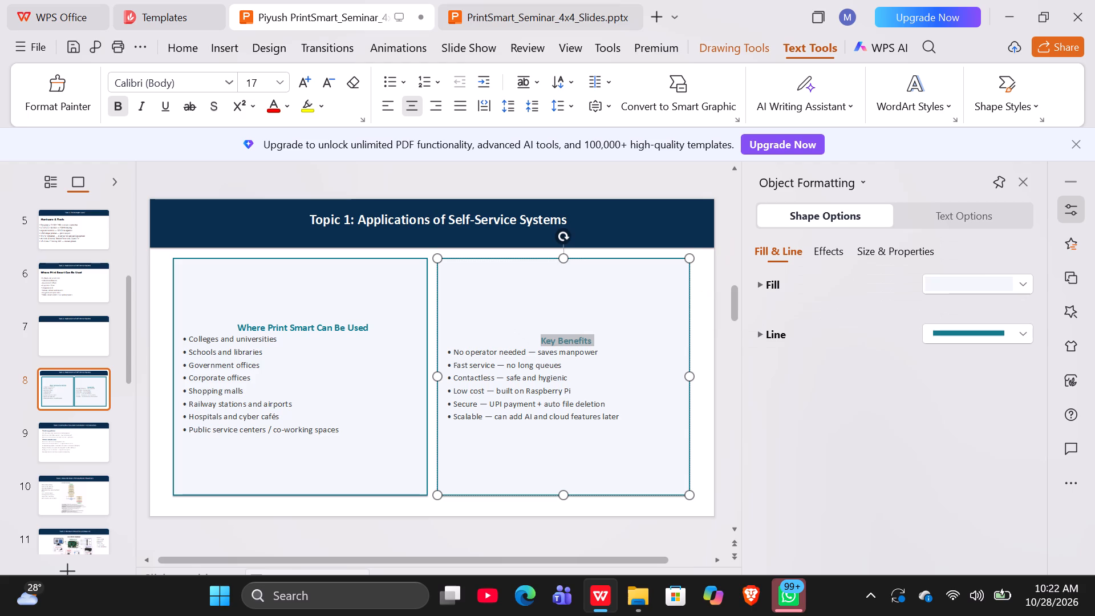
pyautogui.click(69, 338)
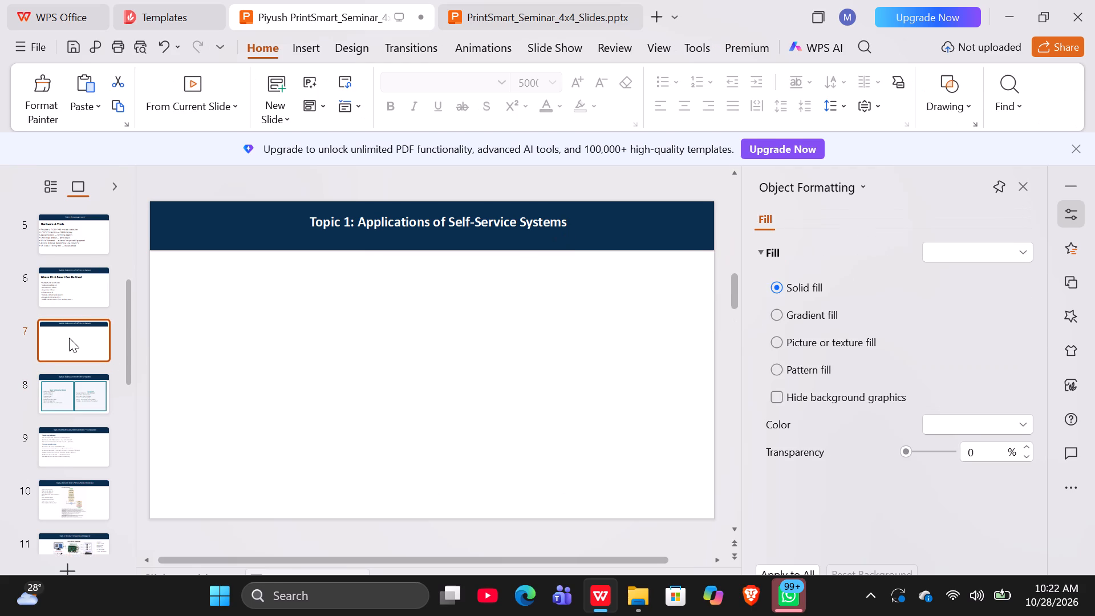
pyautogui.hotkey('ctrl', 'v')
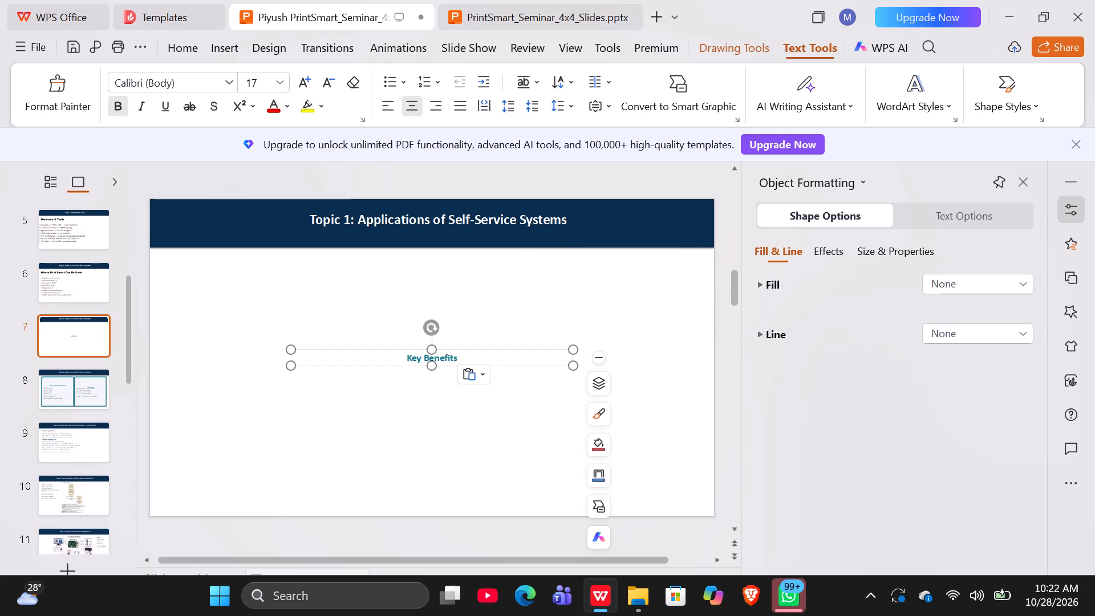
# Set the "Key Benefits" heading on slide 7 to font size 32 and align it left.
pyautogui.moveTo(406, 357); pyautogui.dragTo(411, 363)
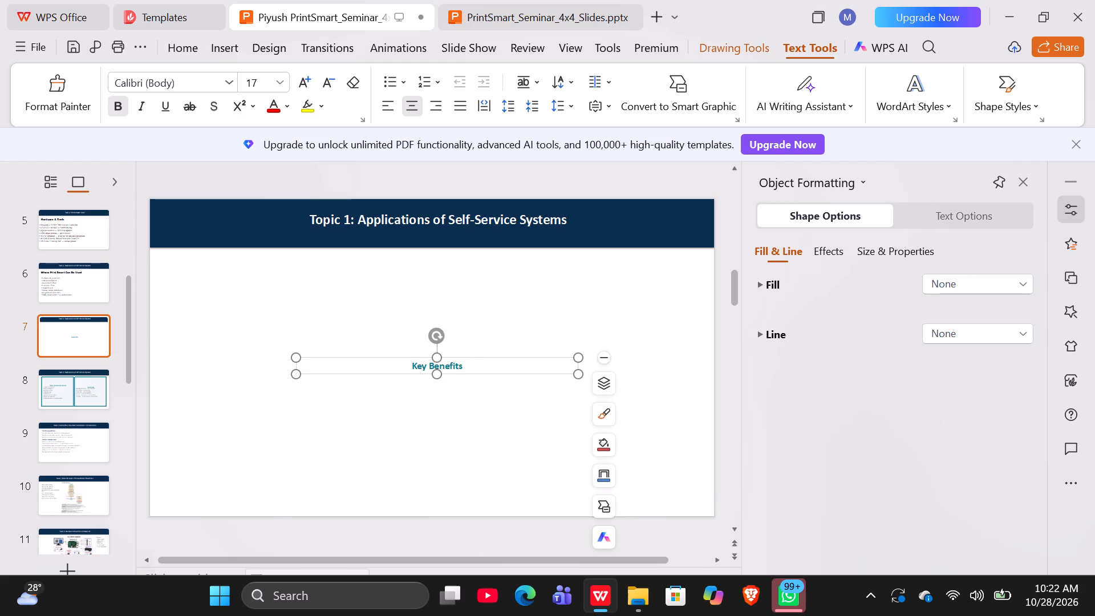
pyautogui.moveTo(461, 364); pyautogui.dragTo(411, 366)
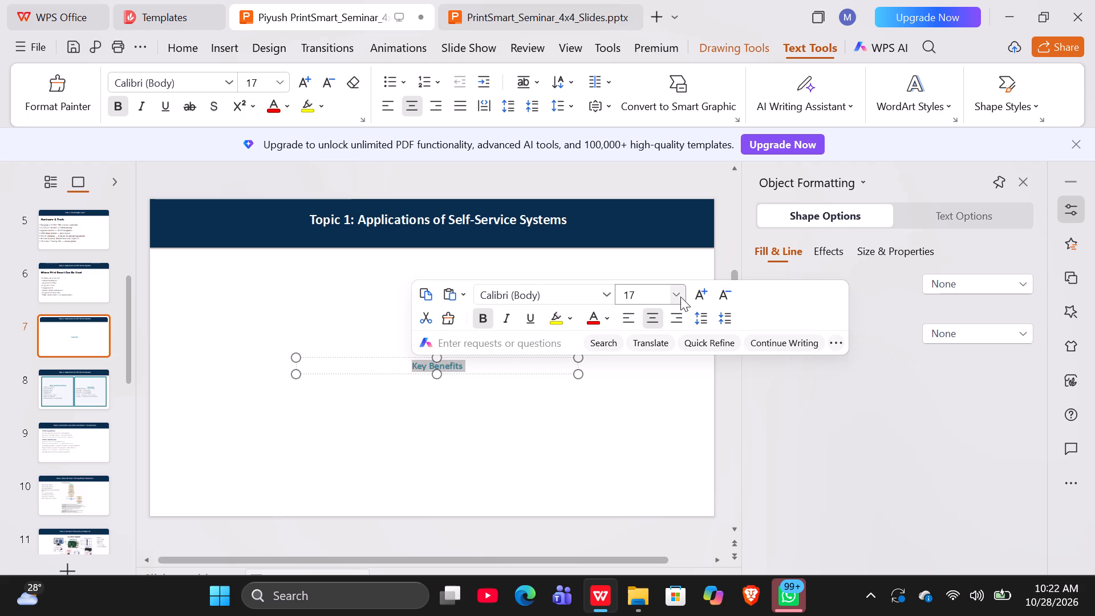
pyautogui.click(676, 297)
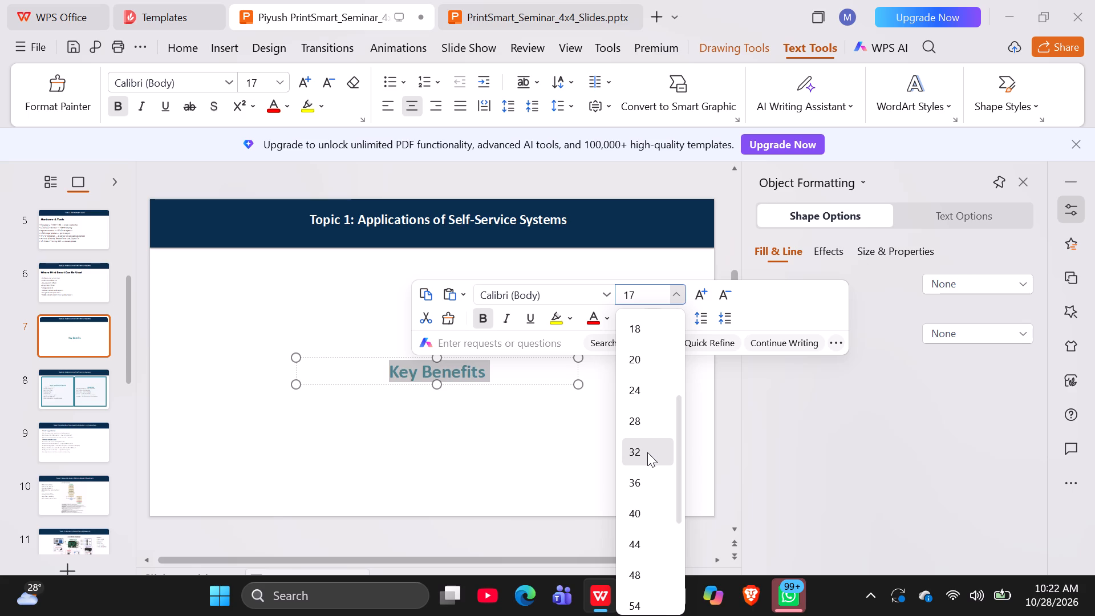
pyautogui.click(647, 452)
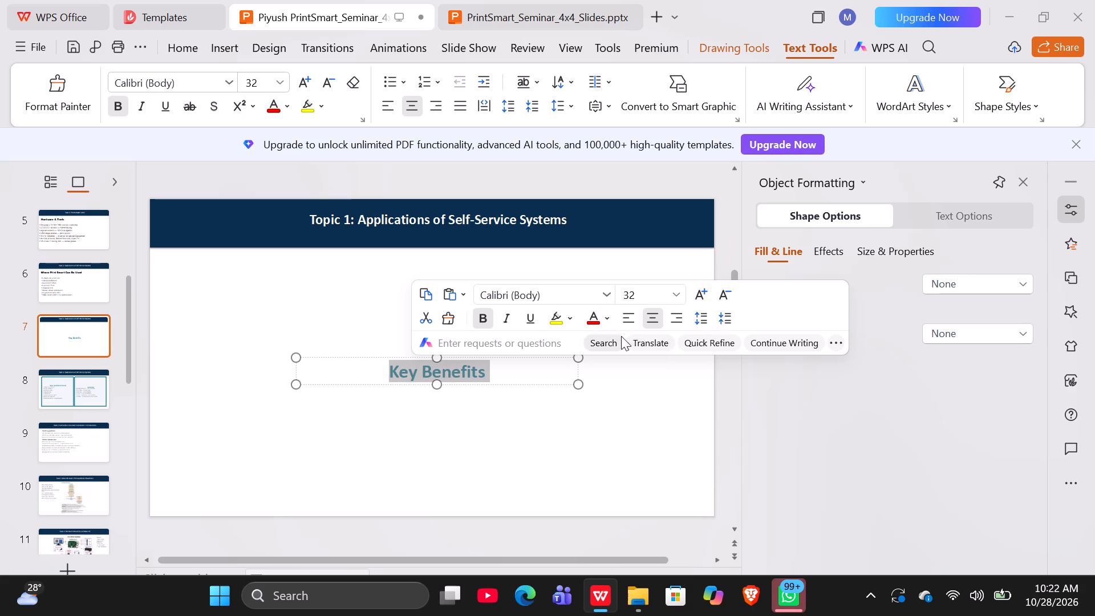
pyautogui.click(636, 321)
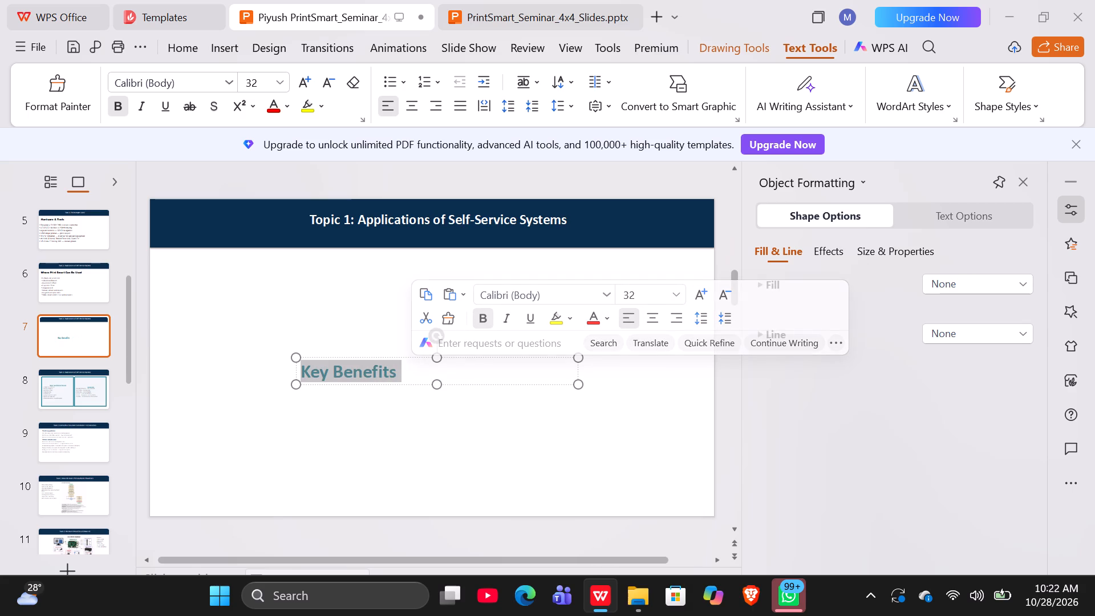
# Move the "Key Benefits" text box to the slide's upper left, just below the title banner.
pyautogui.moveTo(512, 366); pyautogui.dragTo(427, 323)
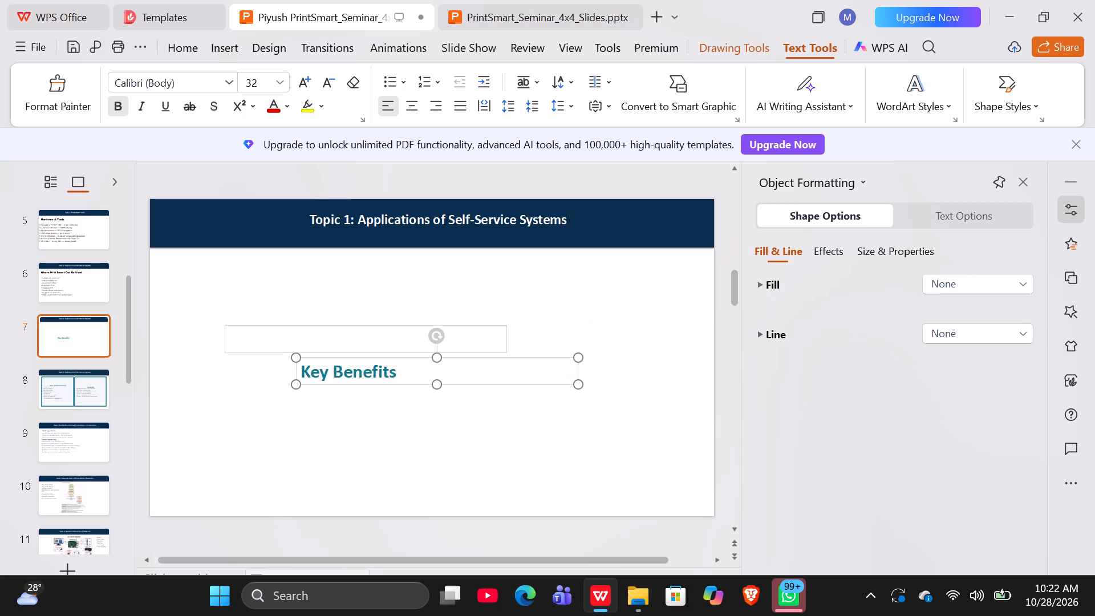
pyautogui.moveTo(427, 323); pyautogui.dragTo(382, 273)
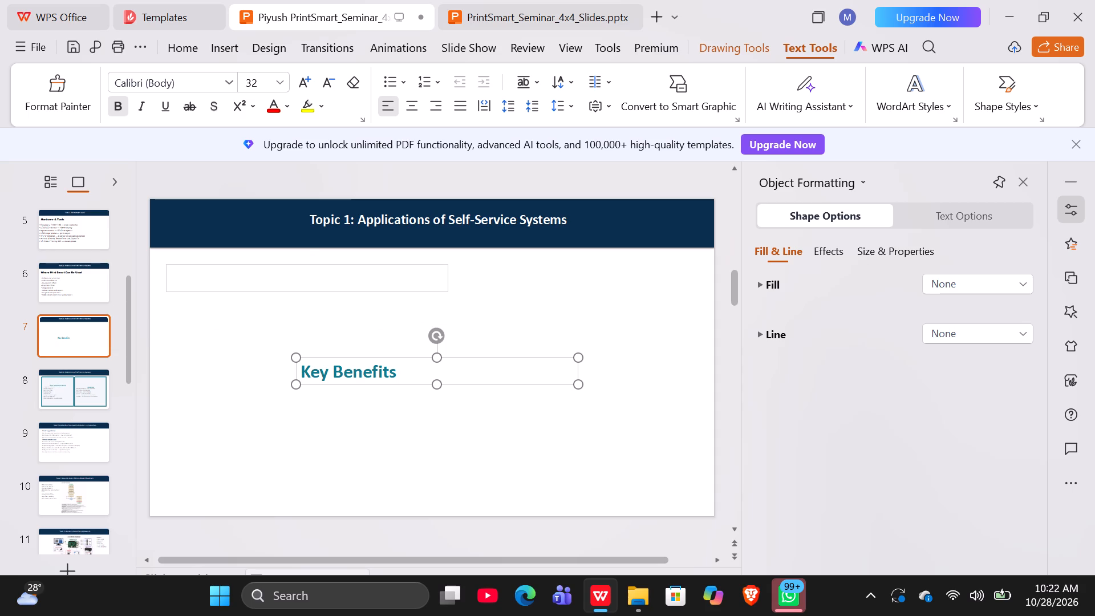
pyautogui.moveTo(382, 273); pyautogui.dragTo(382, 273)
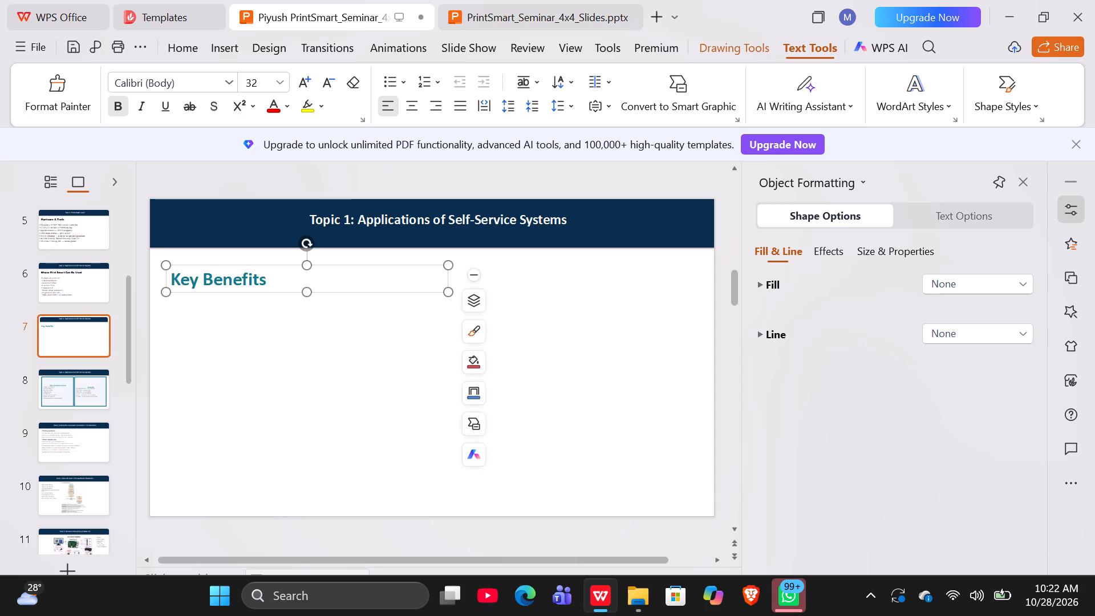
# Change the "Key Benefits" heading font on slide 7 to Arial Black, using slide 6's heading as reference.
pyautogui.click(91, 278)
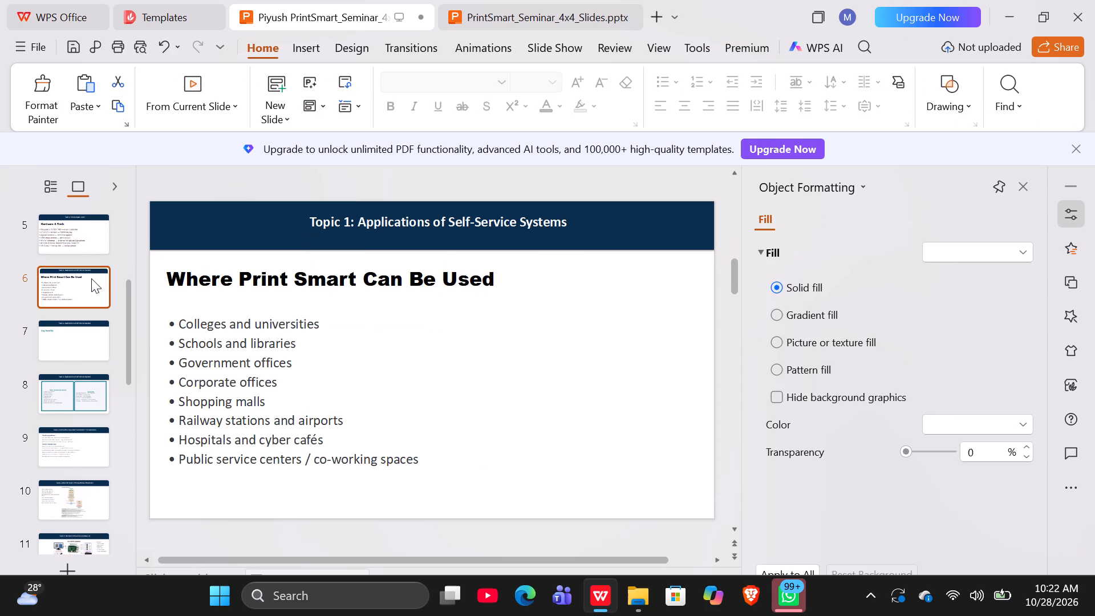
pyautogui.click(70, 342)
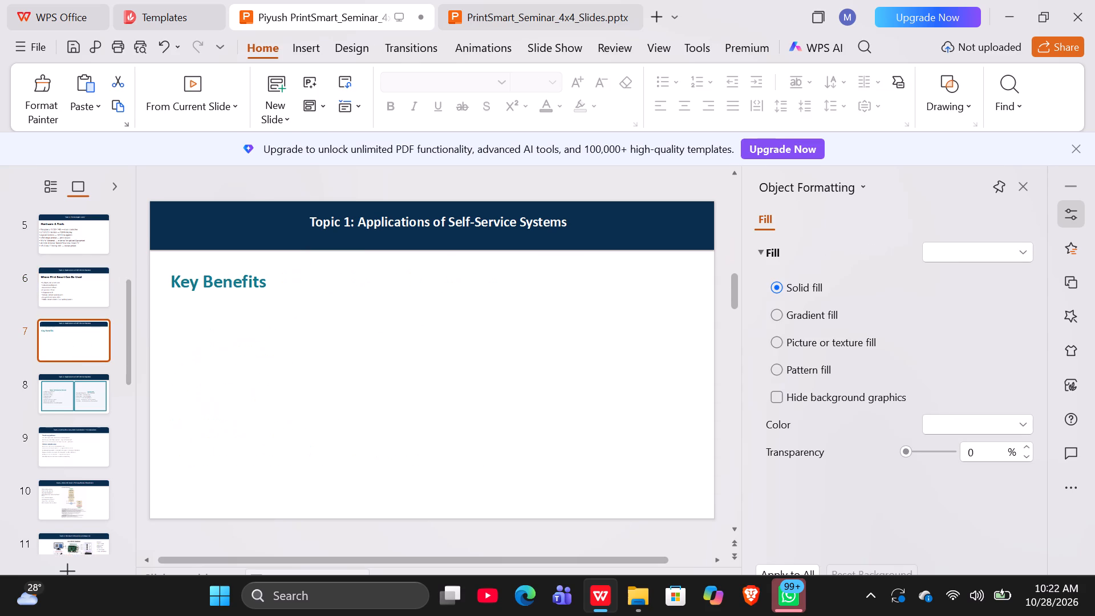
pyautogui.moveTo(266, 285); pyautogui.dragTo(156, 274)
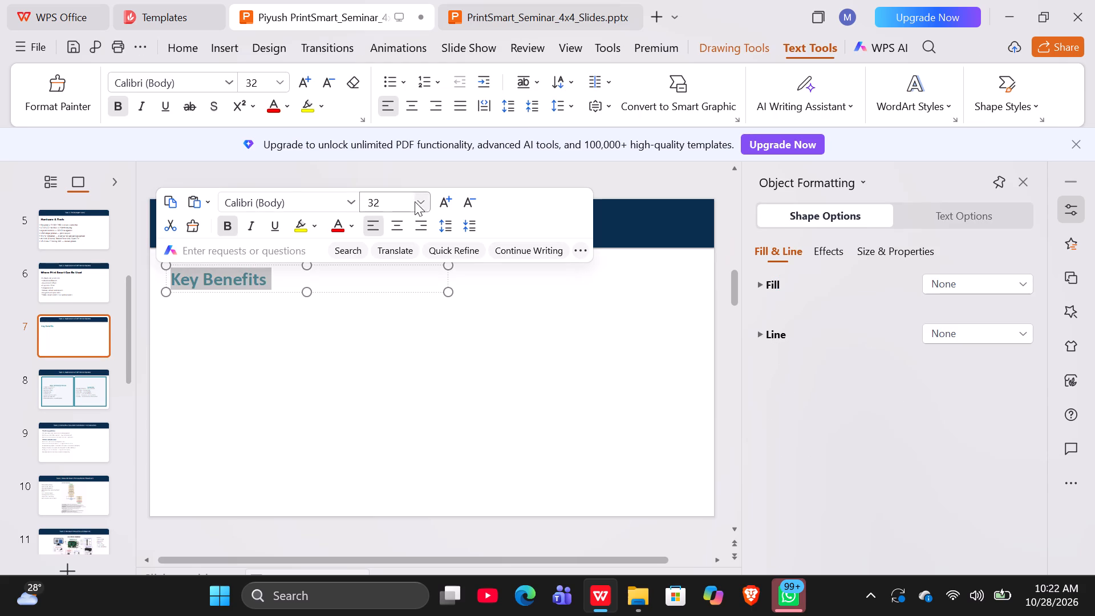
pyautogui.moveTo(359, 200); pyautogui.dragTo(352, 204)
pyautogui.click(317, 400)
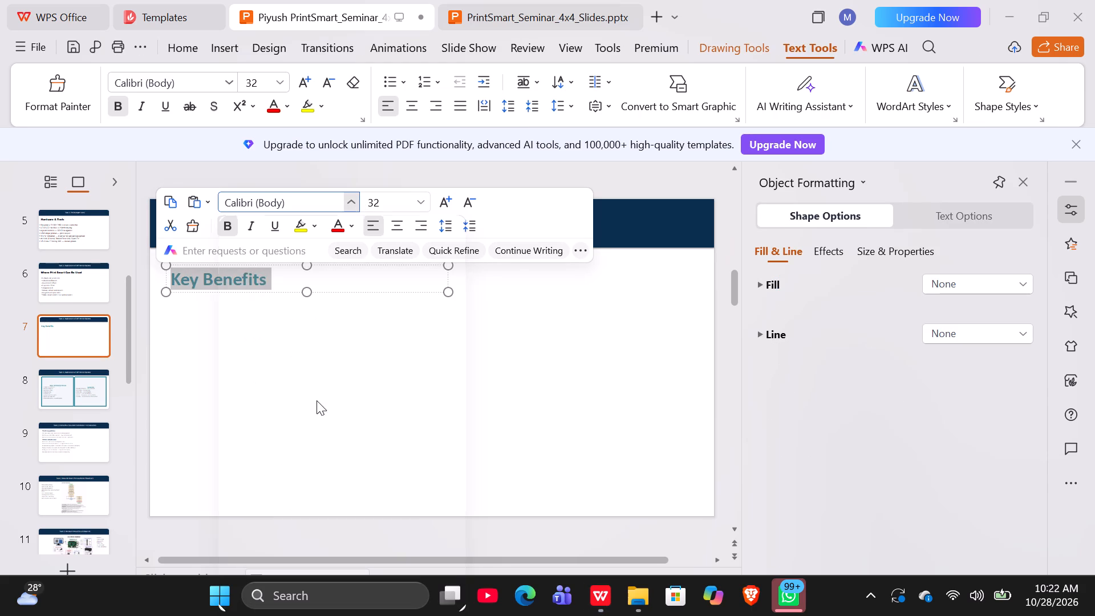
pyautogui.click(317, 400)
pyautogui.click(240, 370)
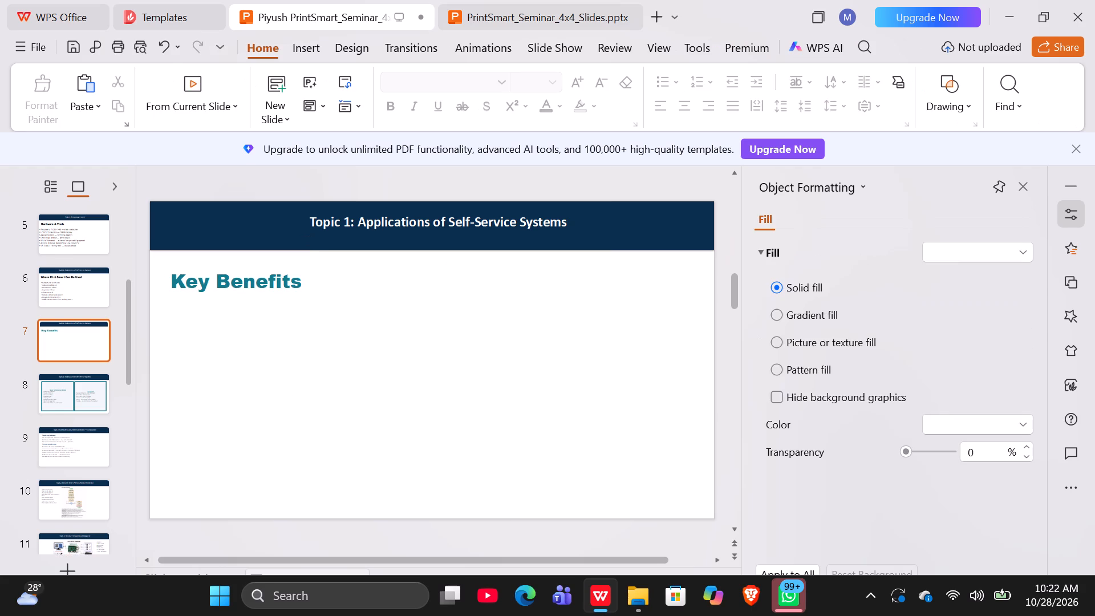
pyautogui.moveTo(172, 277); pyautogui.dragTo(236, 281)
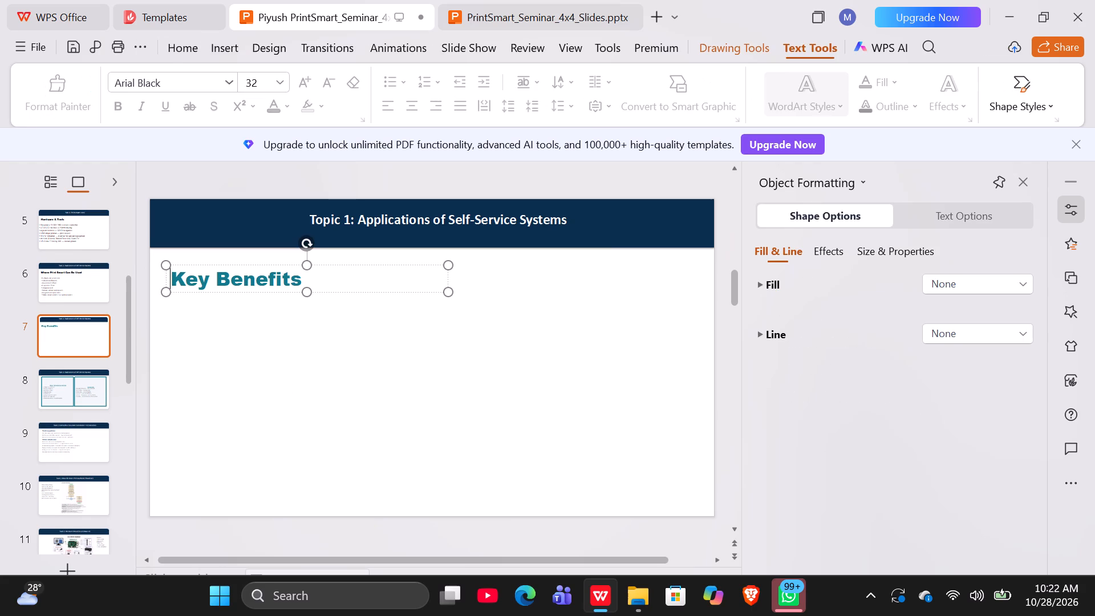
pyautogui.moveTo(236, 281); pyautogui.dragTo(325, 283)
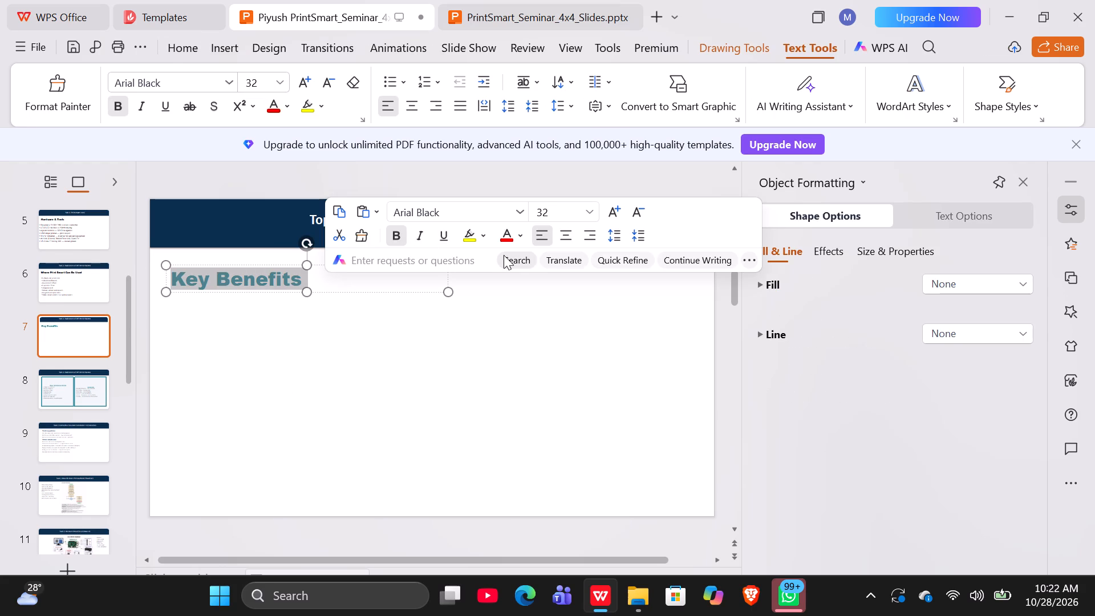
pyautogui.click(377, 315)
# Copy the six benefit bullets from the "Key Benefits" column on slide 8 and paste them onto slide 7.
pyautogui.click(76, 388)
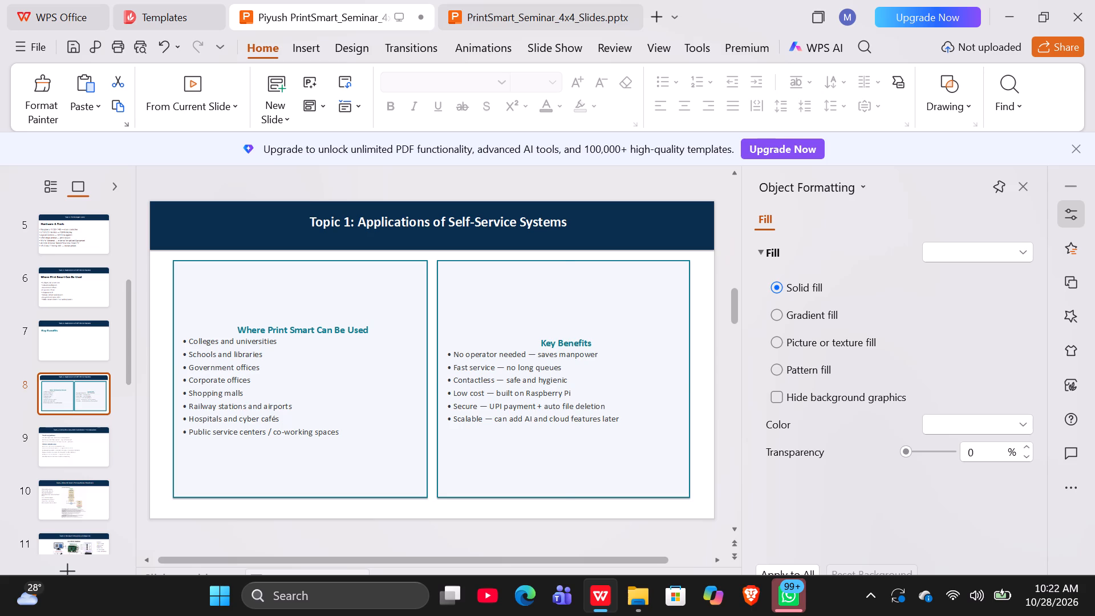
pyautogui.moveTo(618, 422); pyautogui.dragTo(447, 343)
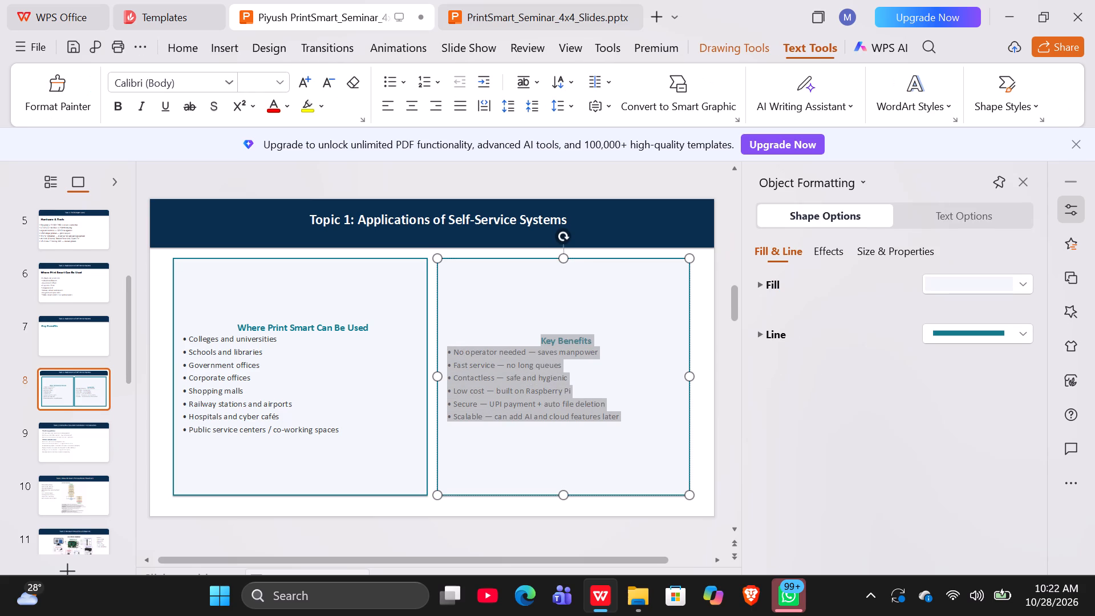
pyautogui.moveTo(447, 343); pyautogui.dragTo(435, 351)
pyautogui.hotkey('ctrl', 'c')
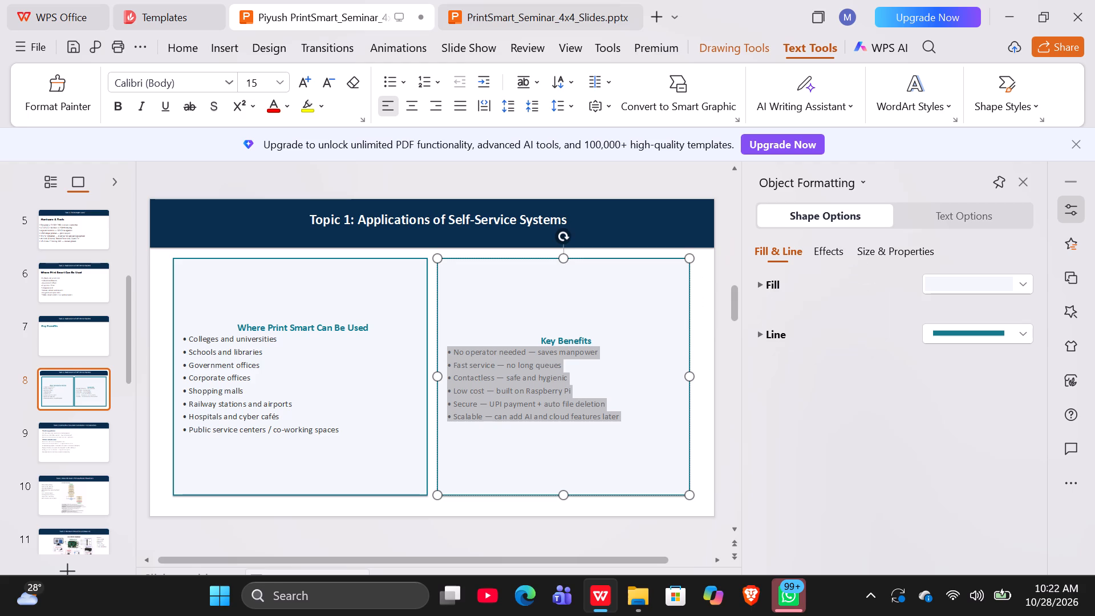
pyautogui.click(104, 334)
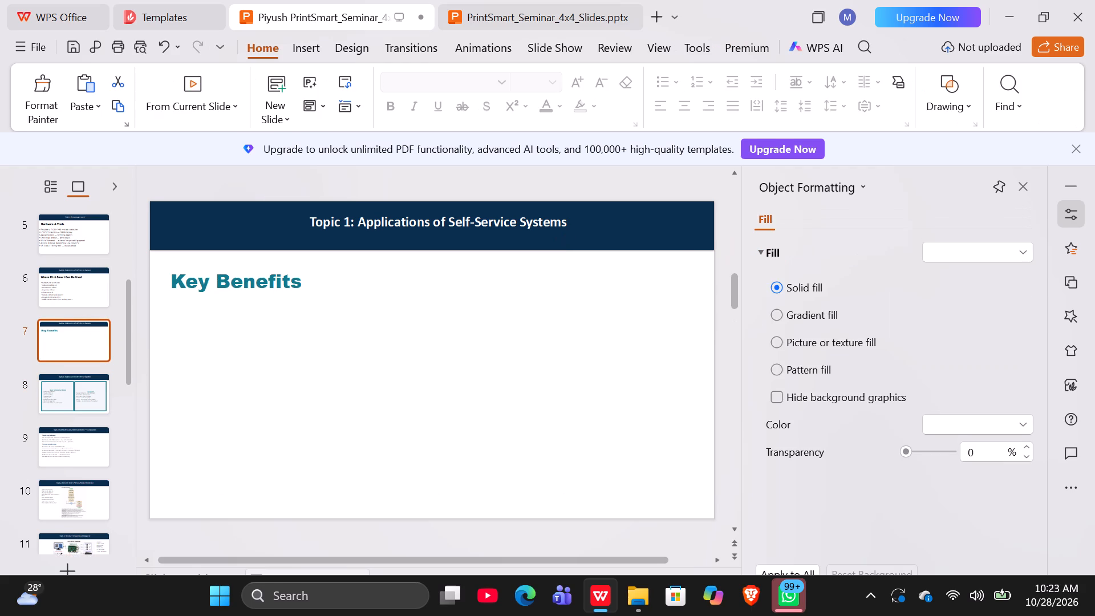
pyautogui.doubleClick(199, 333)
pyautogui.hotkey('ctrl', 'v')
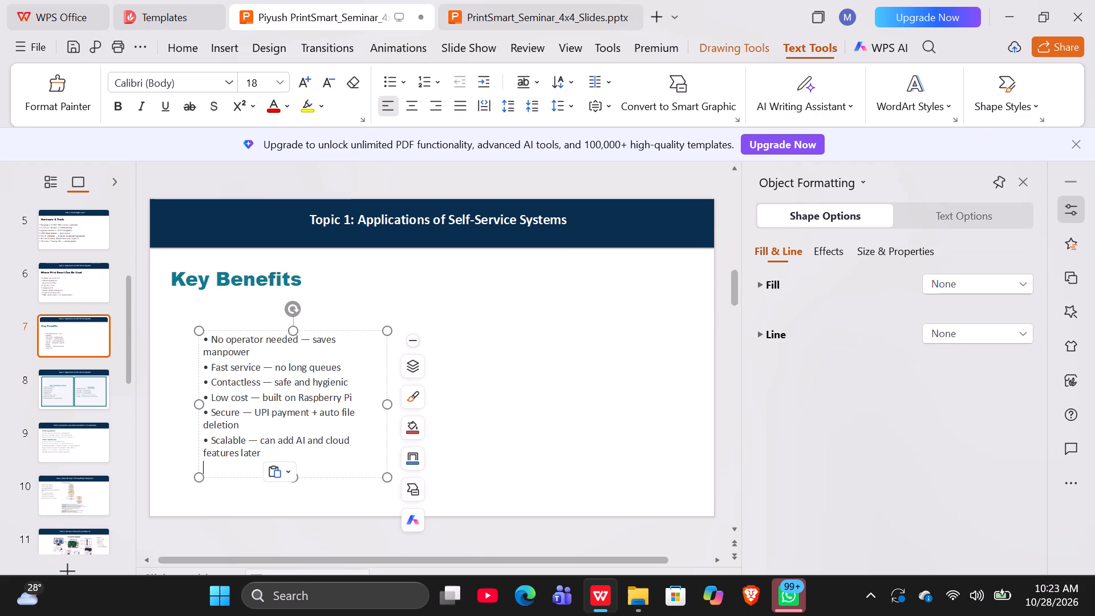
# Enlarge the bullet text box on slide 7 so it starts just below the "Key Benefits" heading, left-aligned with it, and extends past mid-slide.
pyautogui.moveTo(198, 327); pyautogui.dragTo(157, 306)
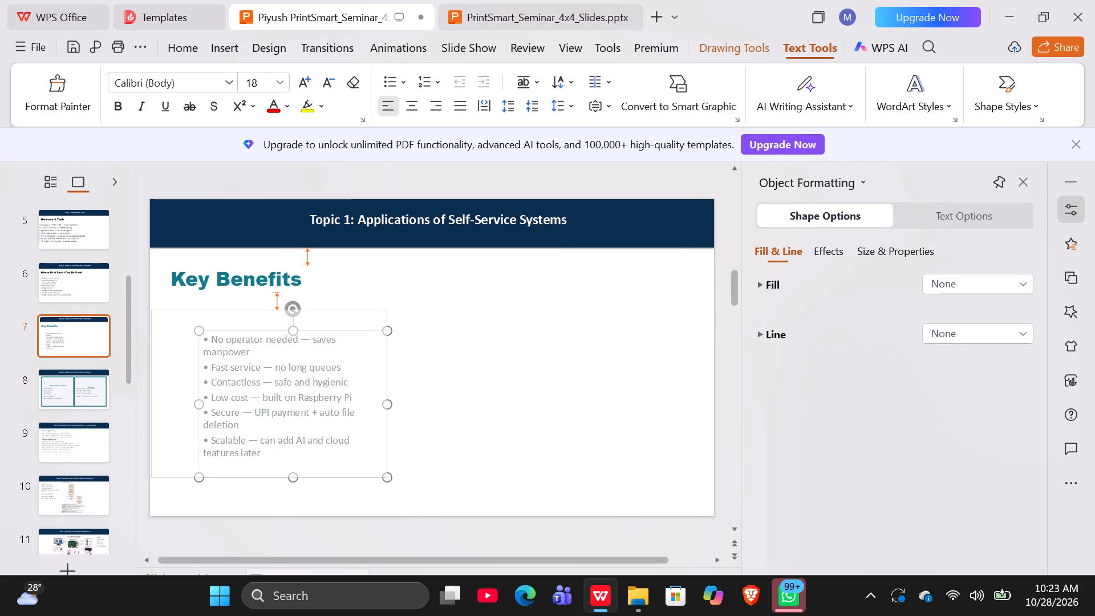
pyautogui.moveTo(157, 306); pyautogui.dragTo(165, 305)
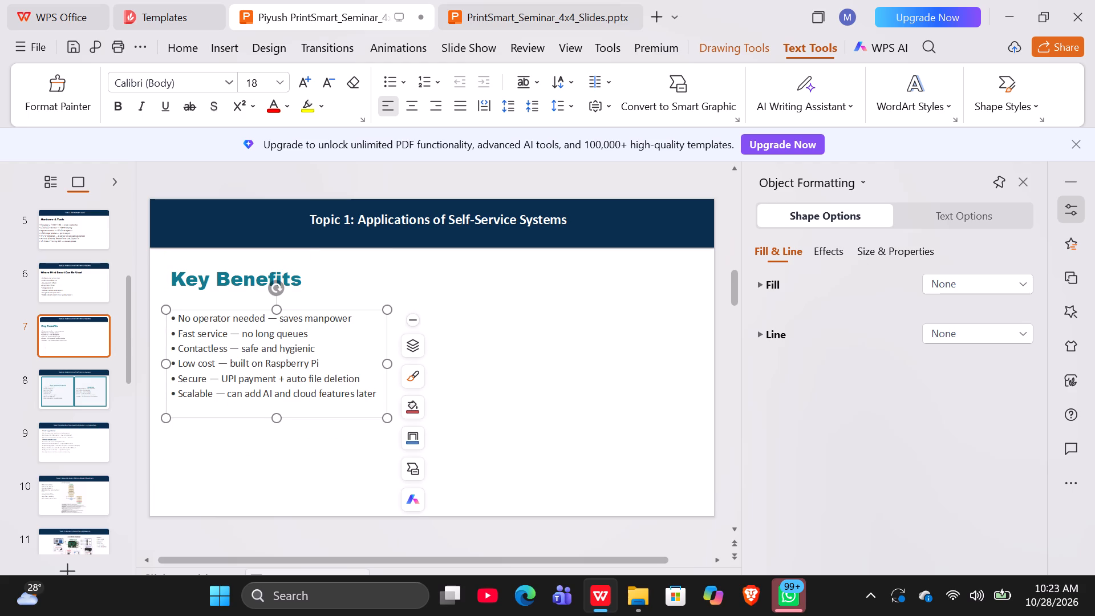
pyautogui.moveTo(390, 414); pyautogui.dragTo(442, 477)
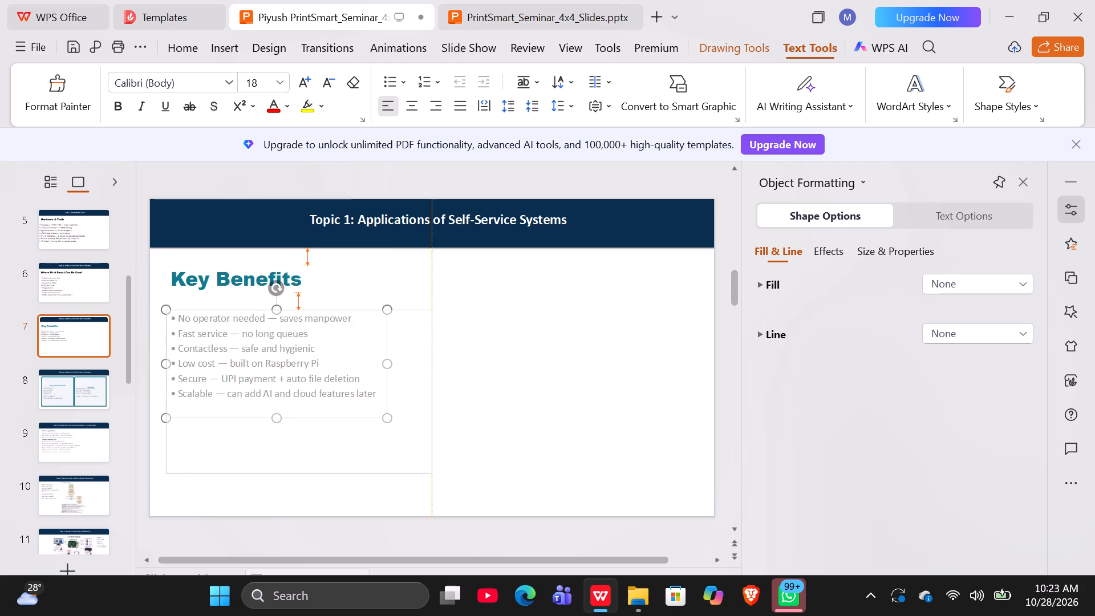
pyautogui.moveTo(442, 477); pyautogui.dragTo(487, 481)
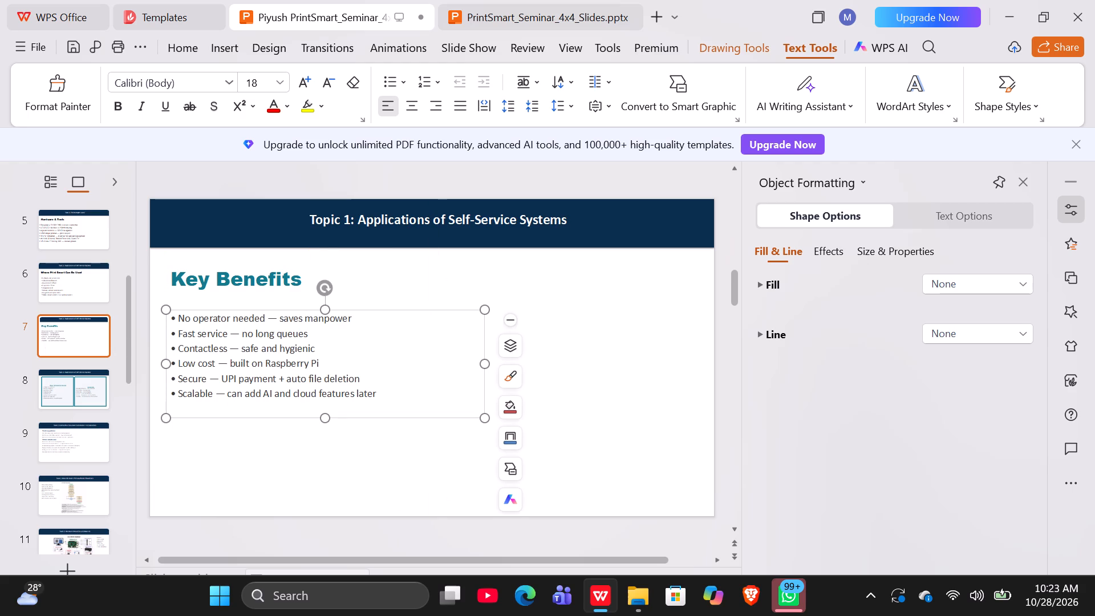
pyautogui.moveTo(324, 415); pyautogui.dragTo(331, 456)
# Set the six benefit bullets on slide 7 to font size 28 and widen their text box so each fits on one line.
pyautogui.moveTo(376, 391); pyautogui.dragTo(180, 321)
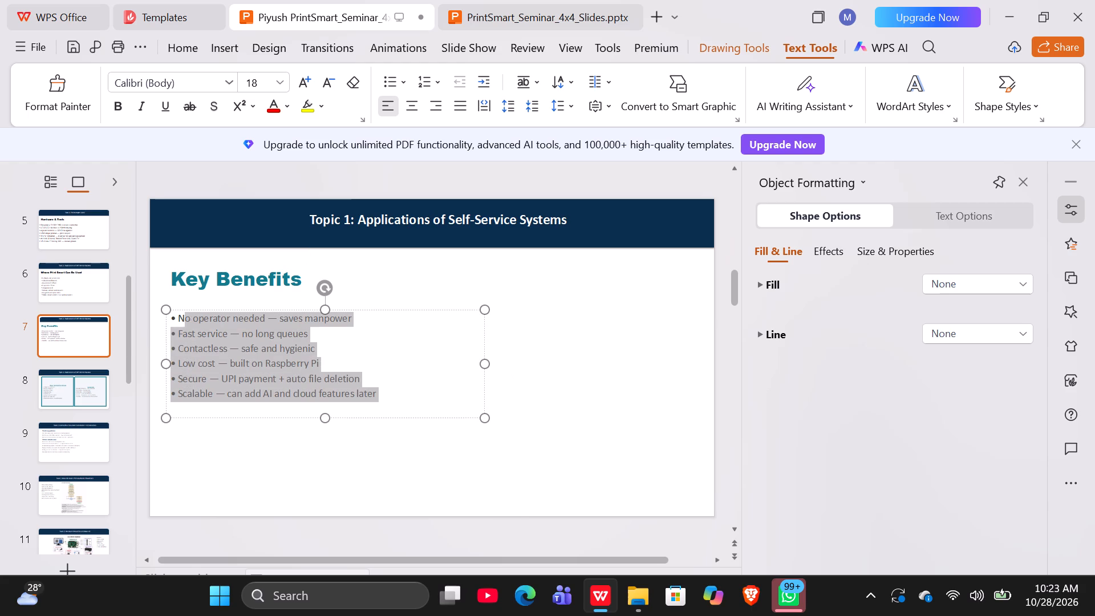
pyautogui.moveTo(180, 321); pyautogui.dragTo(167, 317)
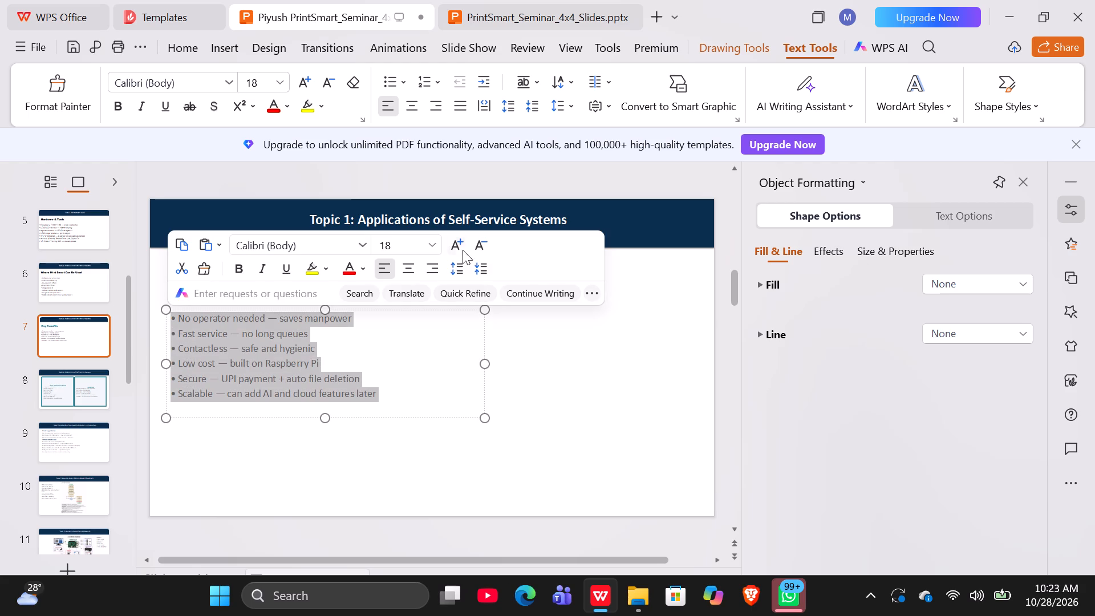
pyautogui.click(426, 245)
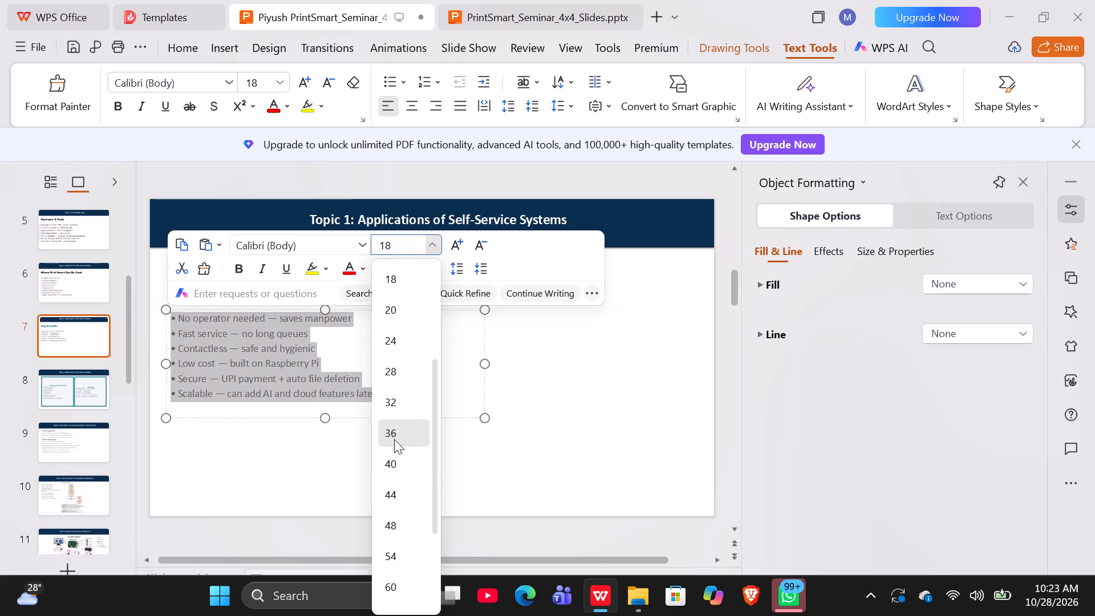
pyautogui.click(388, 375)
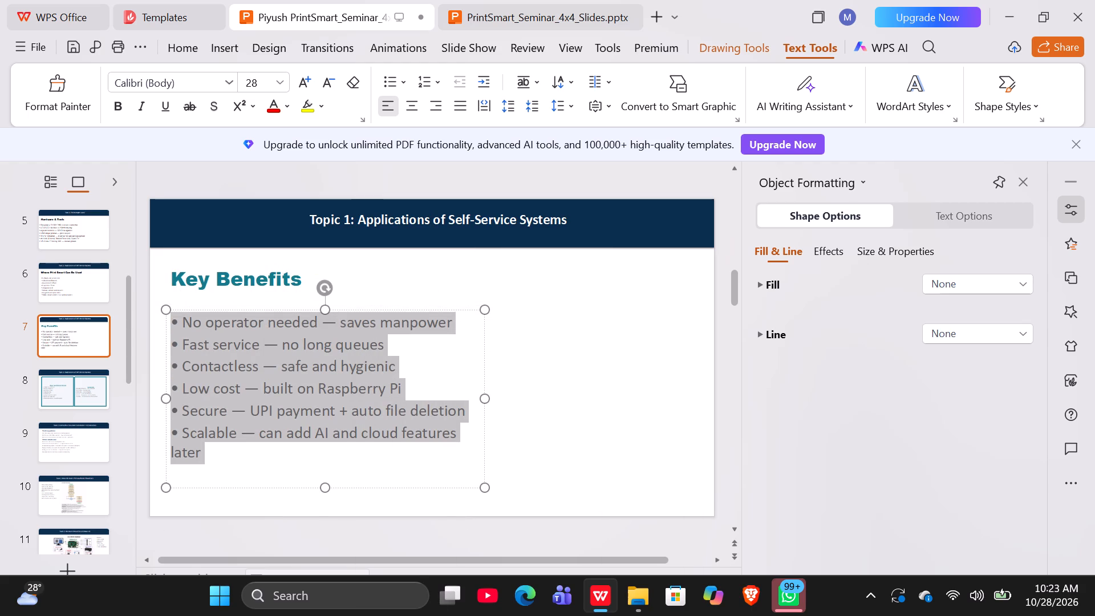
pyautogui.moveTo(488, 485); pyautogui.dragTo(550, 484)
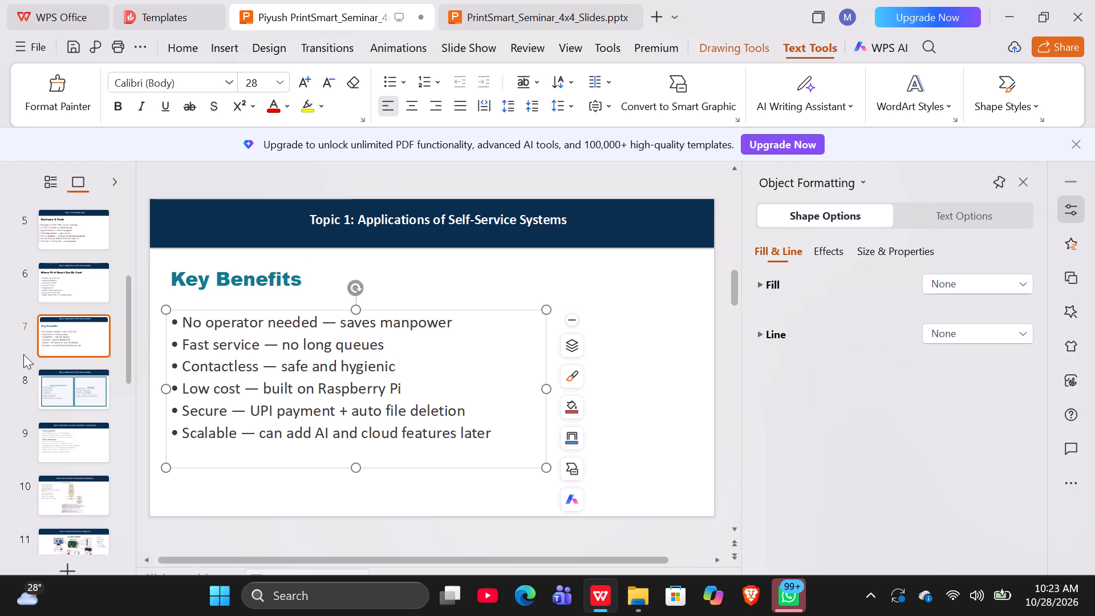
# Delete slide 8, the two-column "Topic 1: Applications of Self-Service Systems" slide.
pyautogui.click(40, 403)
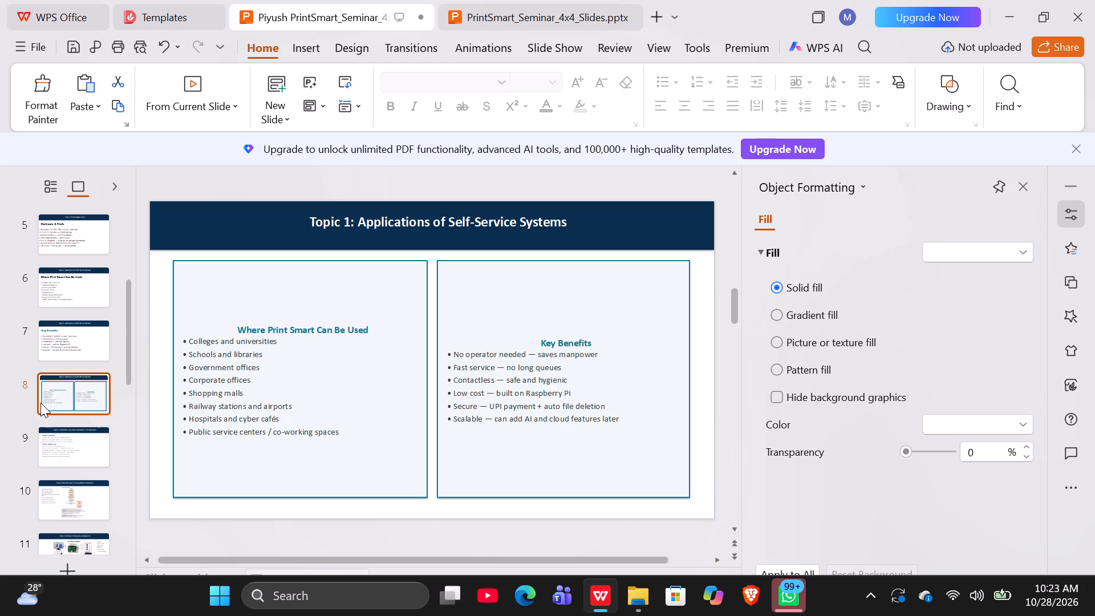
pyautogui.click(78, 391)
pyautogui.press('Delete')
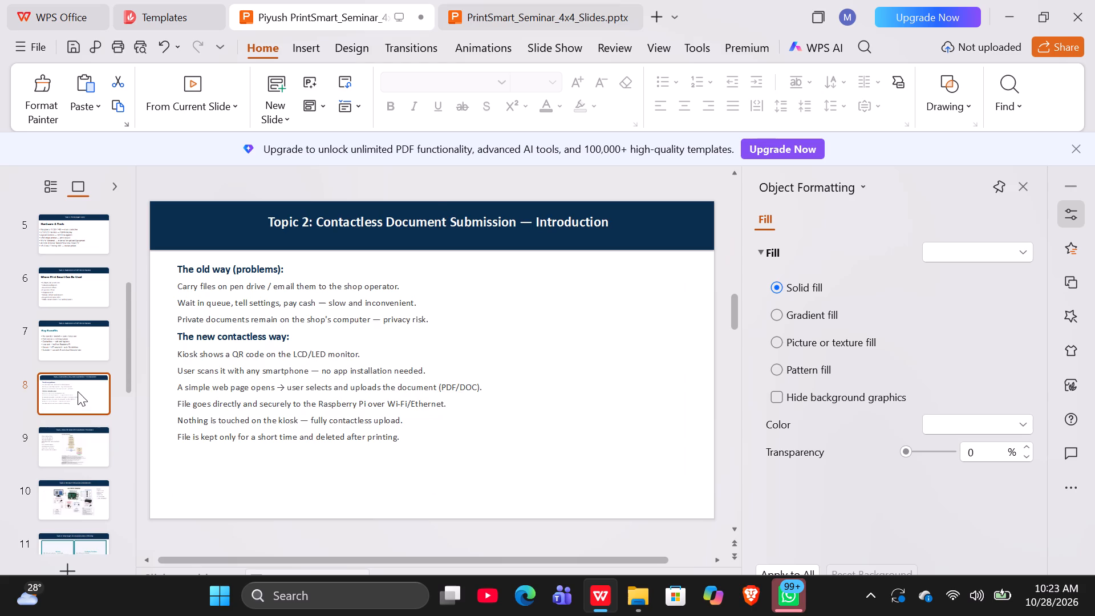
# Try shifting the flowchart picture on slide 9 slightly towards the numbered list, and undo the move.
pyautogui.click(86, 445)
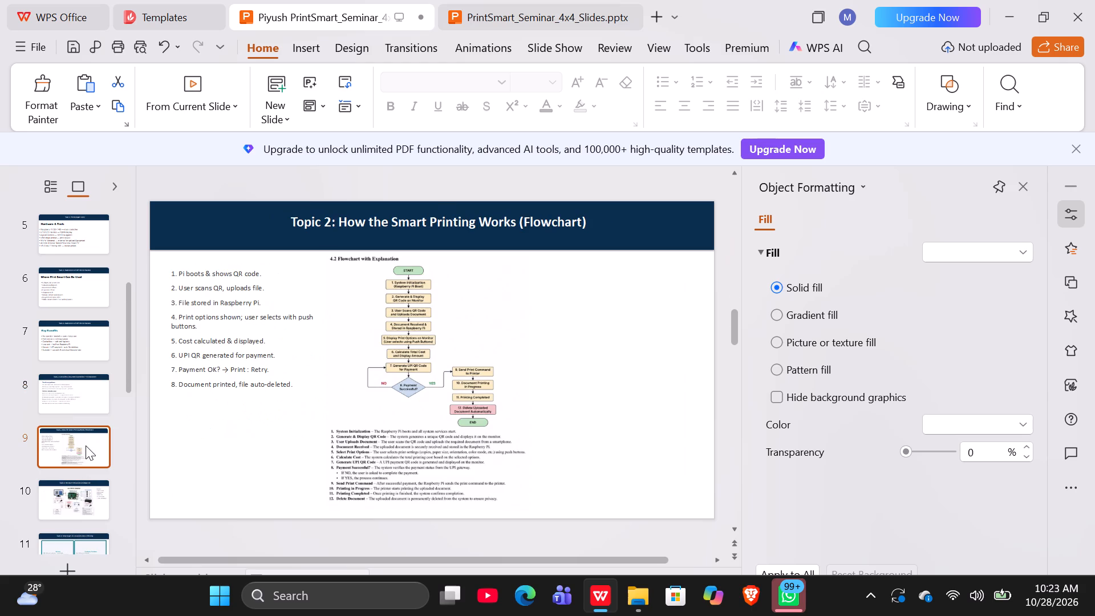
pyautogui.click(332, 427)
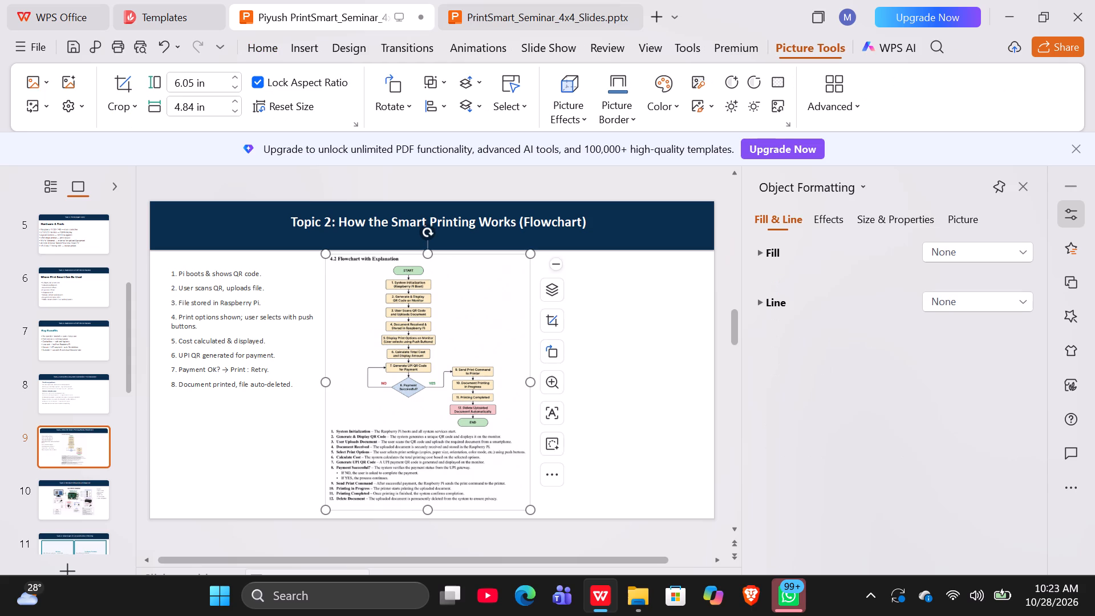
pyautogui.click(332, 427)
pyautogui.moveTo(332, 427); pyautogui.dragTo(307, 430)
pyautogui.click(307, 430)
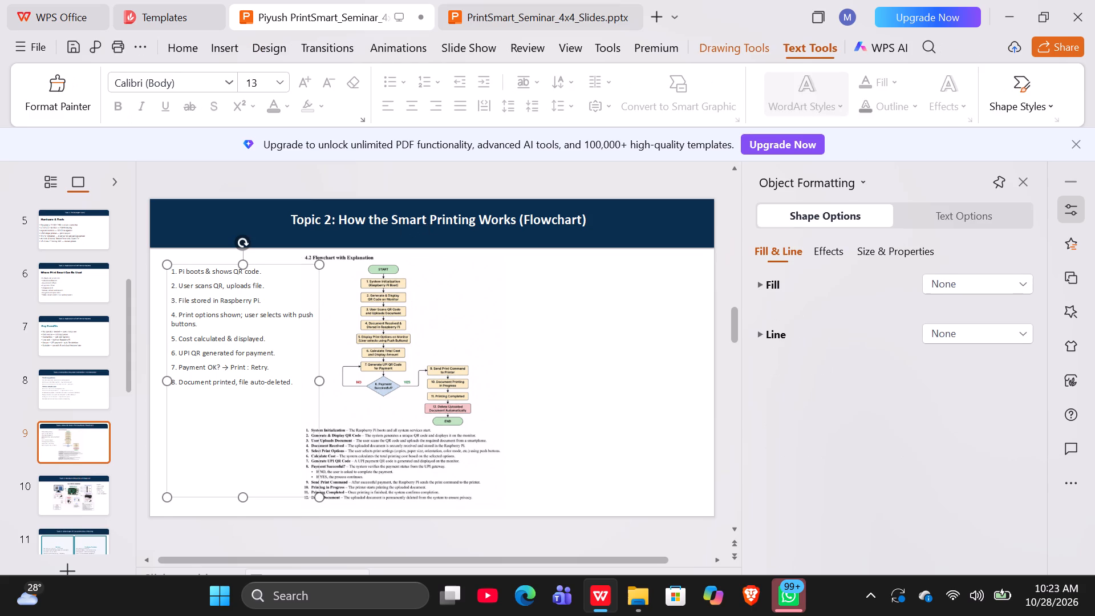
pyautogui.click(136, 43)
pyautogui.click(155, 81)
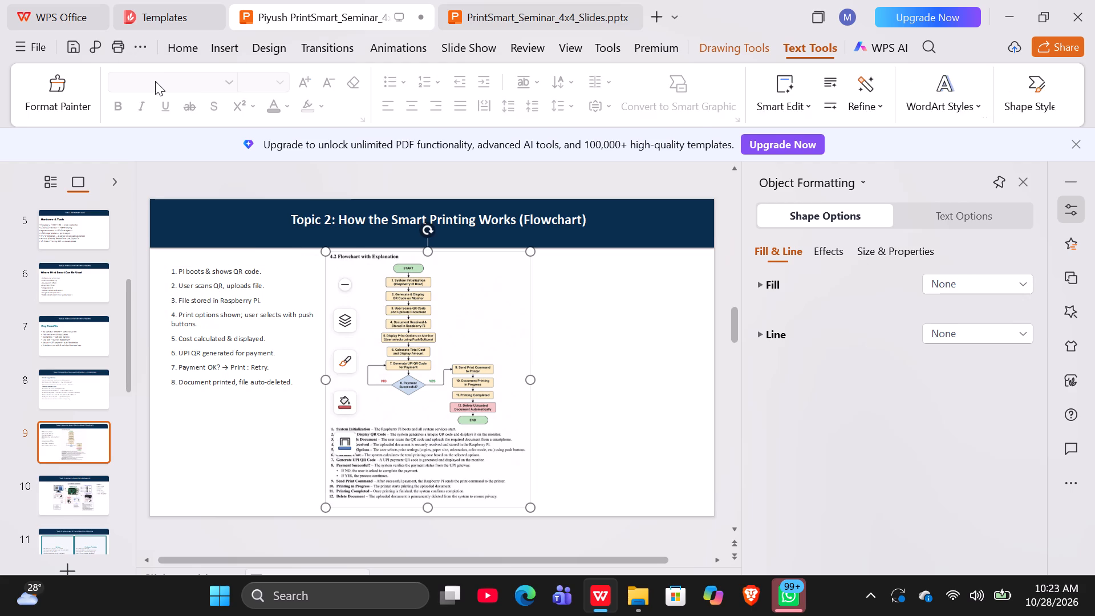
# Examine the flowchart picture on slide 9 in an enlarged preview.
pyautogui.doubleClick(360, 461)
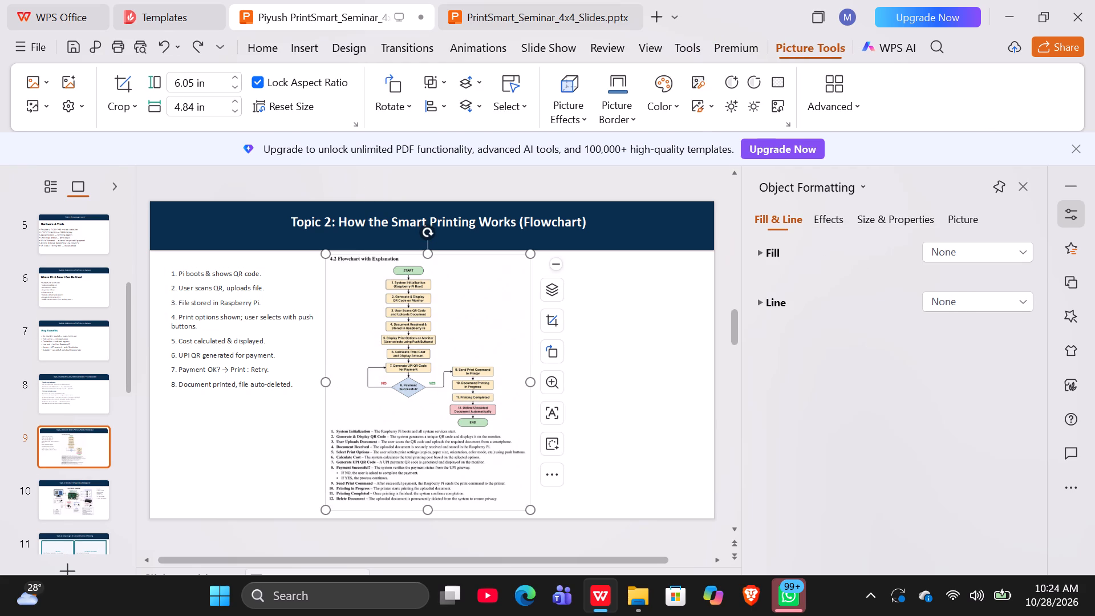
pyautogui.doubleClick(360, 461)
pyautogui.doubleClick(360, 461)
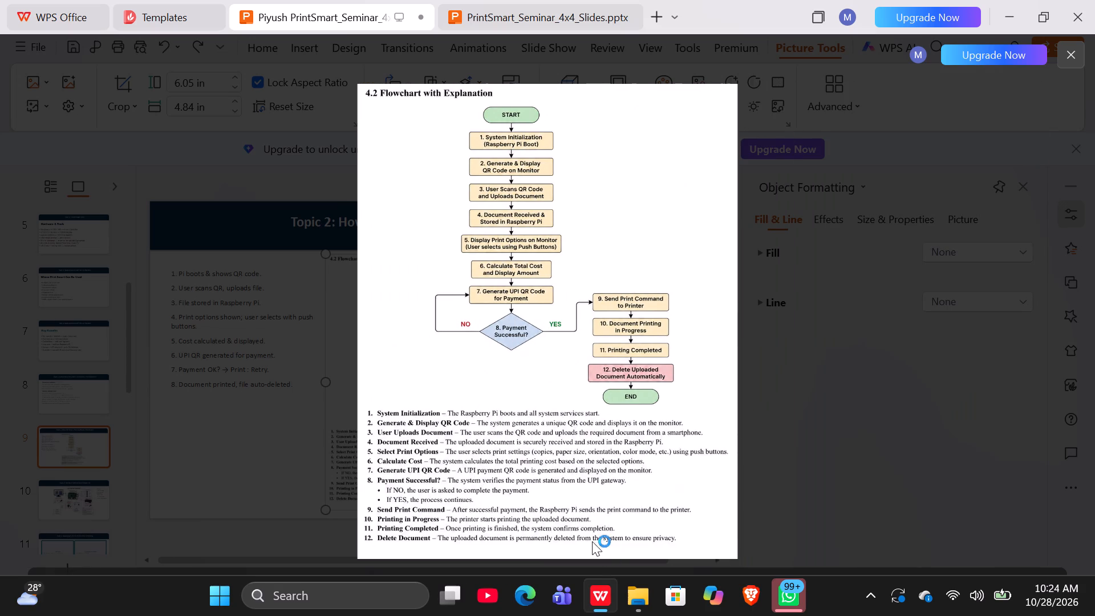
pyautogui.click(794, 441)
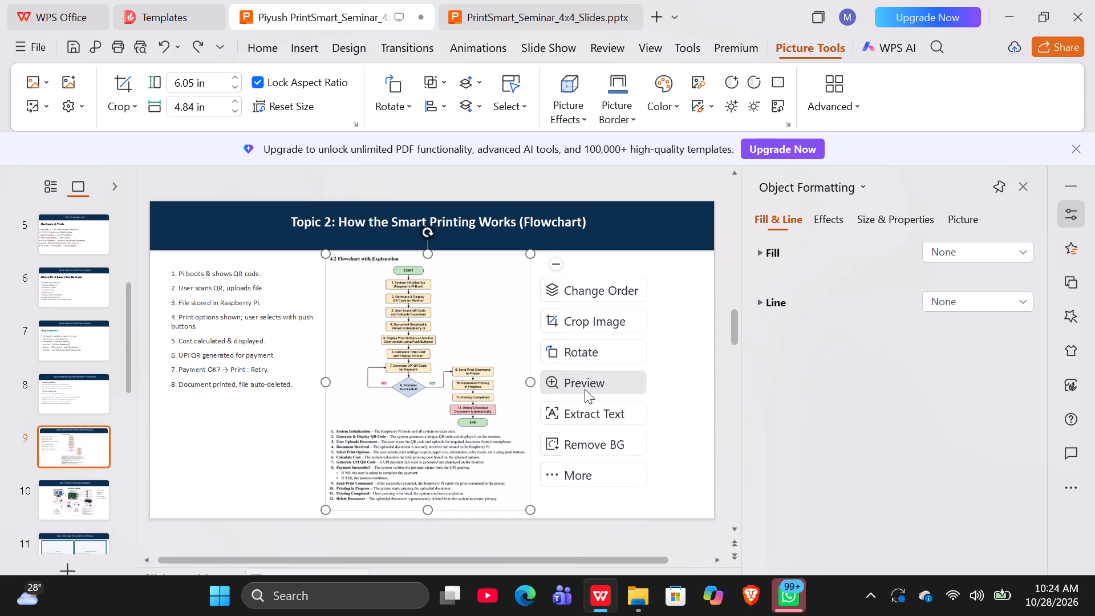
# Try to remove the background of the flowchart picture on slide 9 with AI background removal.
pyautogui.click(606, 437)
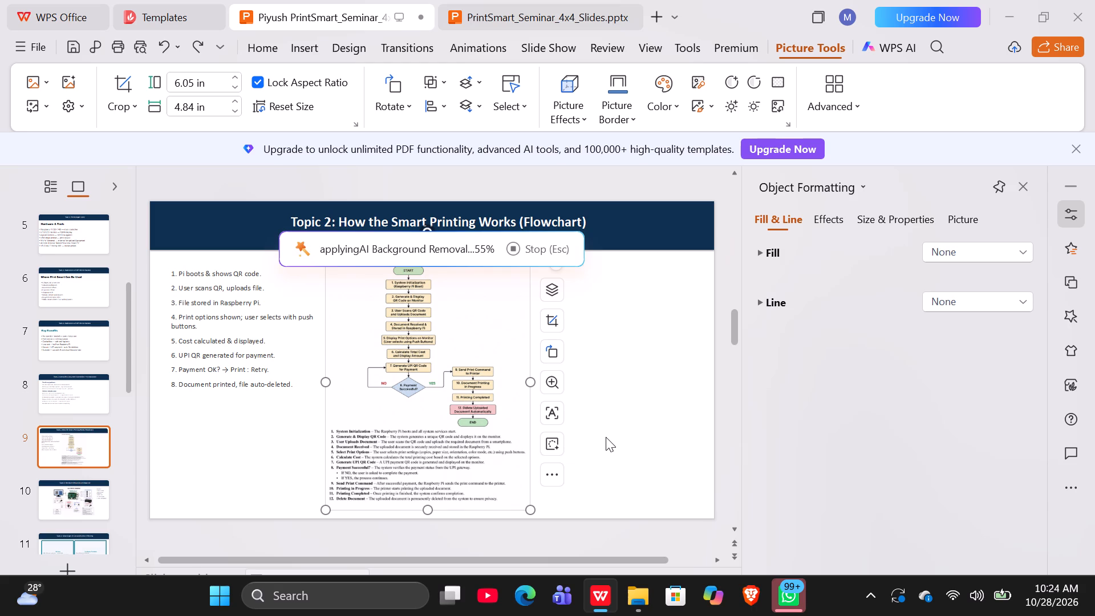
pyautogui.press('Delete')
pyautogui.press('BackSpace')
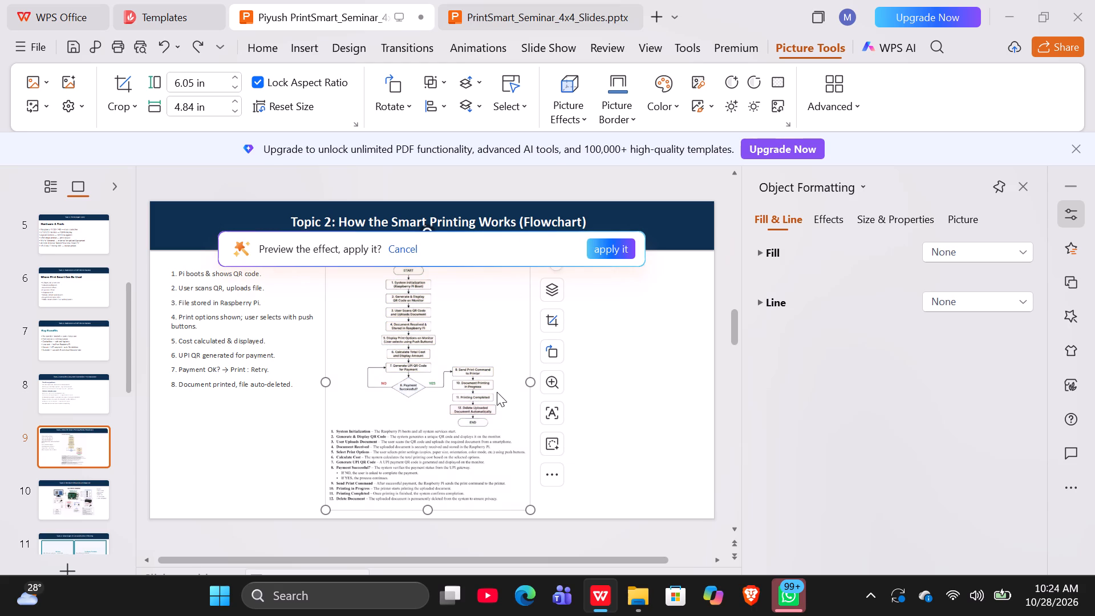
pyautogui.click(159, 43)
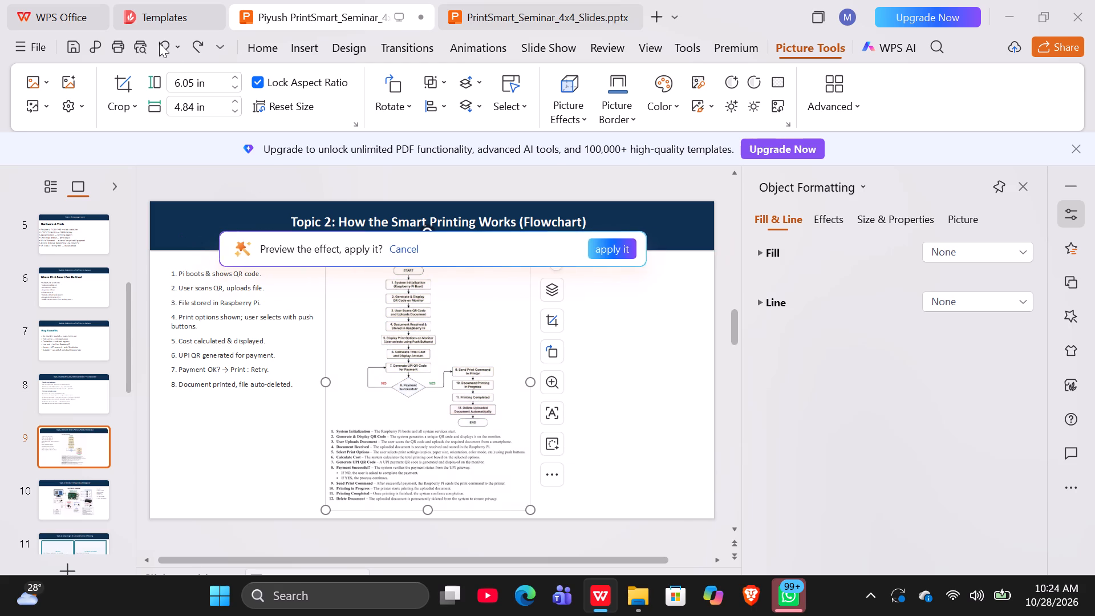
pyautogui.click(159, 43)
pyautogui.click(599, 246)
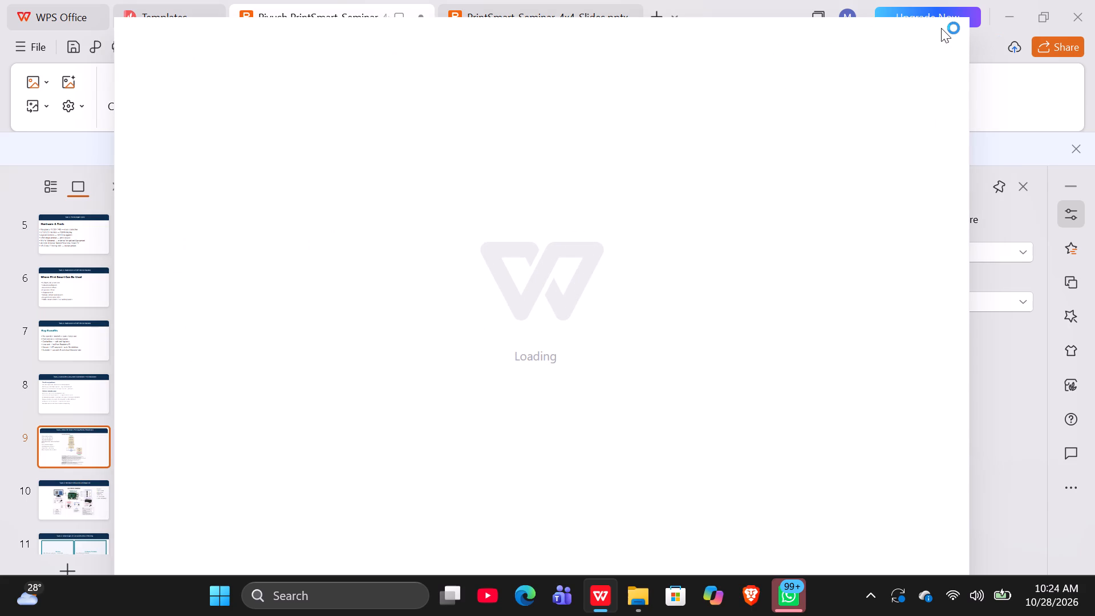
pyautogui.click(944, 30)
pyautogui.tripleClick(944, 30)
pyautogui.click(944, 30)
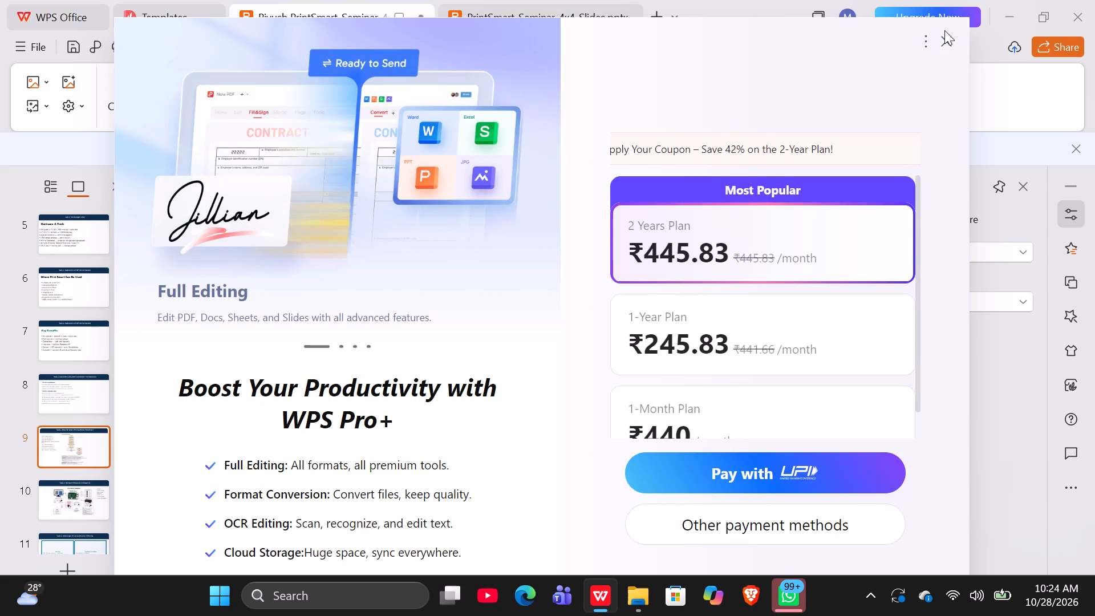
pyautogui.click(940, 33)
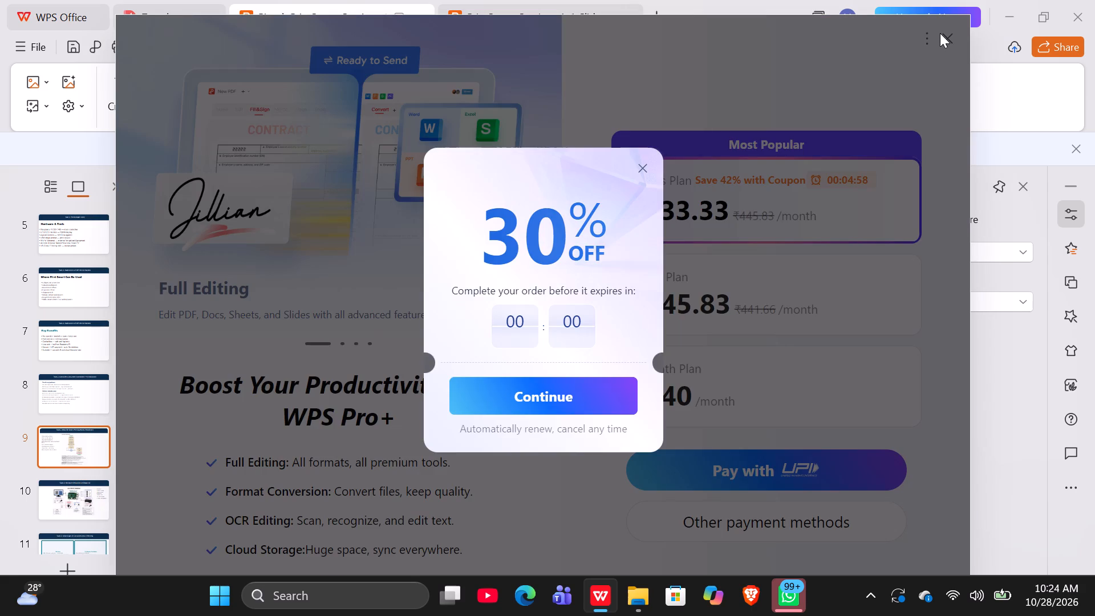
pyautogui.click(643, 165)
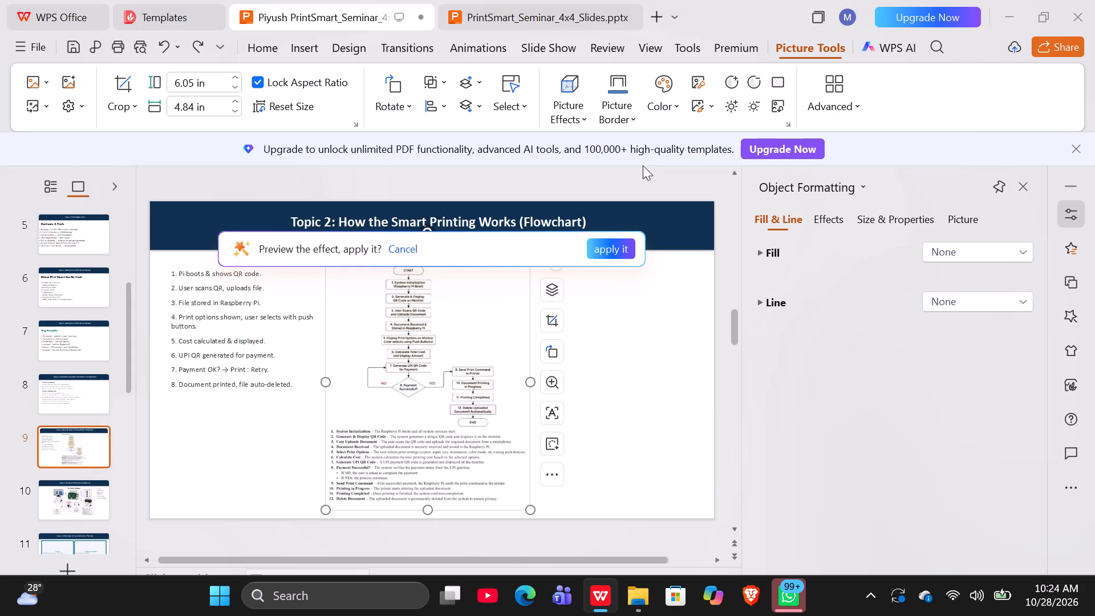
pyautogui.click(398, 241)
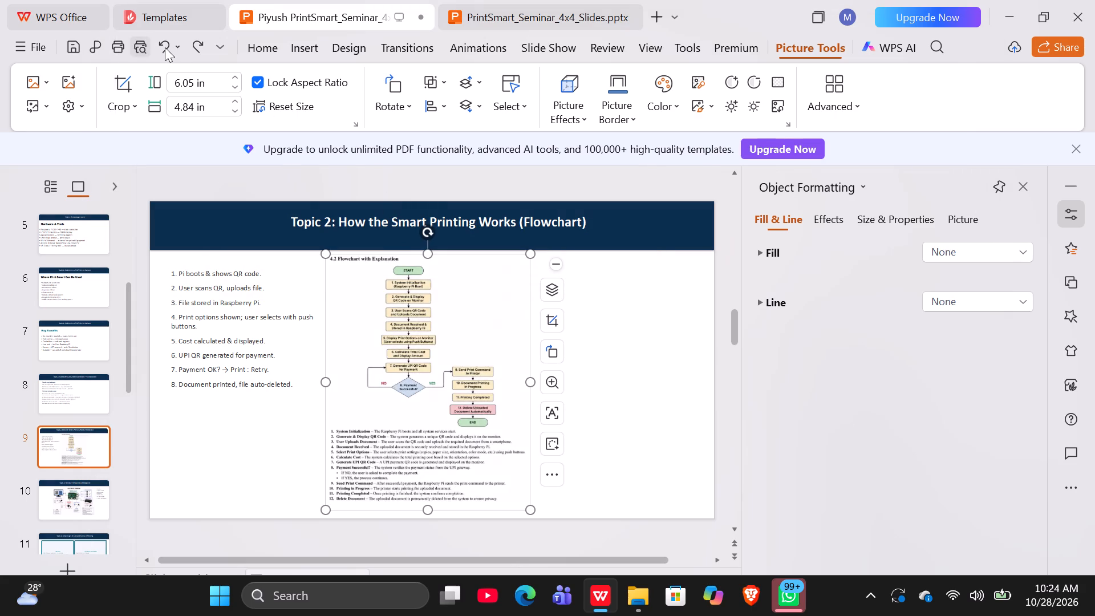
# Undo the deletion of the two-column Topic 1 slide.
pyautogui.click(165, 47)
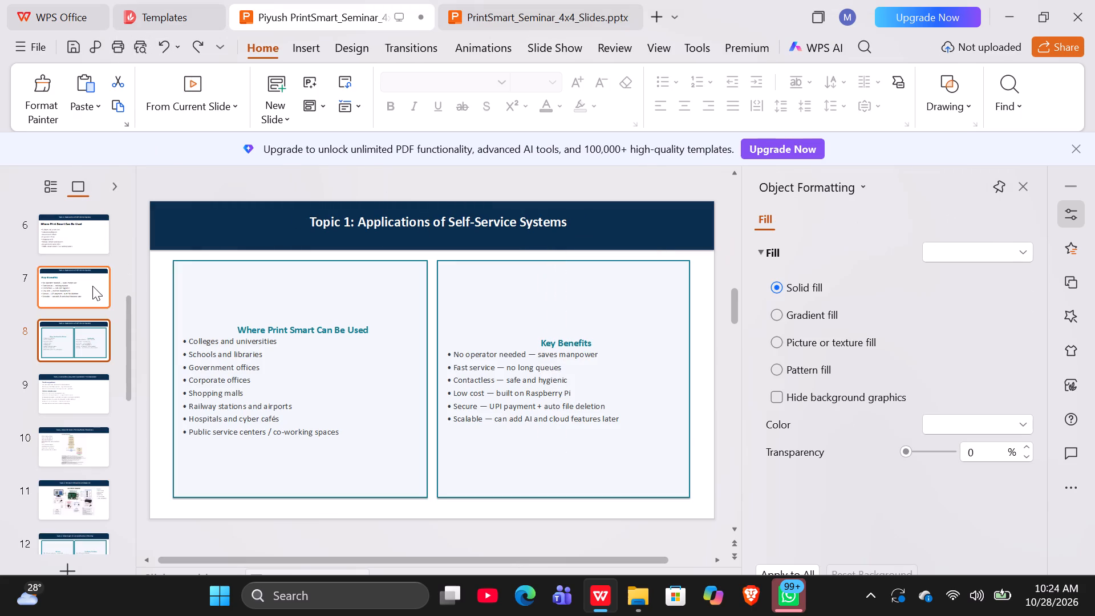
# Delete the original two-column "Topic 1: Applications of Self-Service Systems" slide 8.
pyautogui.click(249, 272)
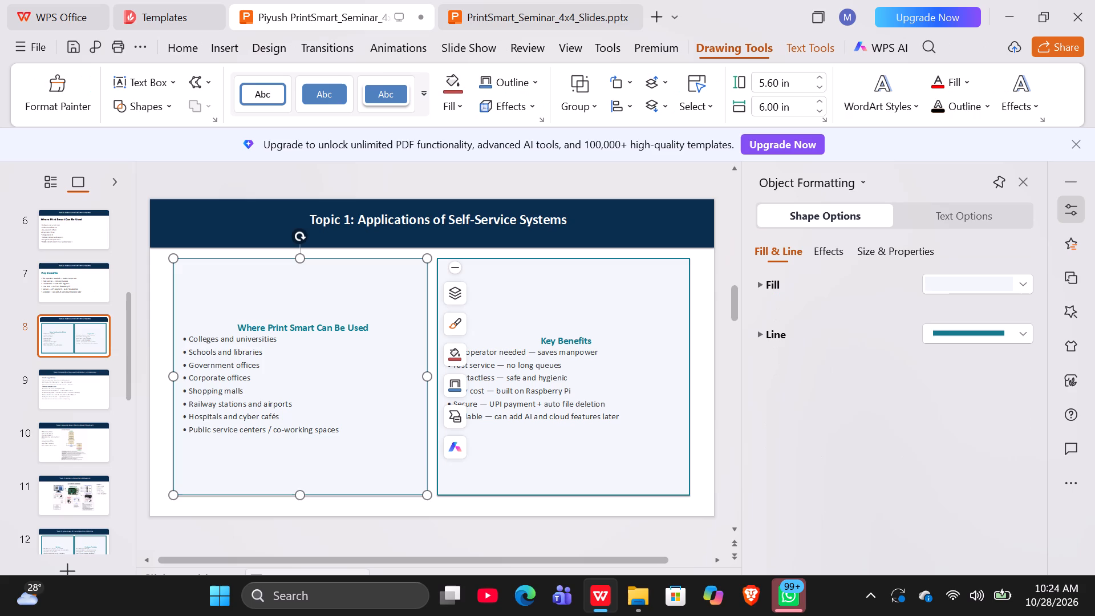
pyautogui.press('Delete')
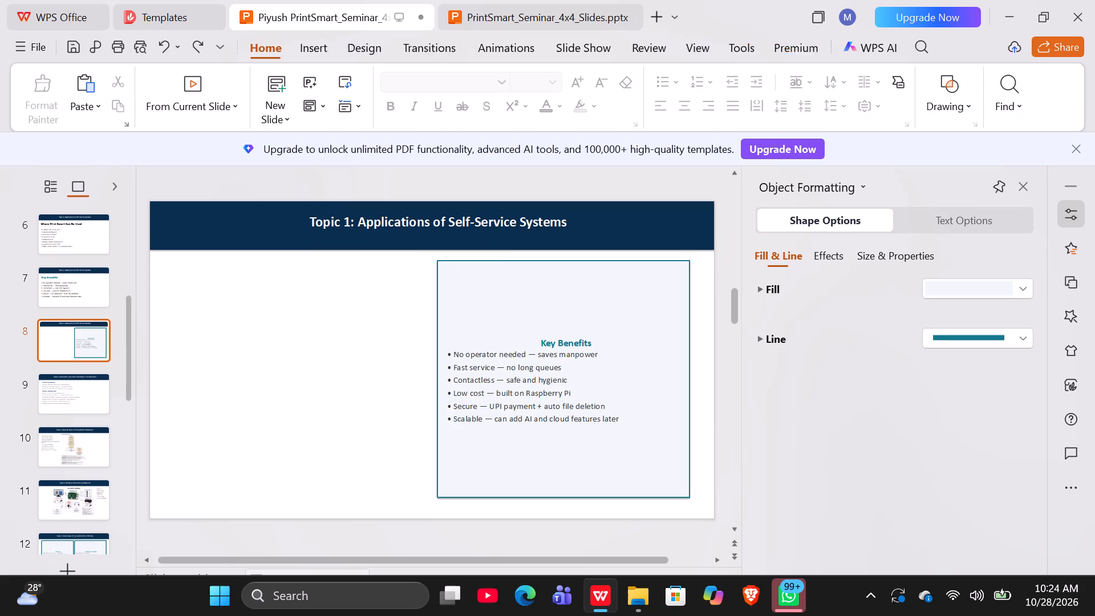
pyautogui.click(61, 330)
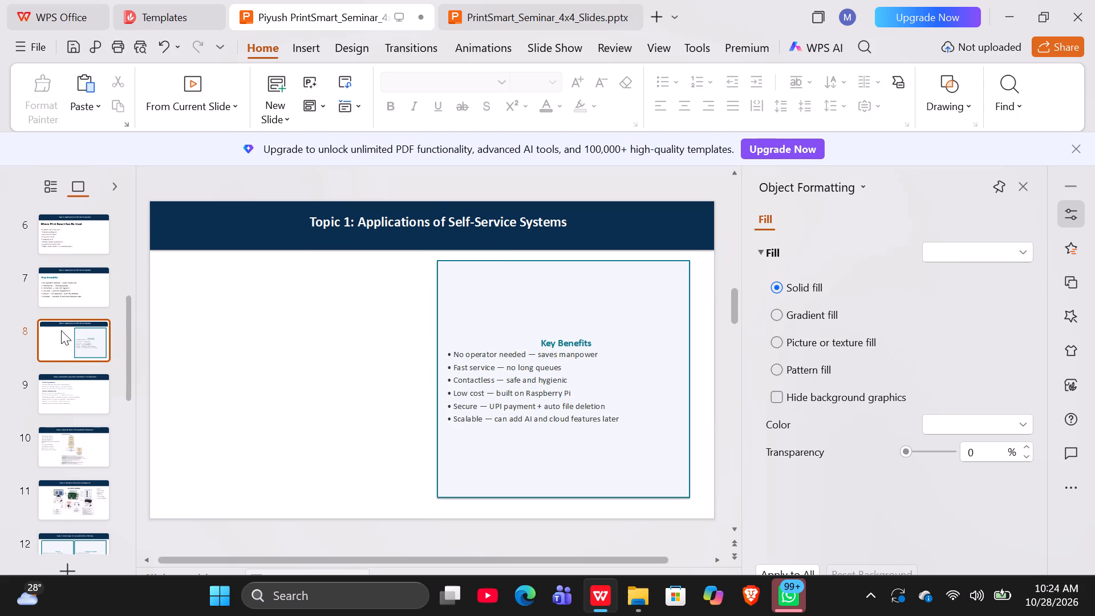
pyautogui.press('Delete')
# Crop the explanation text off the bottom of the flowchart picture on slide 9, leaving the picture about 4.16 in high.
pyautogui.click(36, 412)
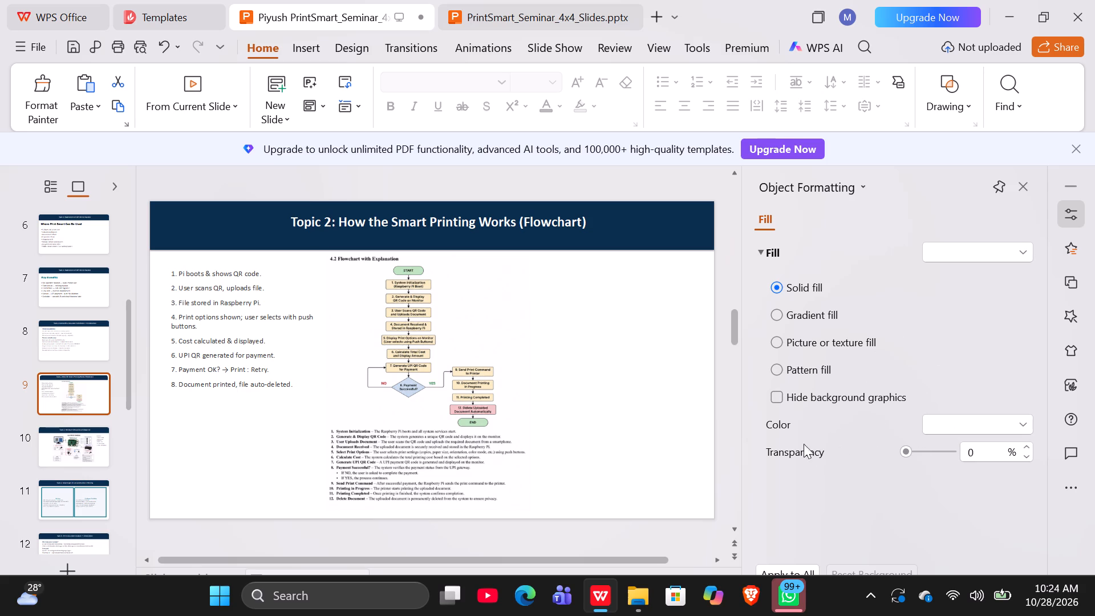
pyautogui.click(399, 439)
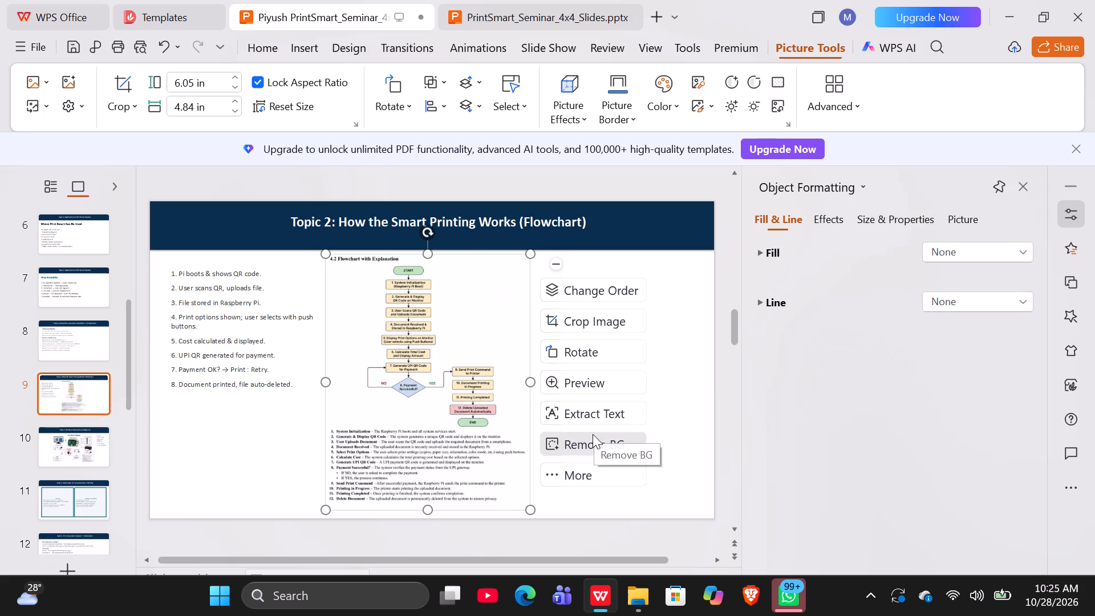
pyautogui.click(583, 476)
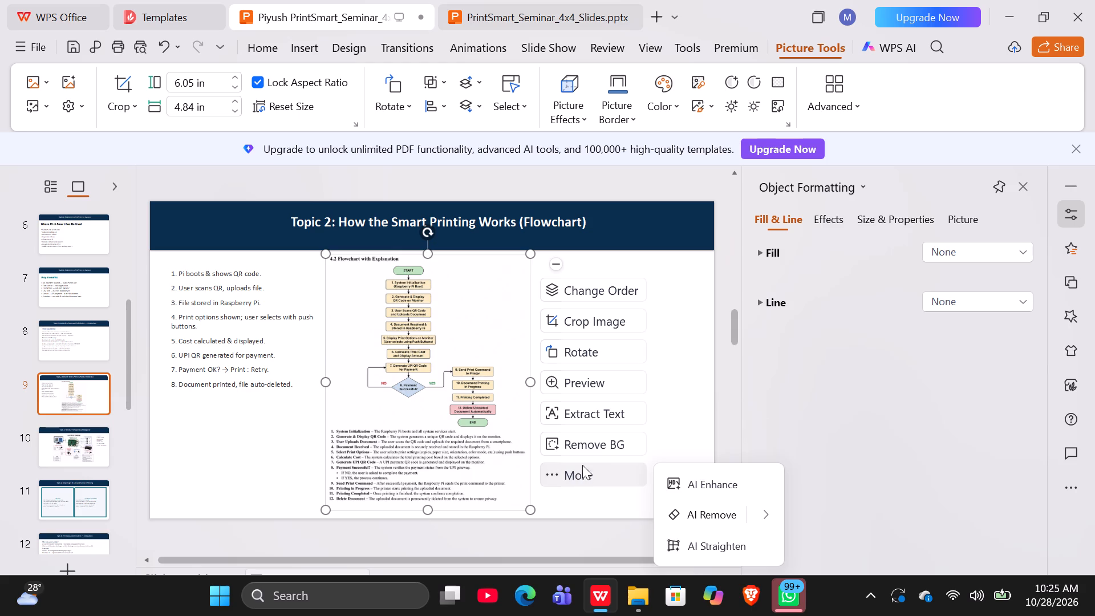
pyautogui.click(587, 319)
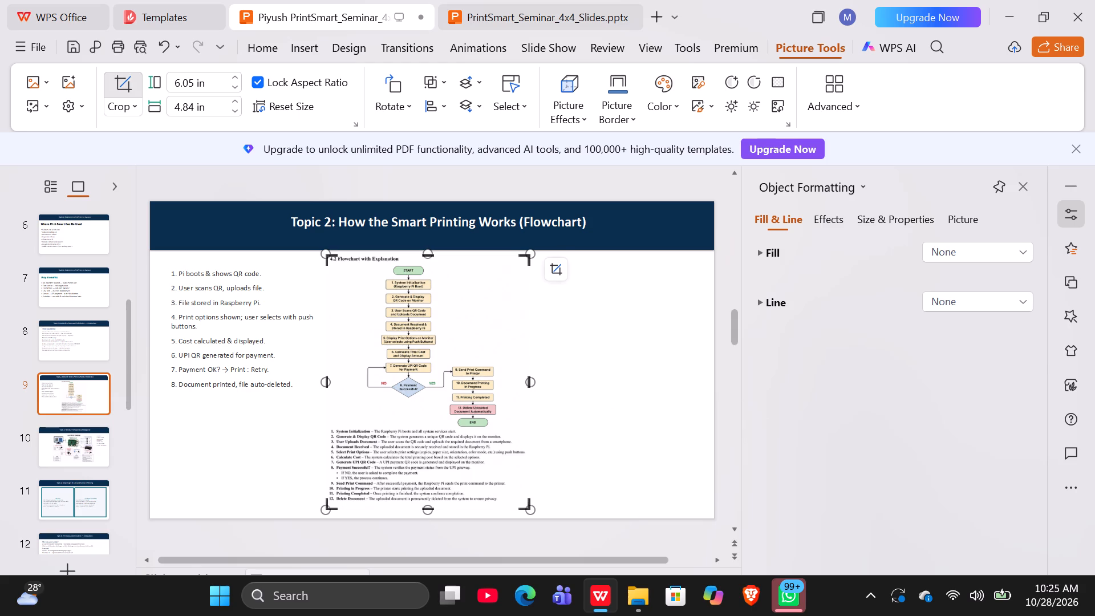
pyautogui.moveTo(428, 504); pyautogui.dragTo(425, 469)
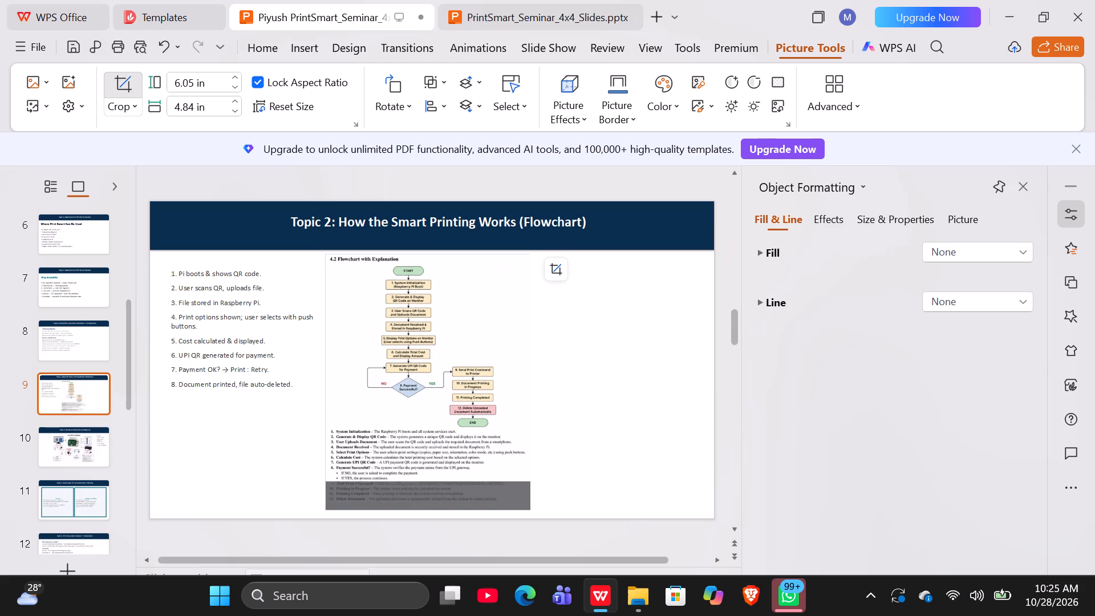
pyautogui.moveTo(425, 469); pyautogui.dragTo(422, 430)
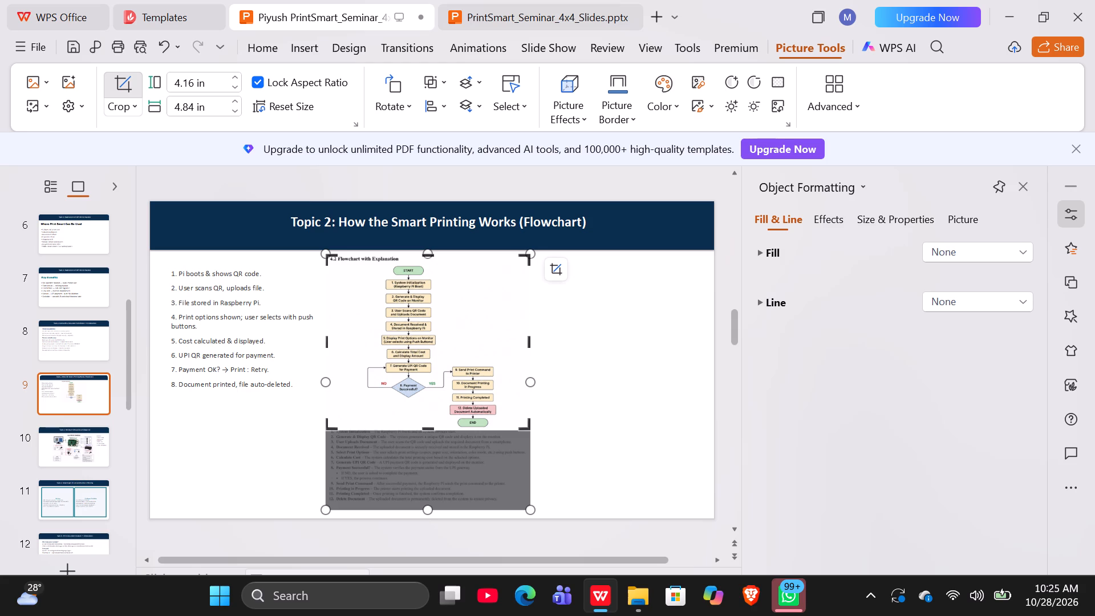
pyautogui.press('Delete')
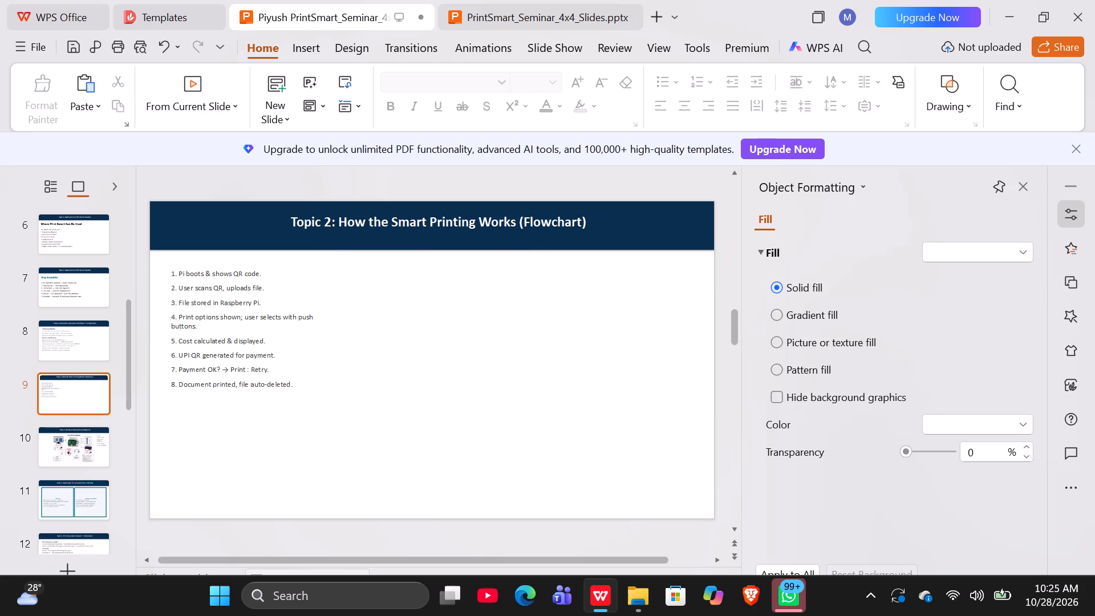
pyautogui.click(166, 47)
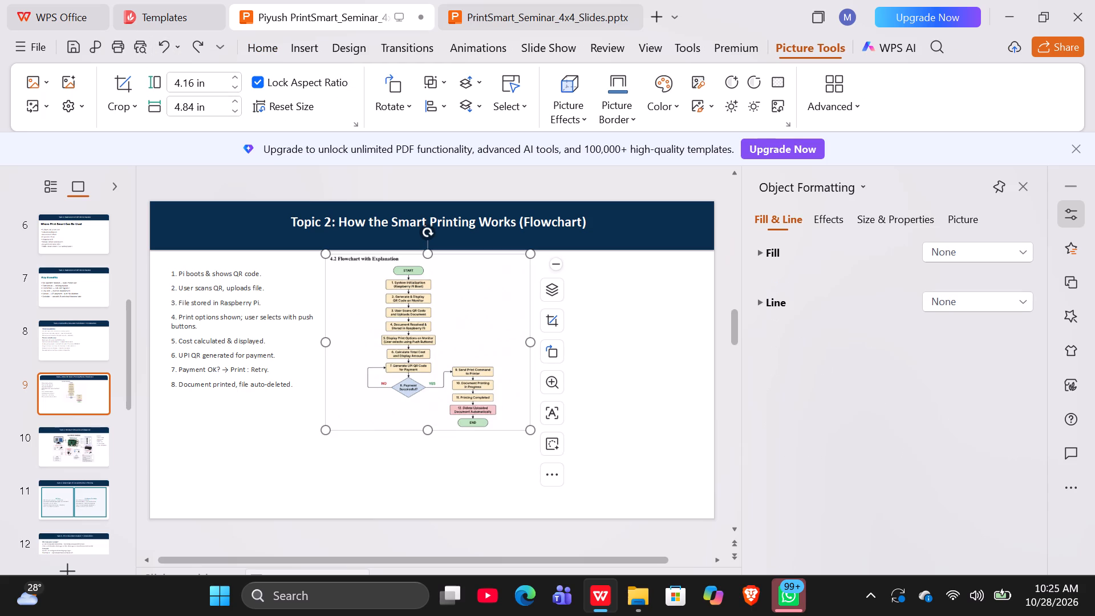
# Enlarge the cropped flowchart picture on slide 9 proportionally to about 5.85 in high by 6.81 in wide.
pyautogui.moveTo(530, 428); pyautogui.dragTo(552, 460)
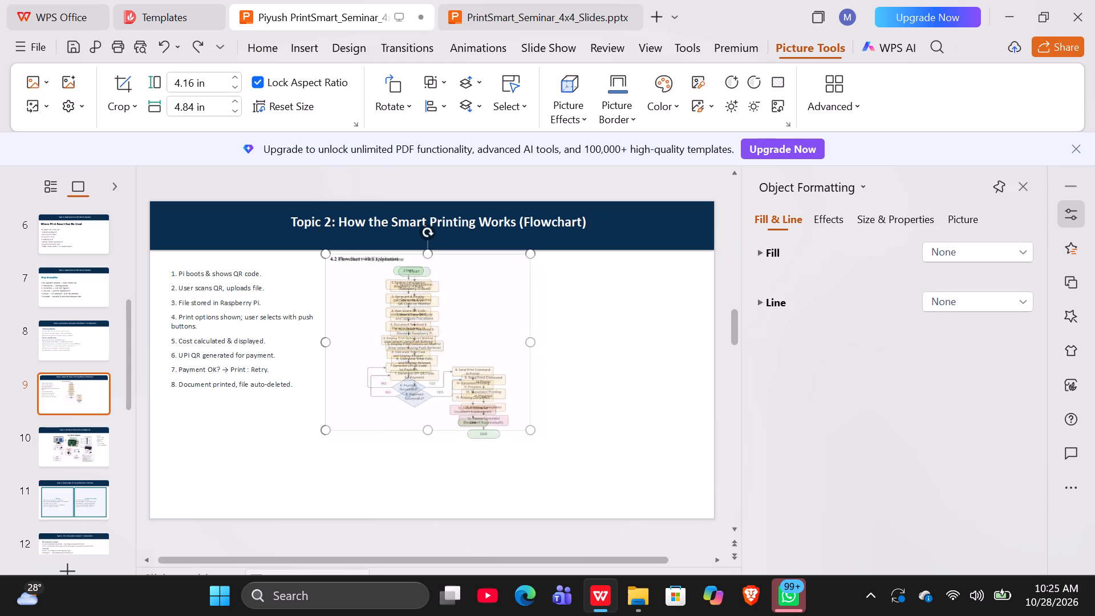
pyautogui.moveTo(552, 460); pyautogui.dragTo(566, 505)
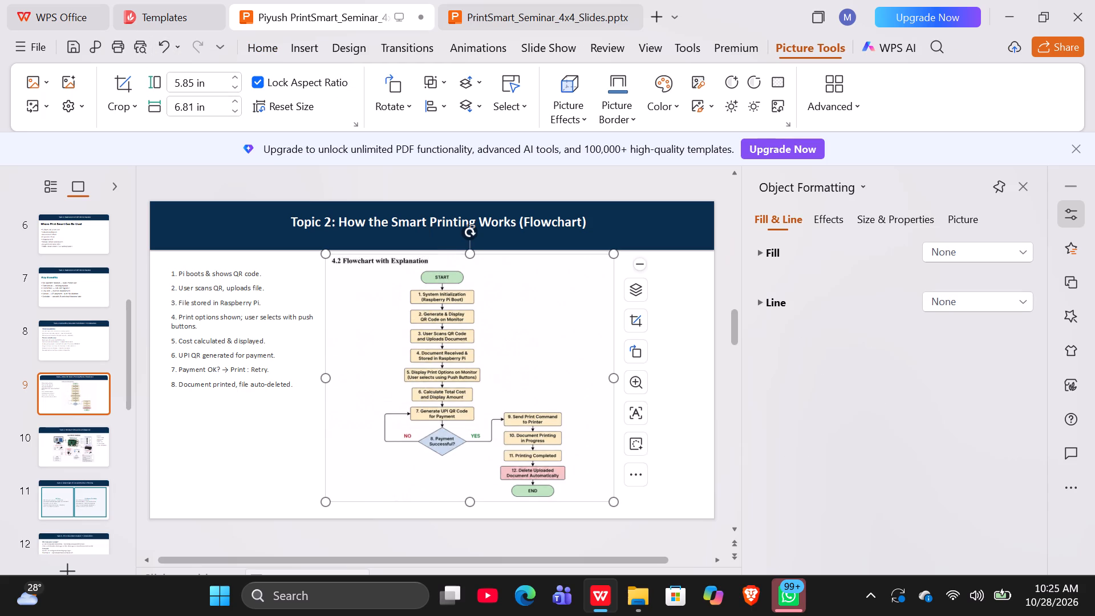
pyautogui.click(701, 482)
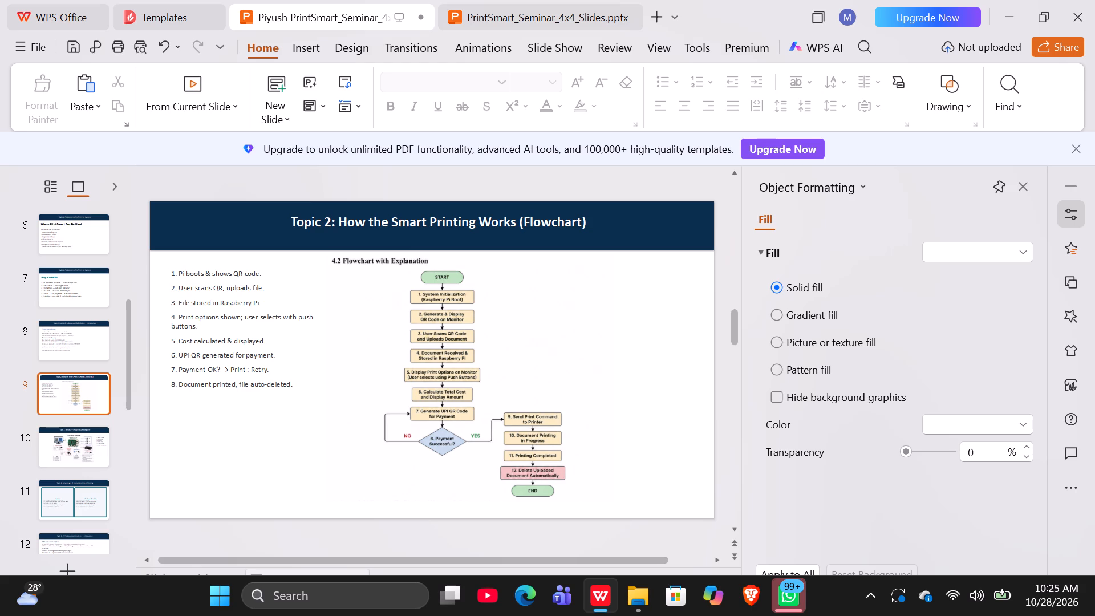
pyautogui.click(326, 261)
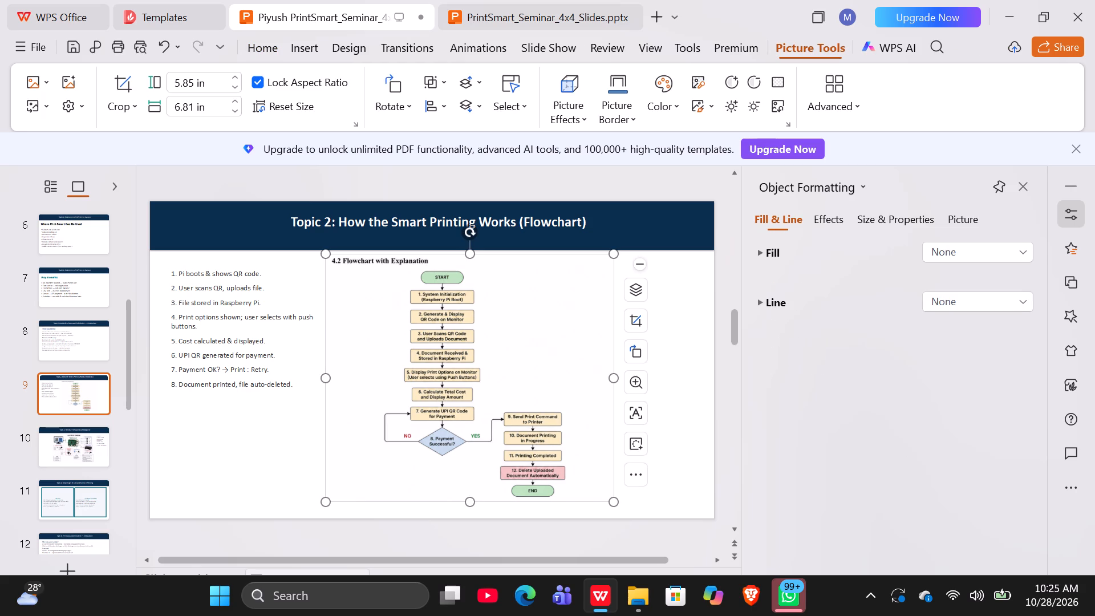
# Insert a new blank slide after the "Topic 2: Hardware Setup (Circuit Diagram)" slide 10.
pyautogui.click(74, 436)
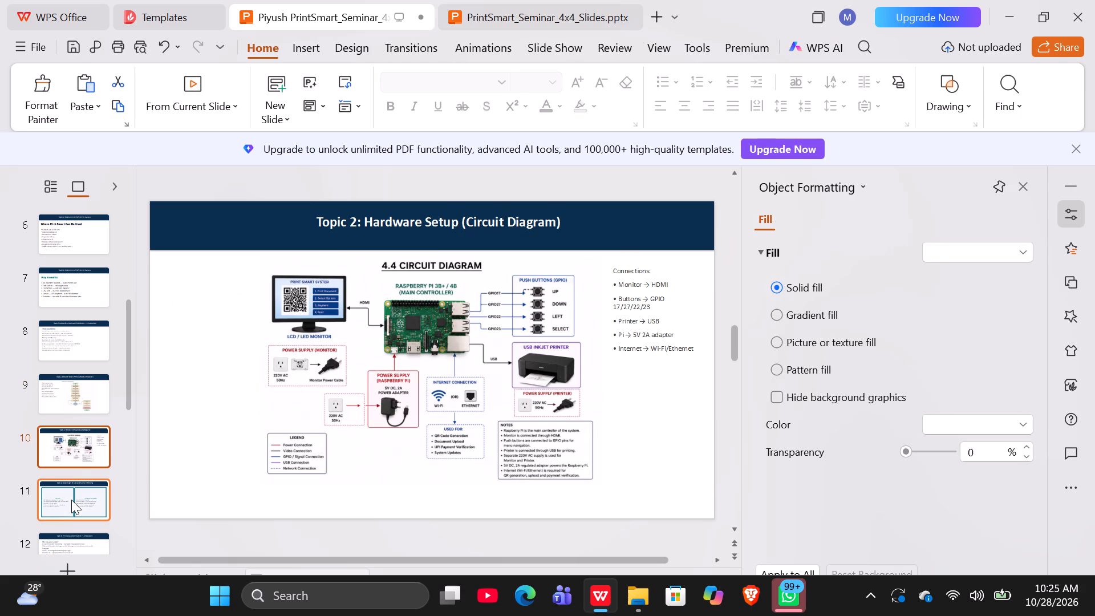
pyautogui.click(71, 500)
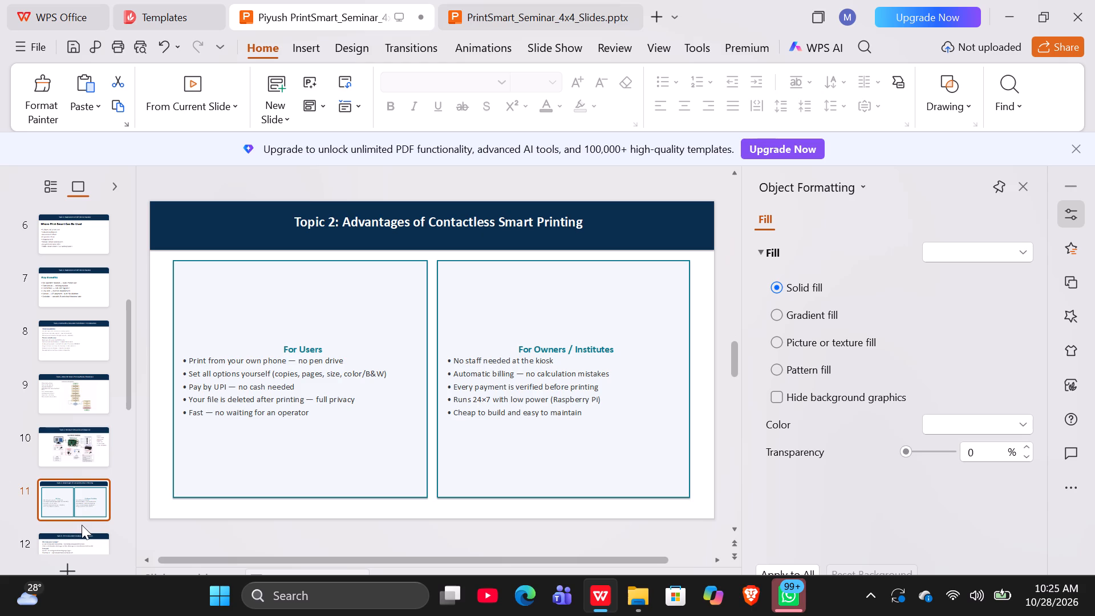
pyautogui.click(73, 445)
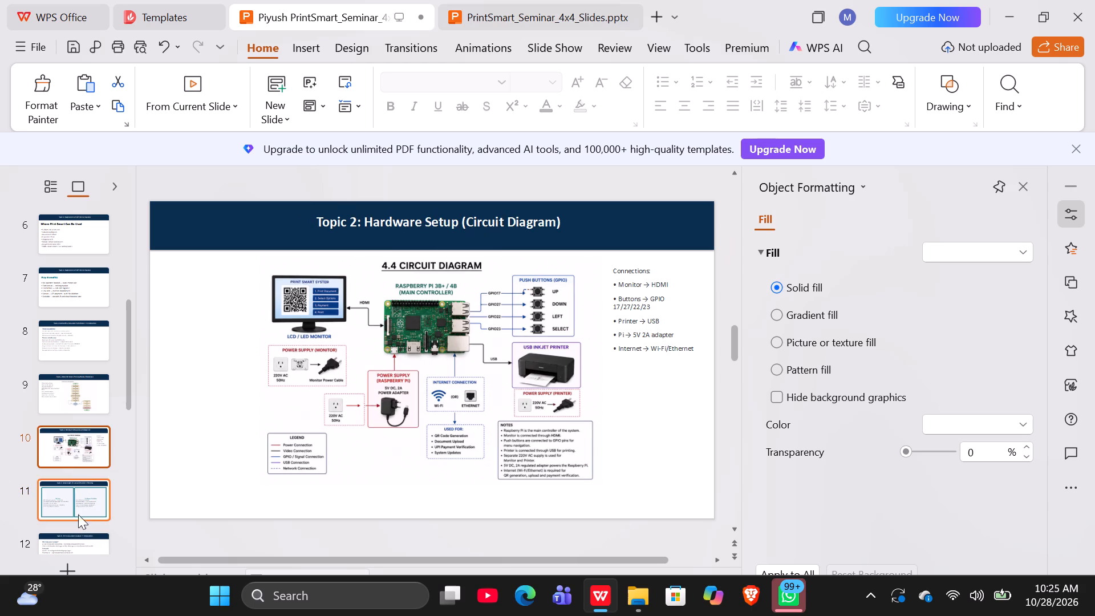
pyautogui.click(76, 497)
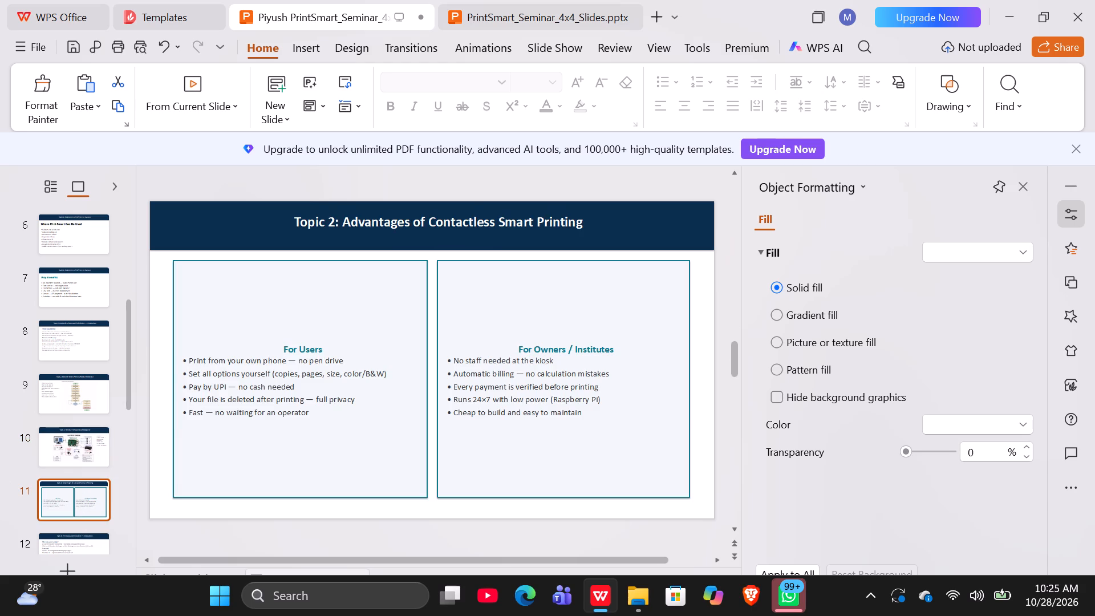
pyautogui.click(62, 456)
pyautogui.rightClick(62, 456)
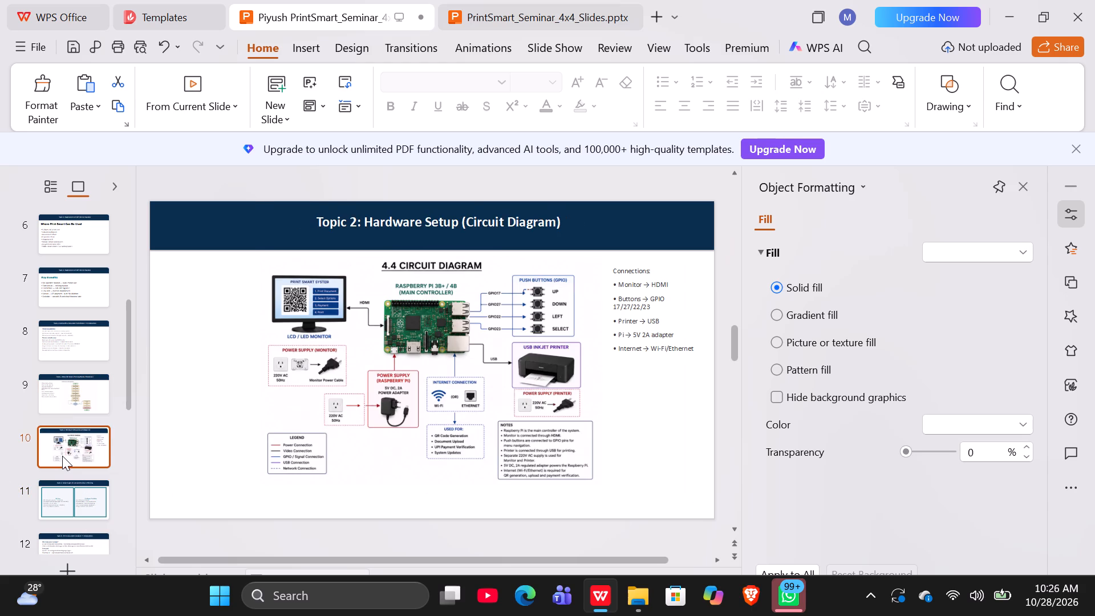
pyautogui.click(129, 76)
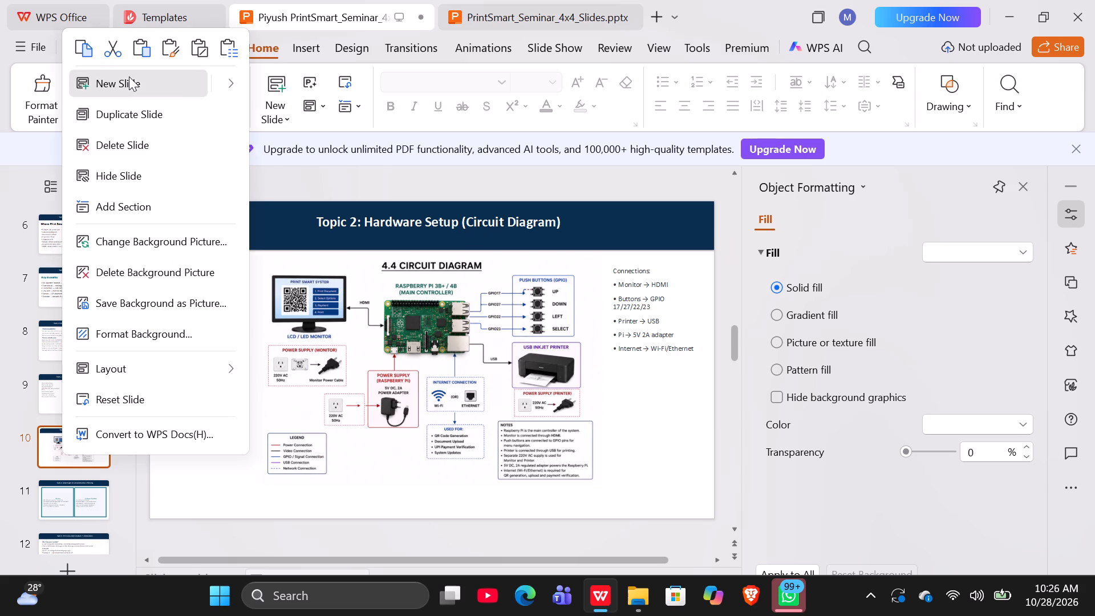
# Copy the "Topic 2: Advantages of Contactless Smart Printing" title banner from slide 12 onto the blank slide 11.
pyautogui.click(74, 493)
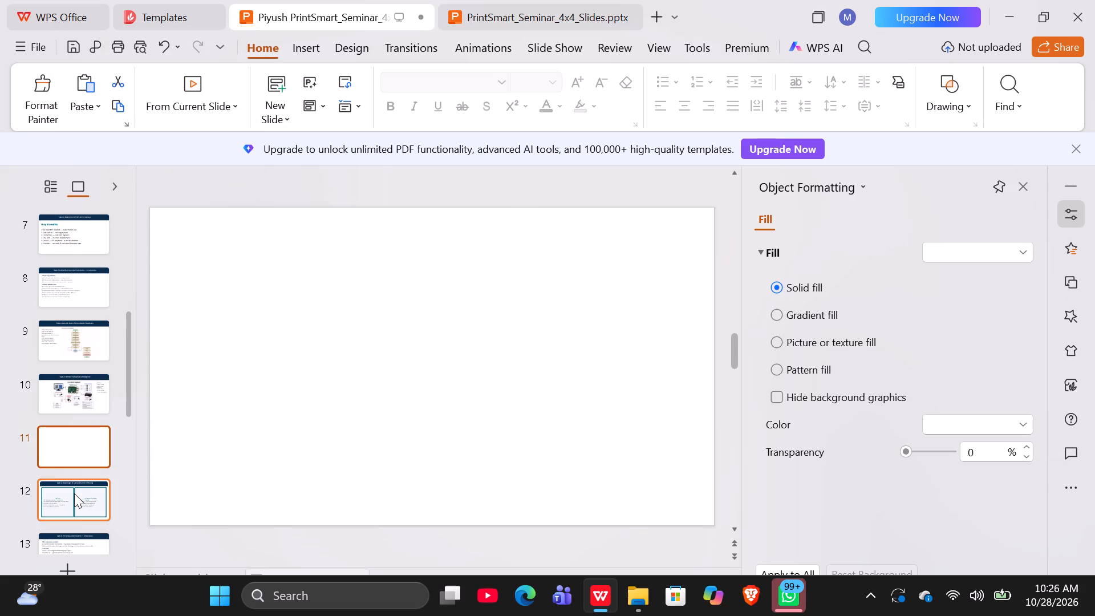
pyautogui.click(204, 241)
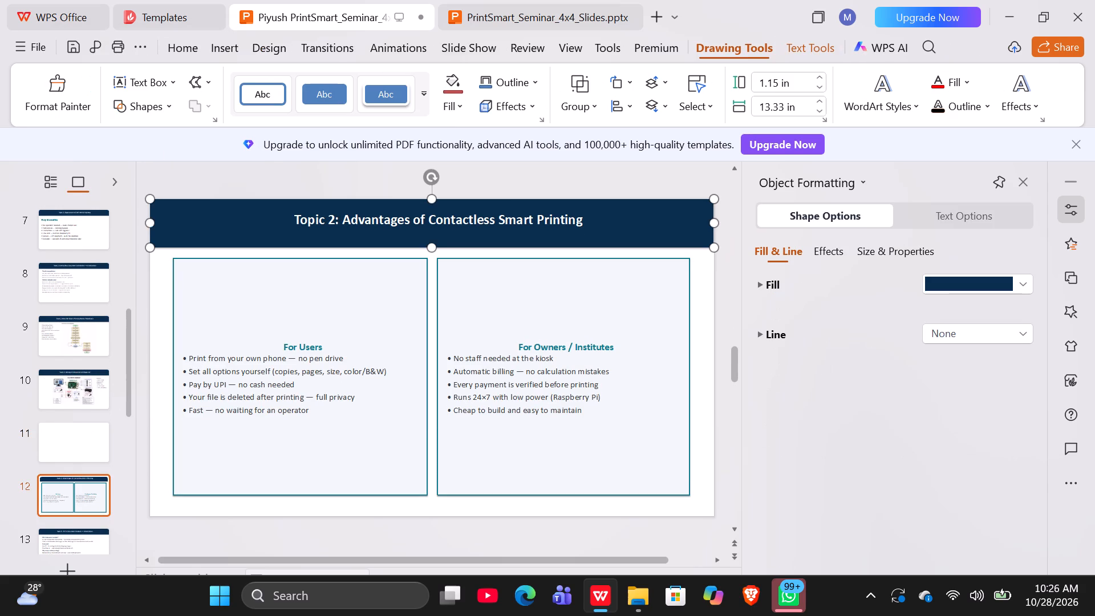
pyautogui.hotkey('ctrl', 'c')
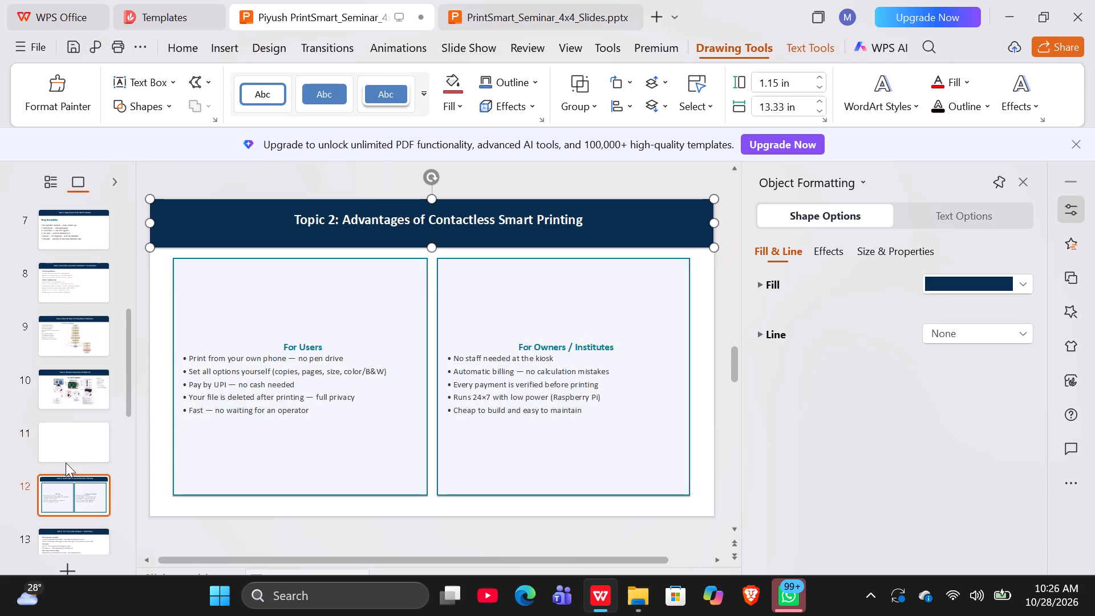
pyautogui.click(66, 444)
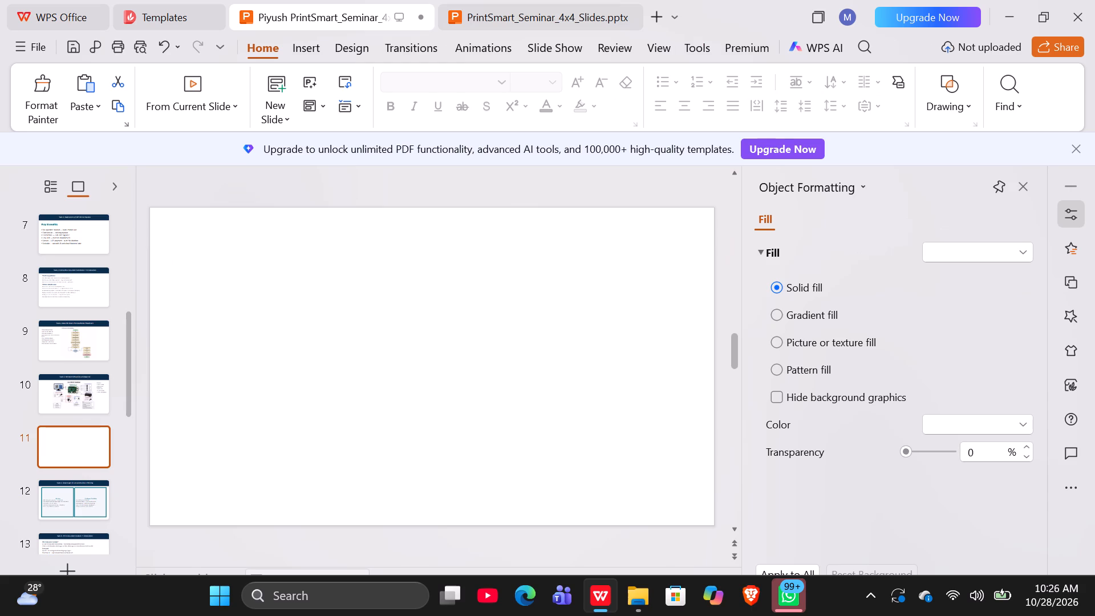
pyautogui.click(209, 243)
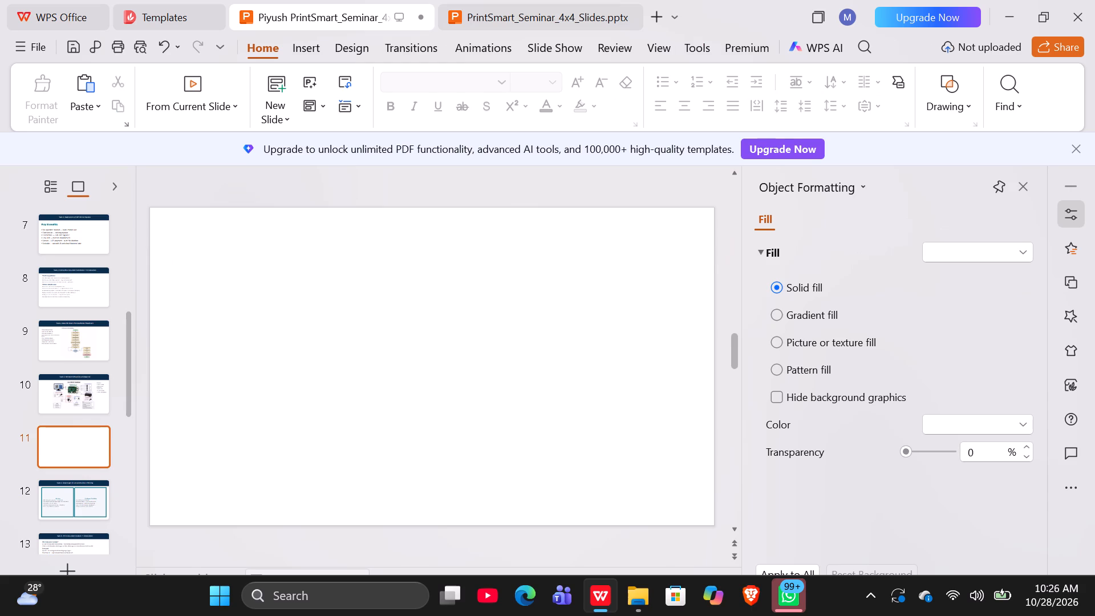
pyautogui.hotkey('ctrl', 'v')
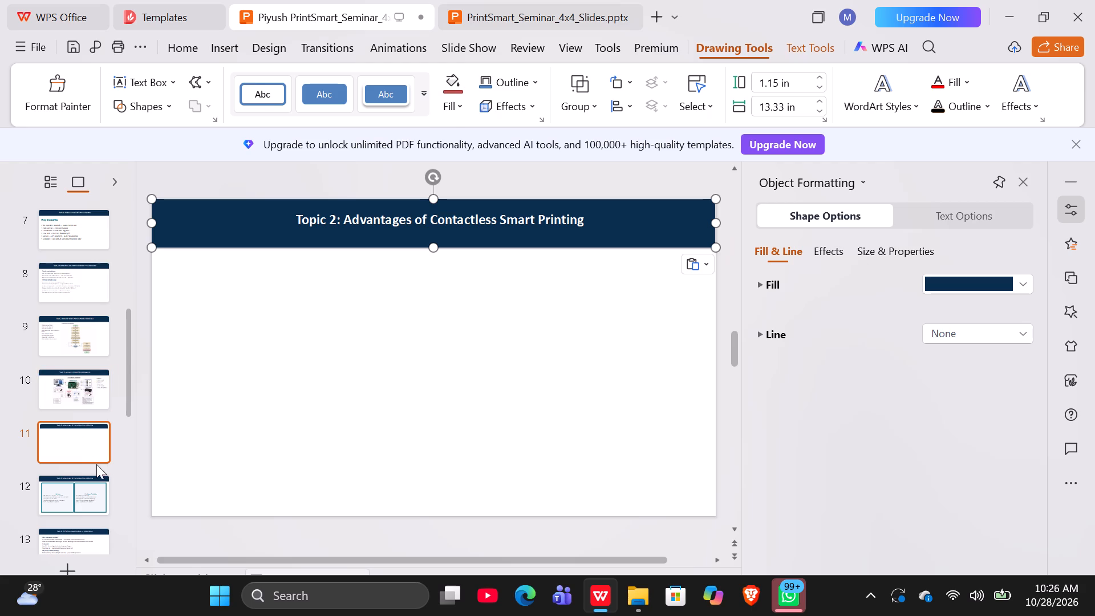
# Copy the "For Users" heading from slide 12 into a new text box below the title banner on slide 11.
pyautogui.click(84, 480)
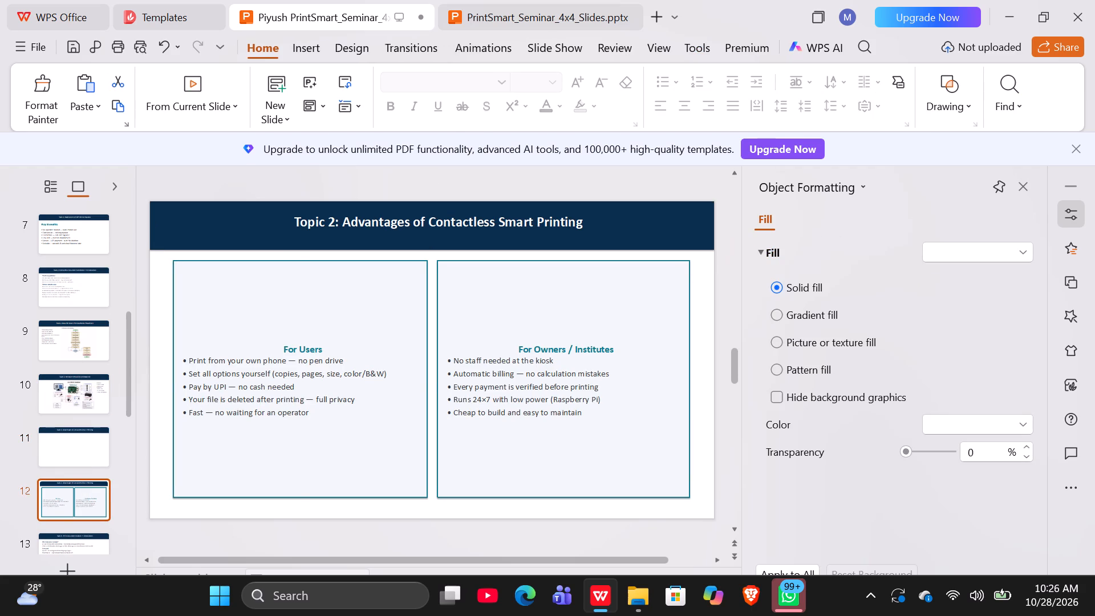
pyautogui.moveTo(284, 350); pyautogui.dragTo(356, 348)
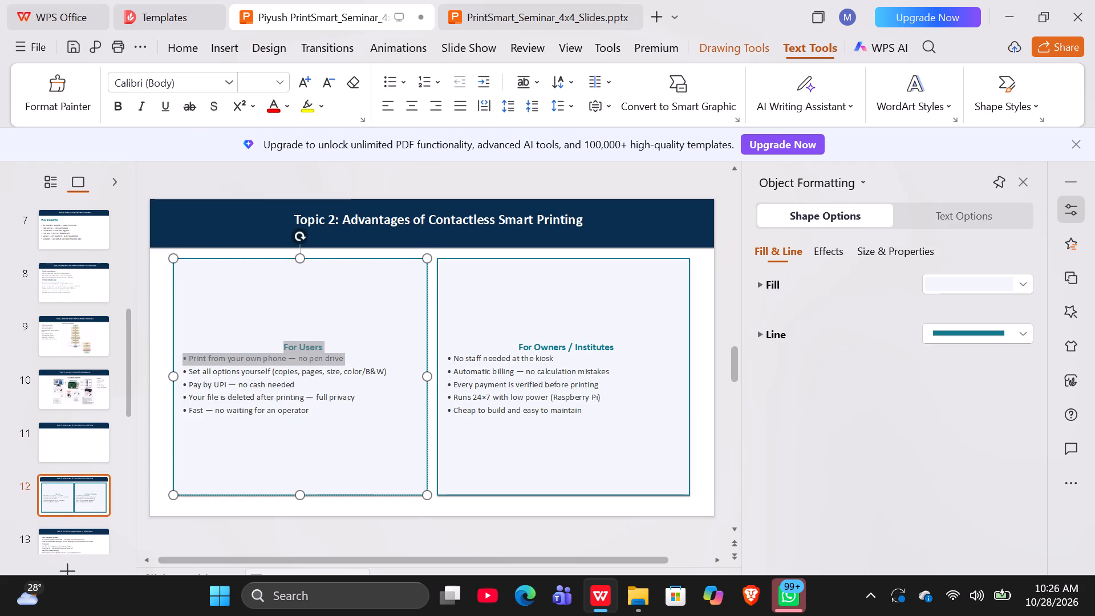
pyautogui.moveTo(356, 348); pyautogui.dragTo(355, 345)
pyautogui.hotkey('ctrl', 'c')
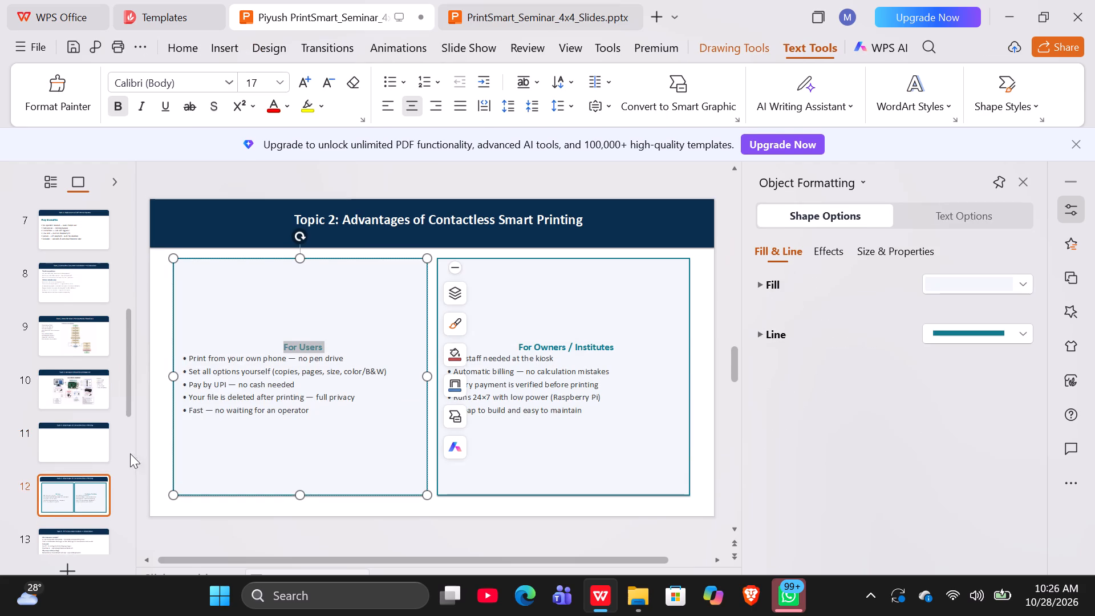
pyautogui.click(83, 451)
pyautogui.click(181, 274)
pyautogui.doubleClick(181, 274)
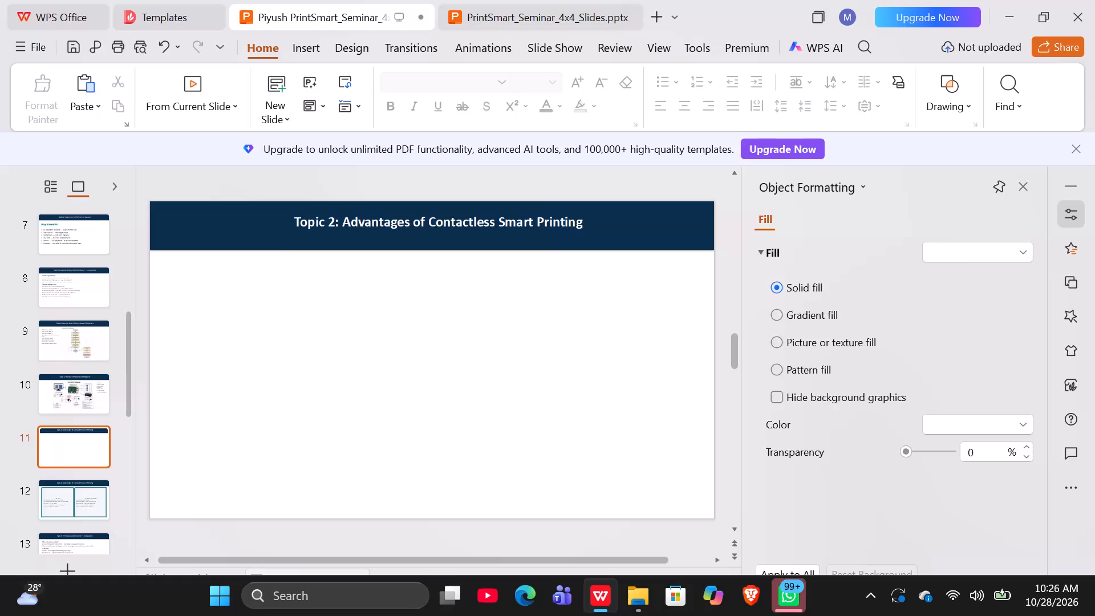
pyautogui.hotkey('ctrl', 'c')
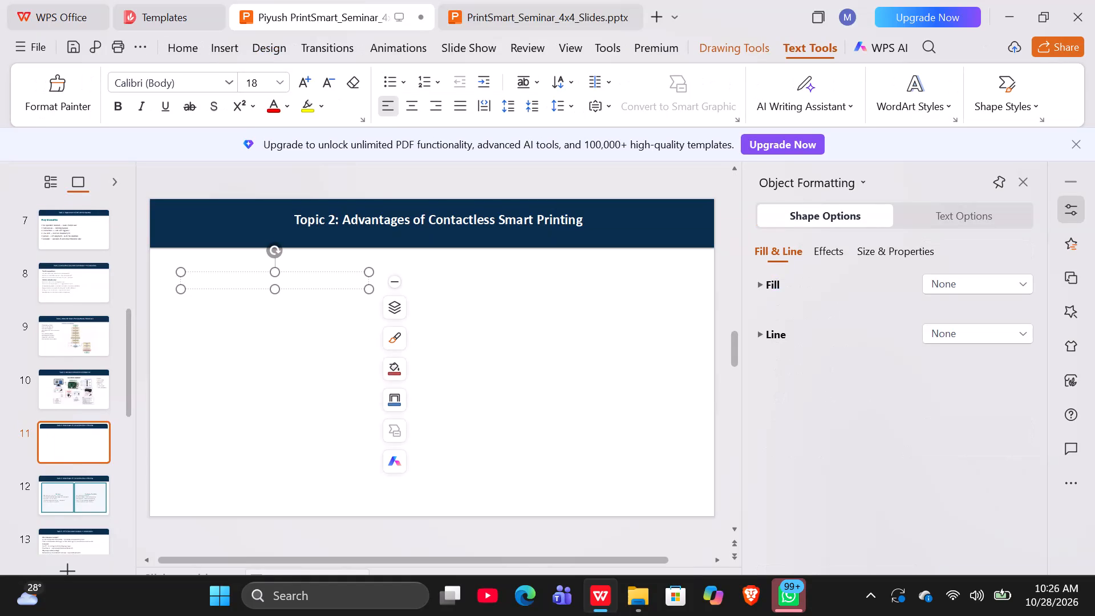
pyautogui.hotkey('ctrl', 'v')
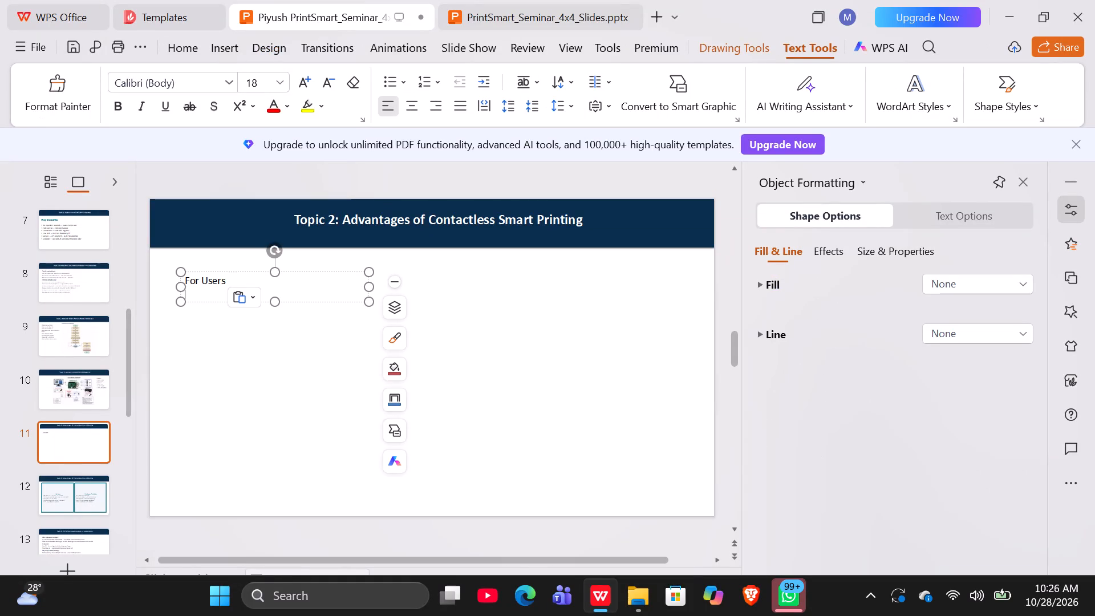
# Format the "For Users" heading on slide 11 in Arial Black at 36 pt.
pyautogui.moveTo(225, 279); pyautogui.dragTo(161, 280)
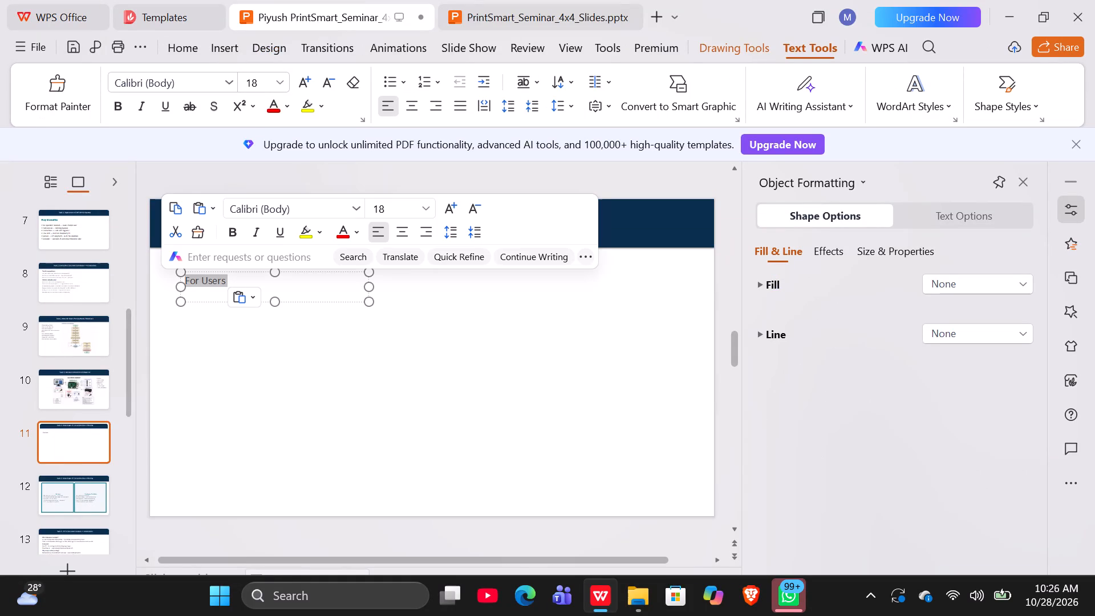
pyautogui.click(423, 202)
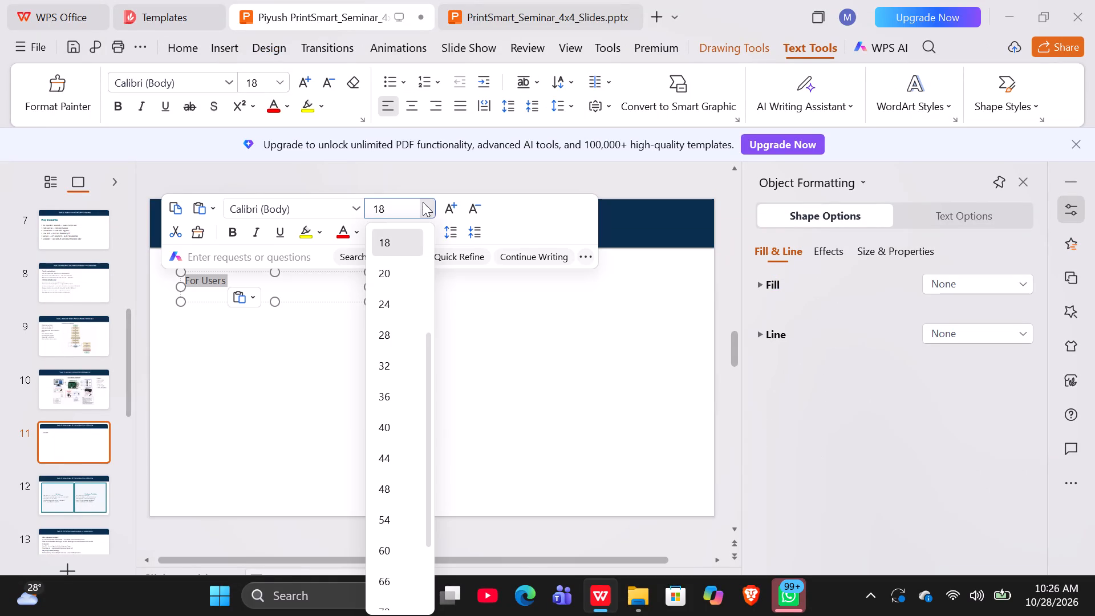
pyautogui.click(384, 386)
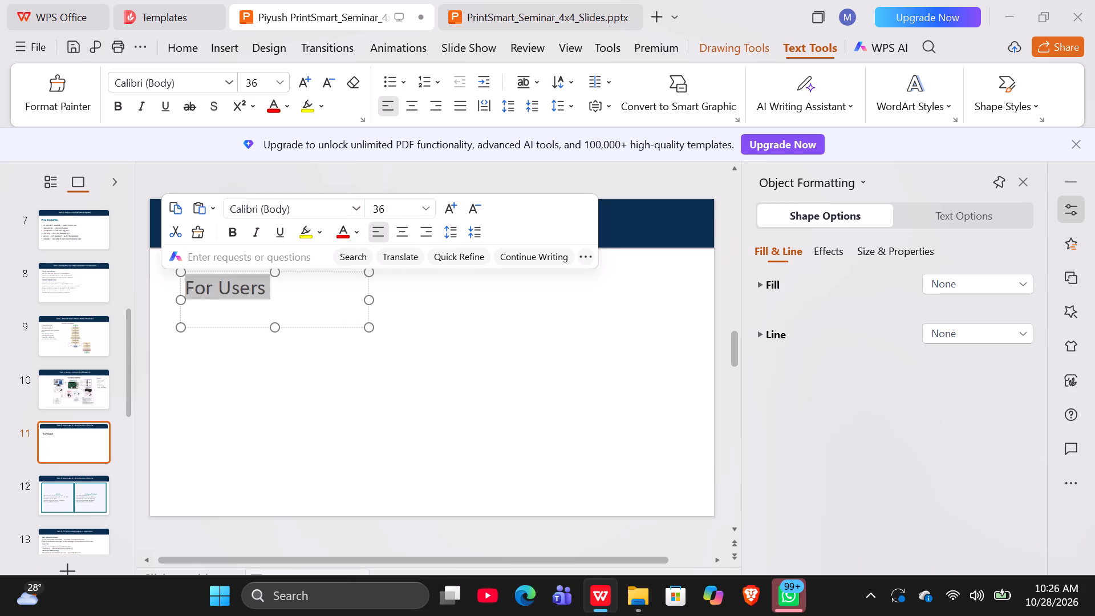
pyautogui.click(352, 210)
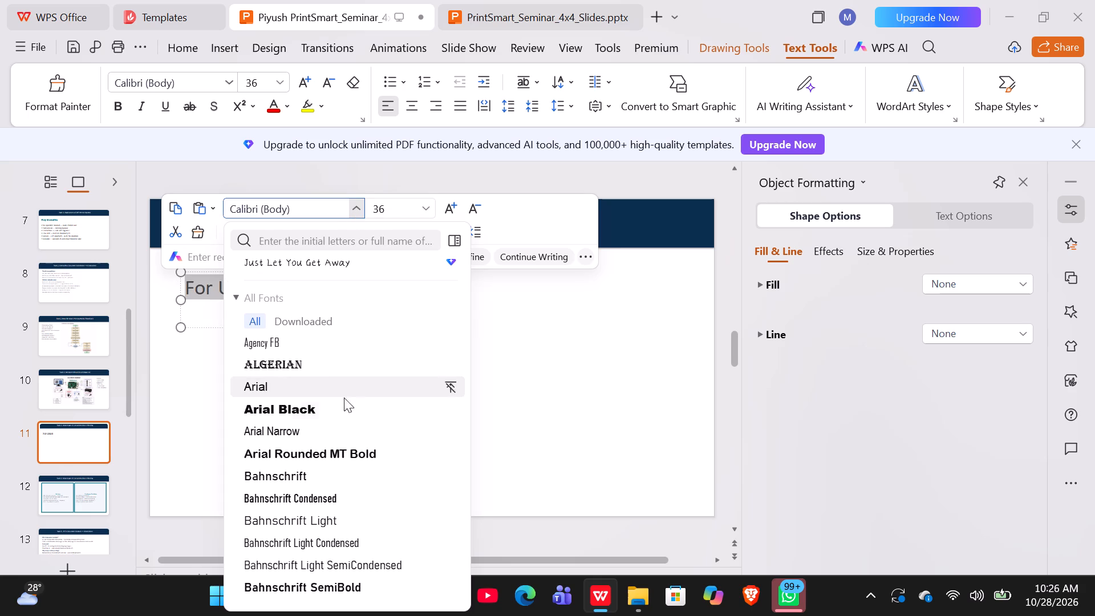
pyautogui.click(334, 406)
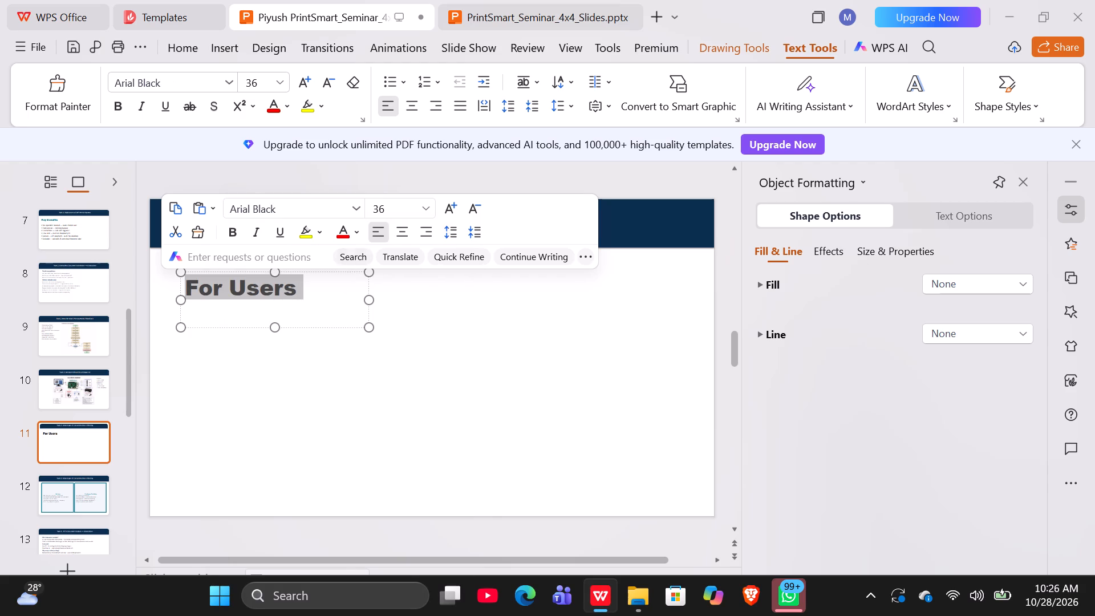
pyautogui.click(321, 378)
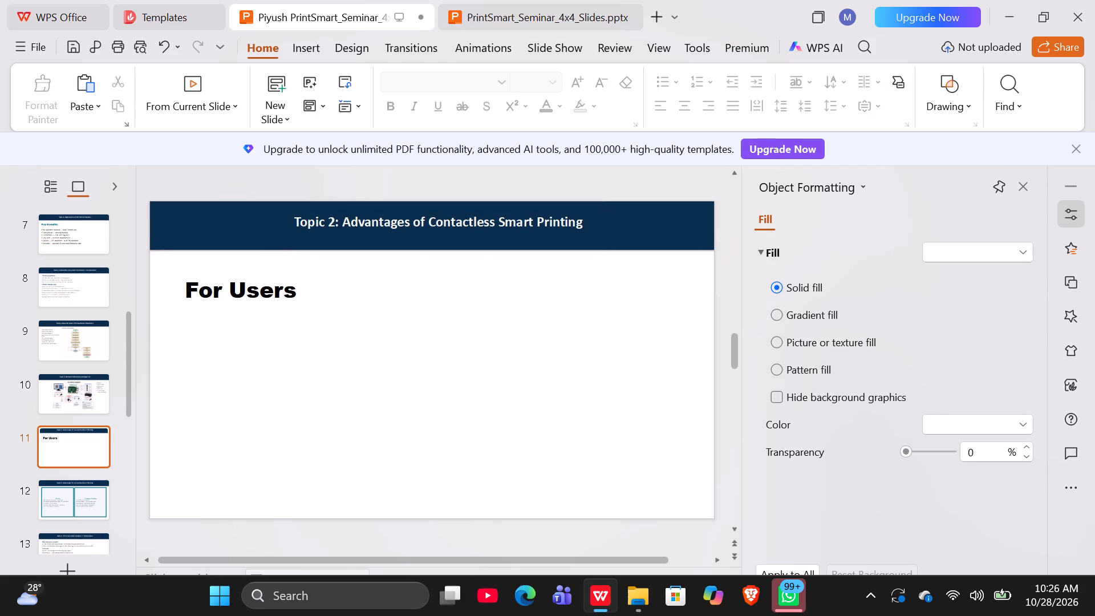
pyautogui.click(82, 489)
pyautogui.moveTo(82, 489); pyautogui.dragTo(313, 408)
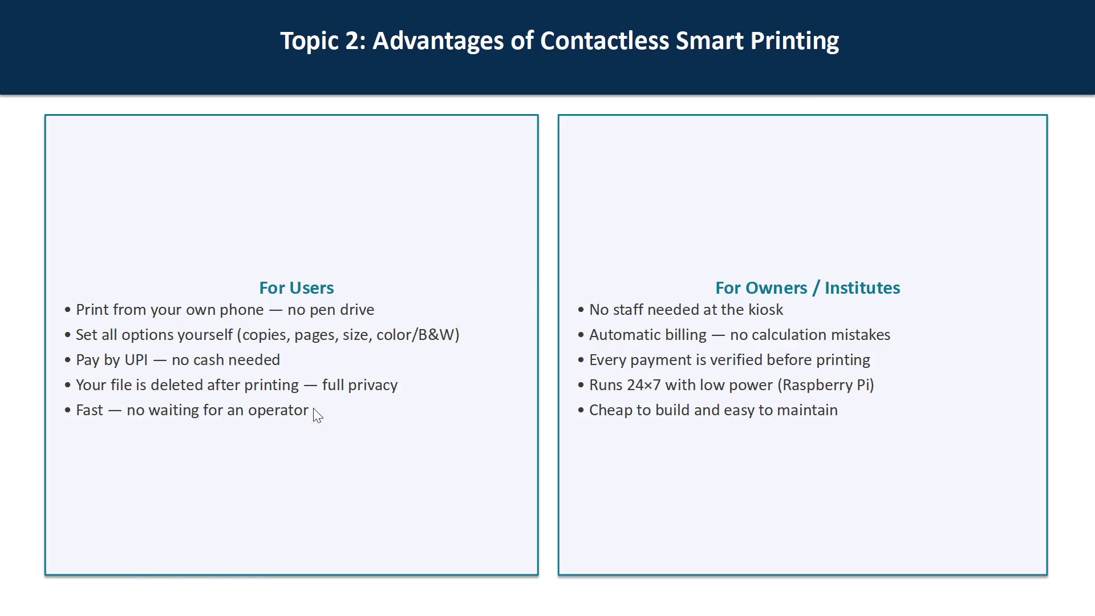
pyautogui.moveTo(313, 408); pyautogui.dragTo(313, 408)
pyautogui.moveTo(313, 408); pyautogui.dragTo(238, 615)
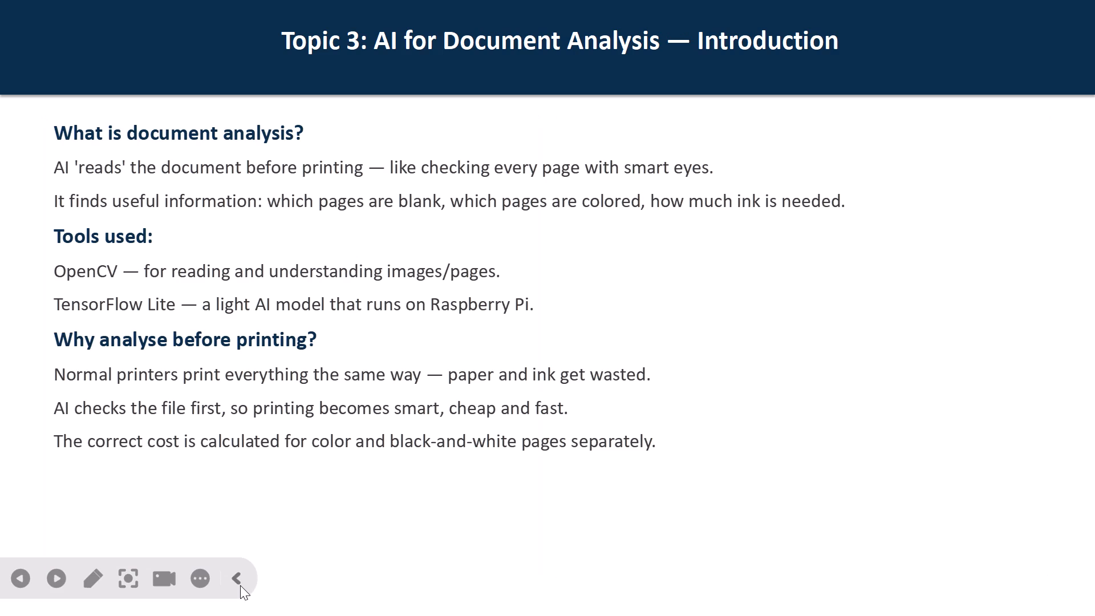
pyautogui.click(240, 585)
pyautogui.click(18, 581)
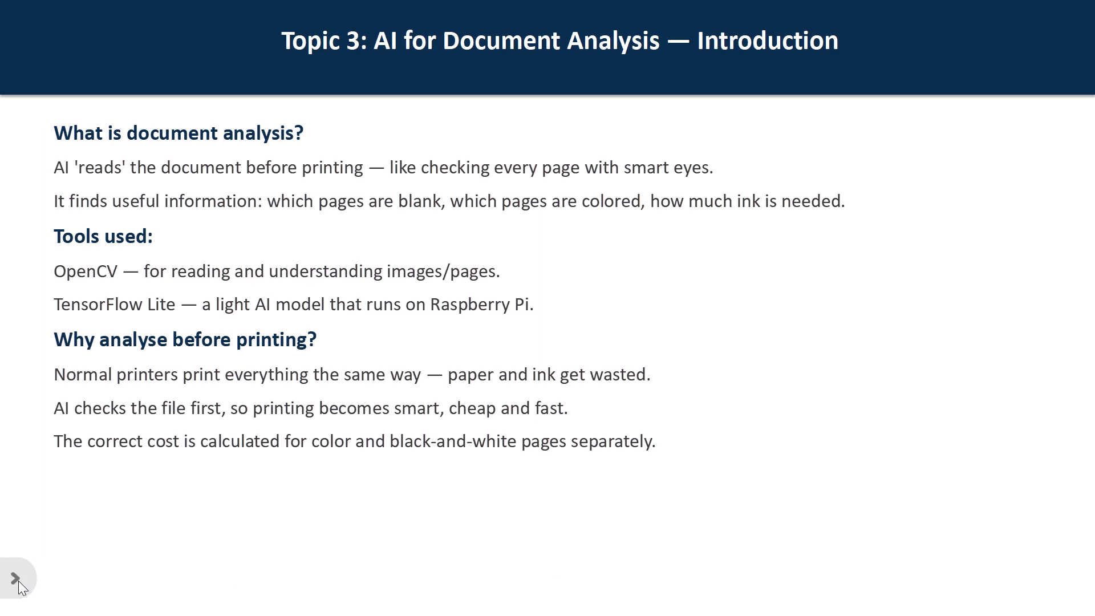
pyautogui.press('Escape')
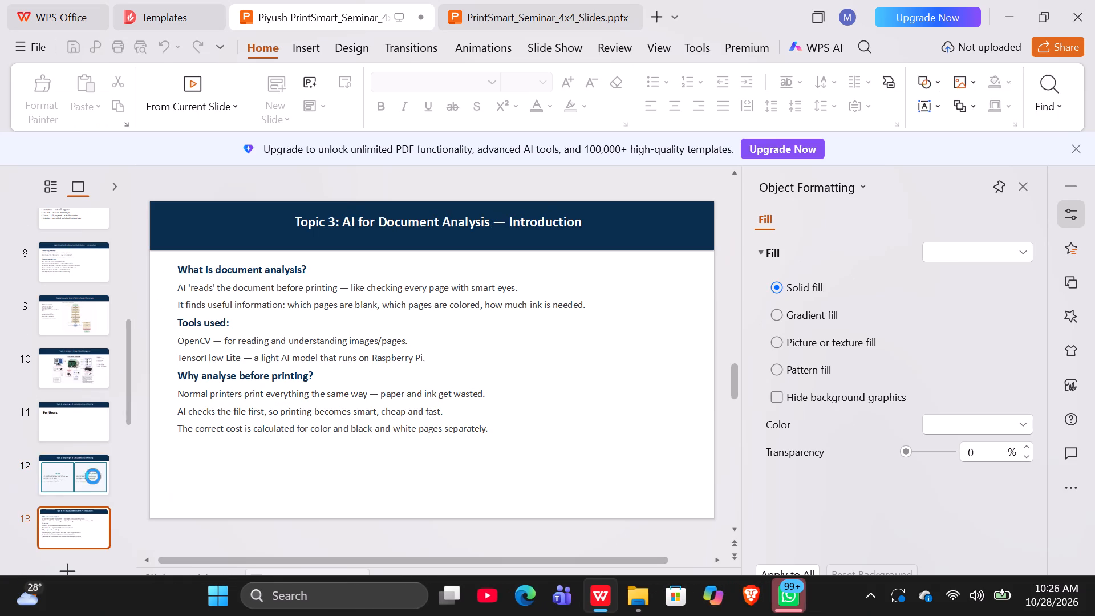
# Copy the five "For Users" bullet points from slide 12 into a new text box below the heading on slide 11.
pyautogui.click(83, 480)
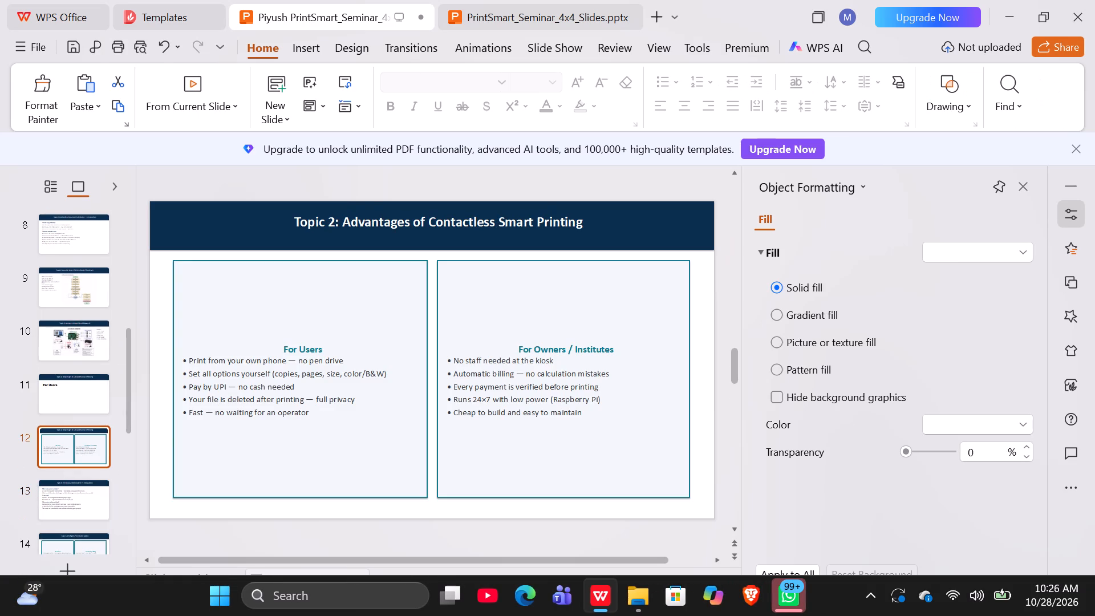
pyautogui.moveTo(316, 412); pyautogui.dragTo(196, 359)
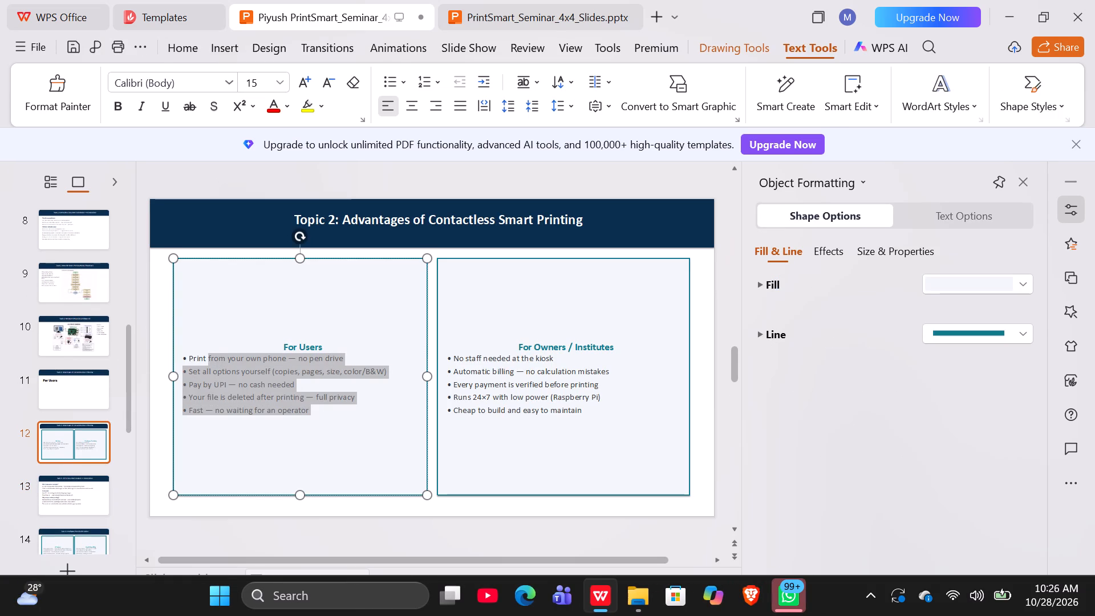
pyautogui.moveTo(196, 359); pyautogui.dragTo(178, 359)
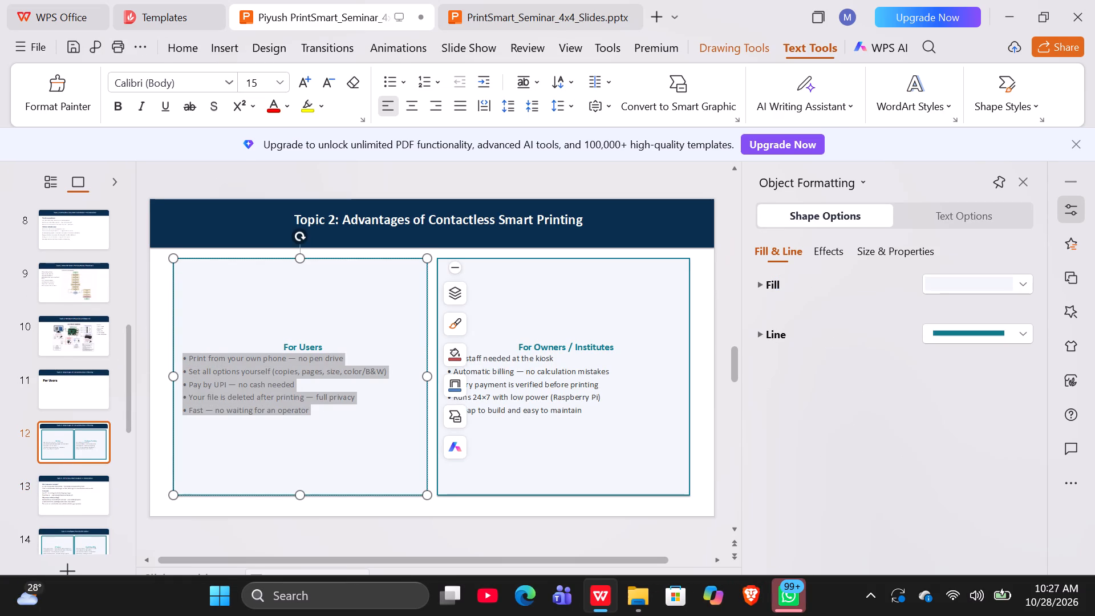
pyautogui.hotkey('ctrl', 'c')
pyautogui.click(51, 387)
pyautogui.doubleClick(216, 335)
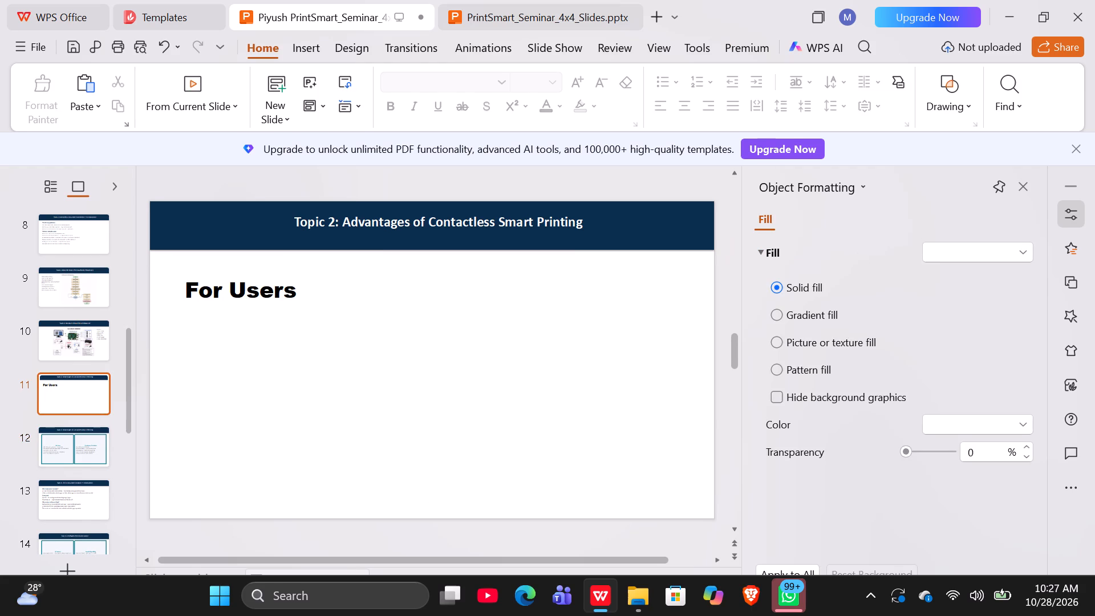
pyautogui.hotkey('ctrl', 'v')
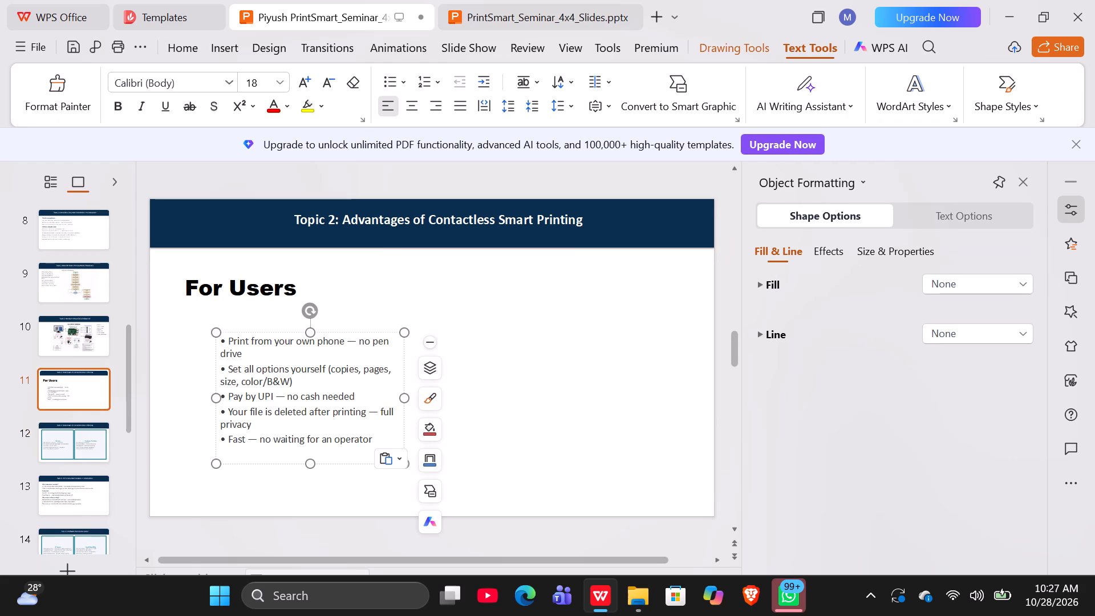
# Set the copied bullet points on slide 11 to 28 pt and widen their text box to the right.
pyautogui.moveTo(373, 443); pyautogui.dragTo(186, 330)
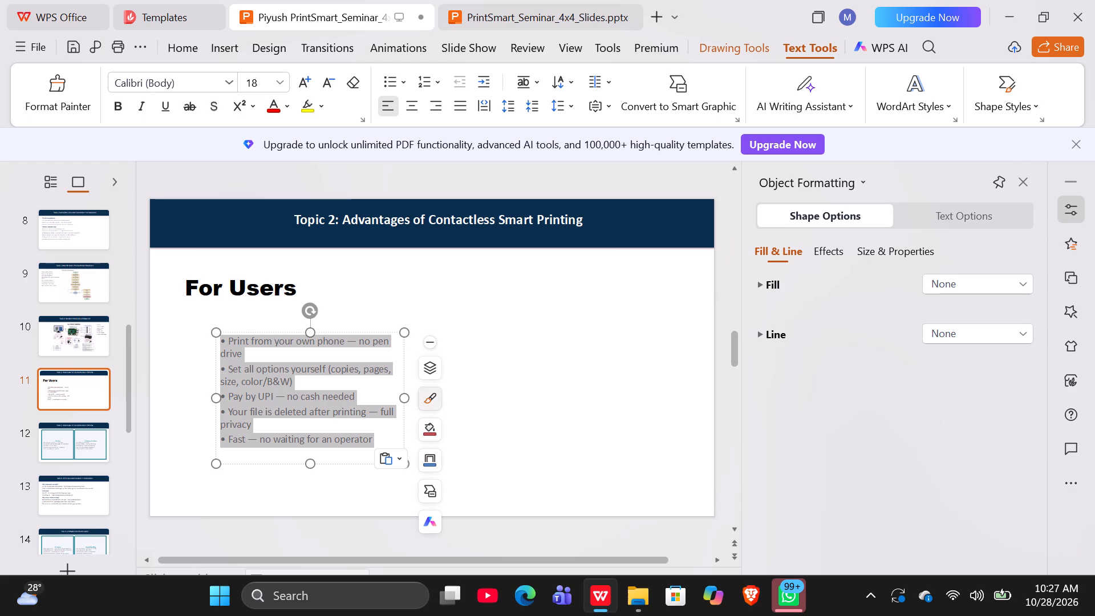
pyautogui.click(277, 83)
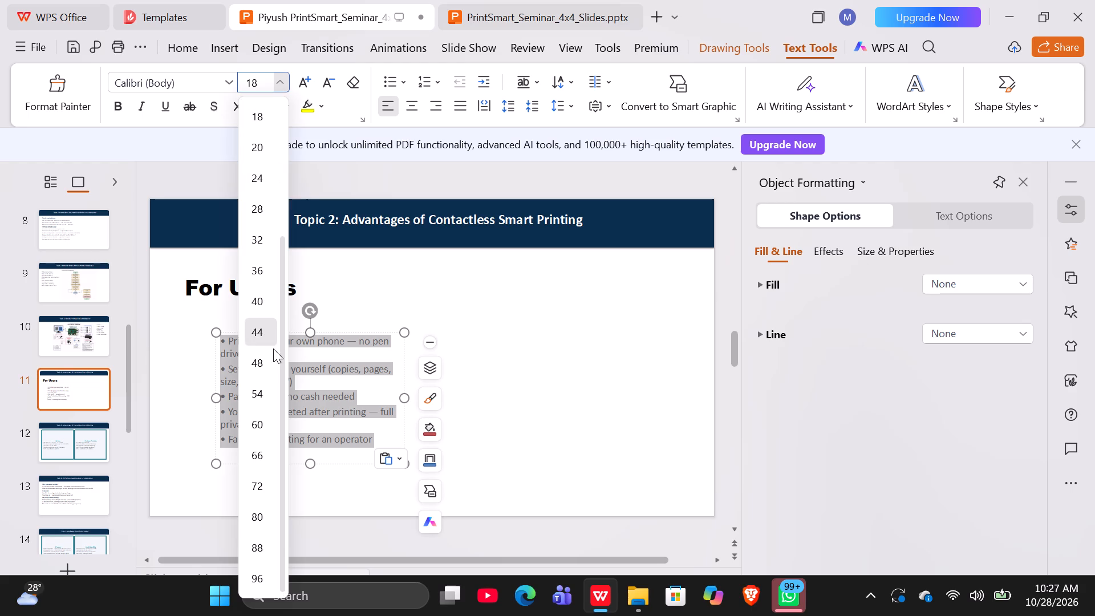
pyautogui.click(252, 213)
pyautogui.moveTo(408, 435); pyautogui.dragTo(439, 433)
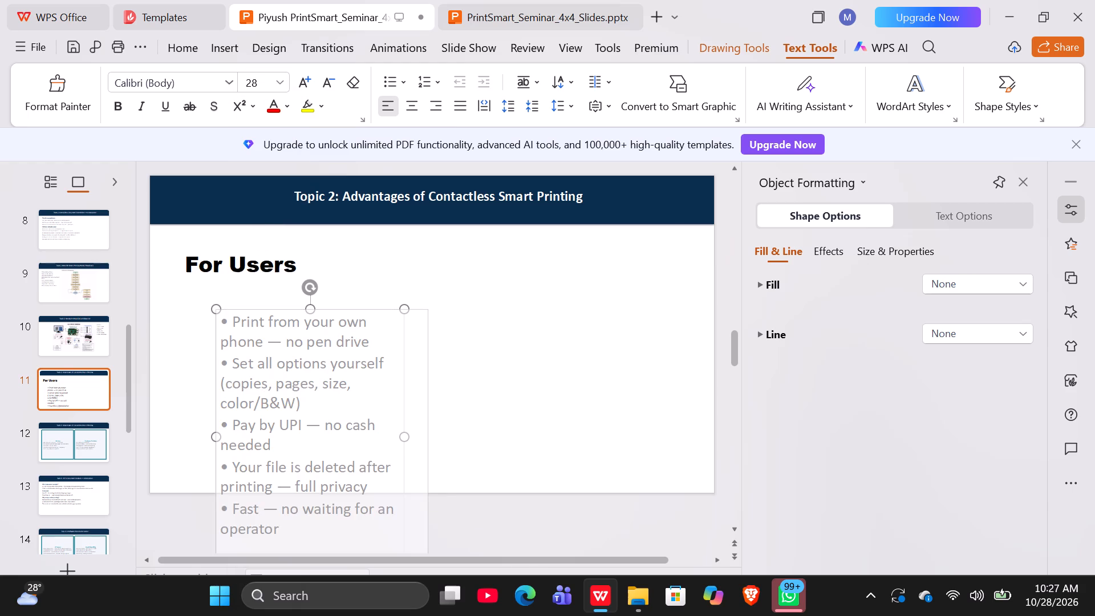
pyautogui.moveTo(439, 433); pyautogui.dragTo(563, 384)
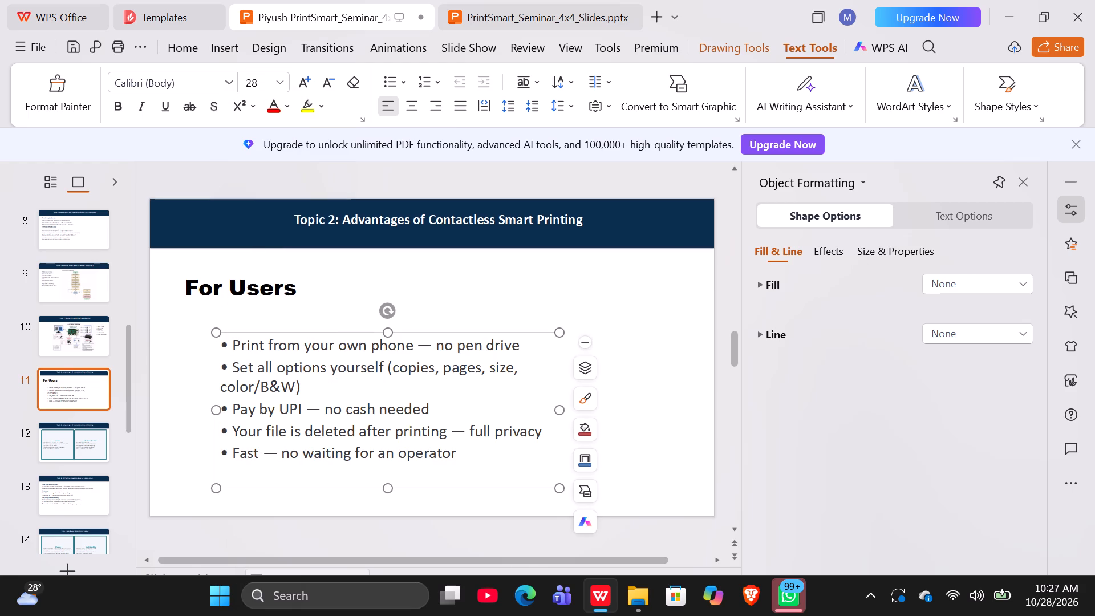
pyautogui.moveTo(209, 411); pyautogui.dragTo(197, 406)
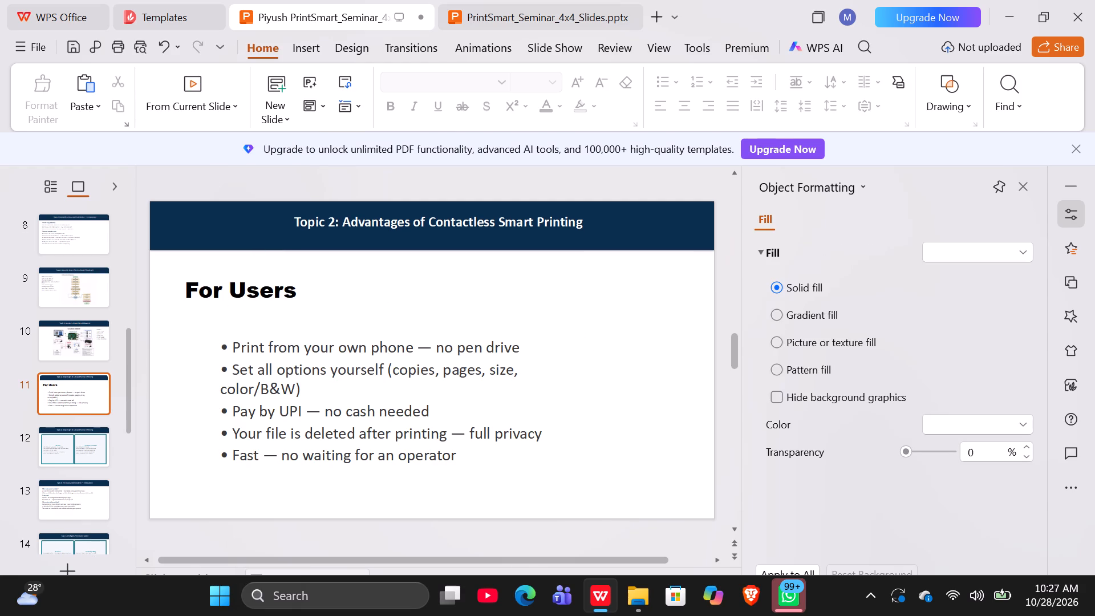
# Change the bullet points' font to Arial and widen their text box to near the slide's right edge, keeping left alignment.
pyautogui.moveTo(460, 460); pyautogui.dragTo(208, 306)
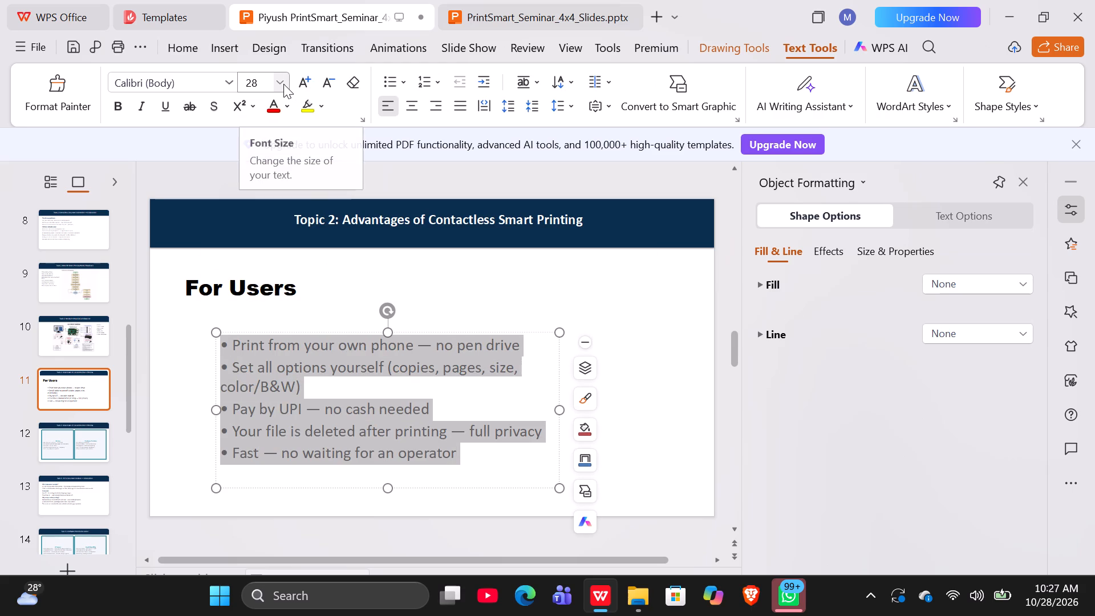
pyautogui.click(233, 81)
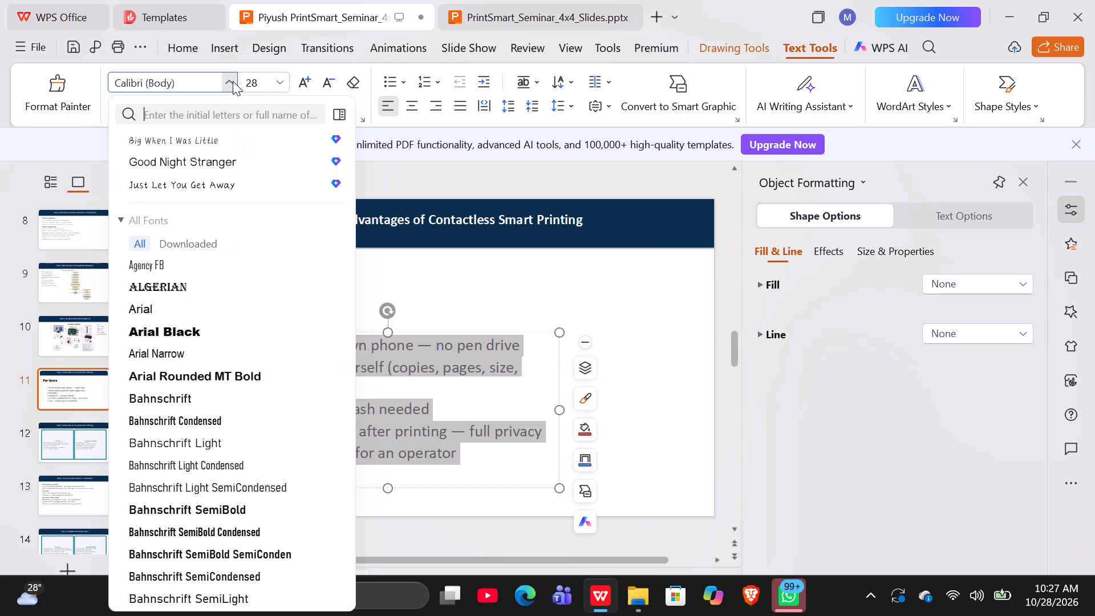
pyautogui.click(163, 331)
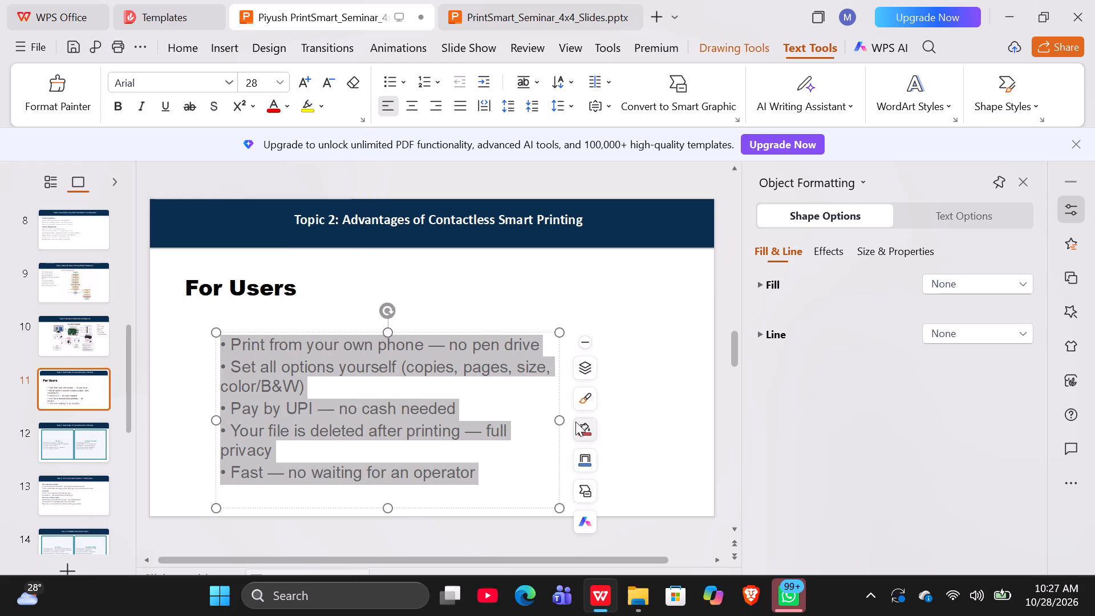
pyautogui.moveTo(558, 422); pyautogui.dragTo(697, 416)
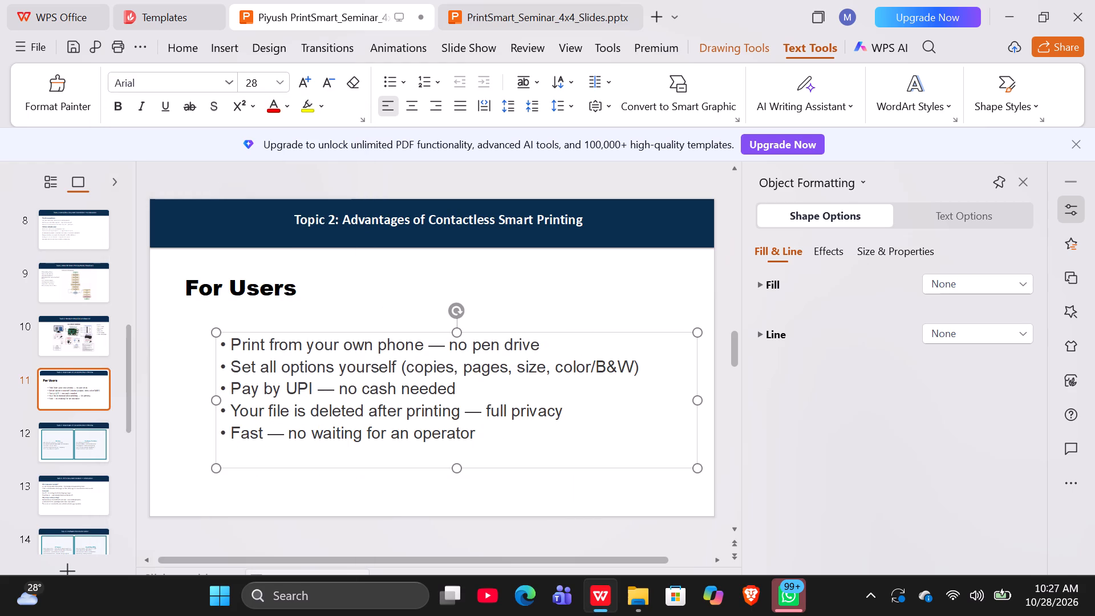
pyautogui.click(393, 112)
# Extend the bullet text box to near the slide's left edge and move it up closer to the "For Users" heading.
pyautogui.moveTo(214, 399); pyautogui.dragTo(156, 396)
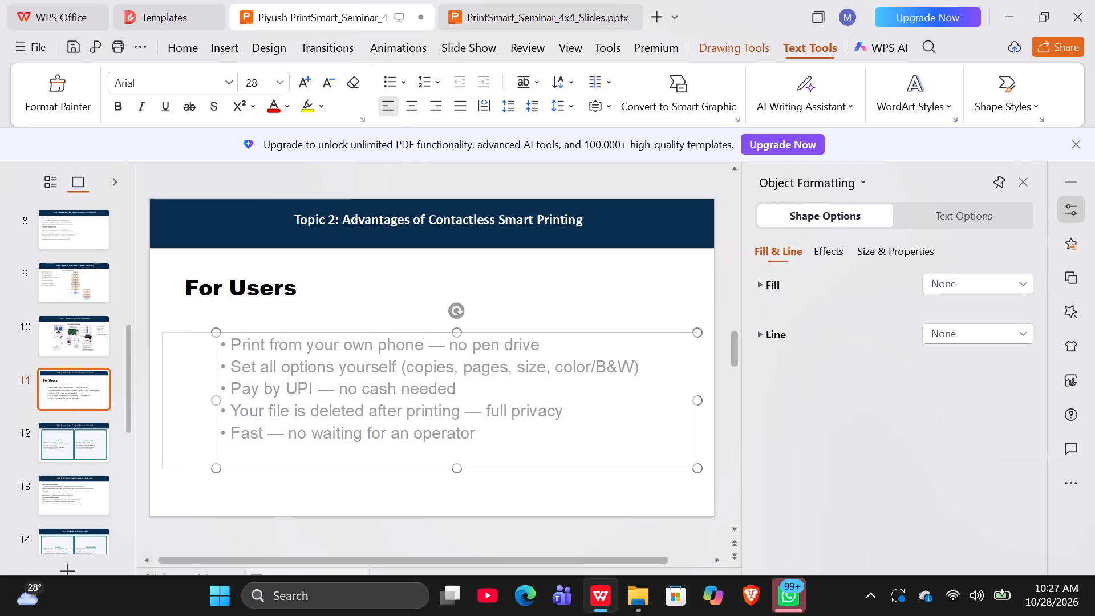
pyautogui.moveTo(156, 396); pyautogui.dragTo(155, 395)
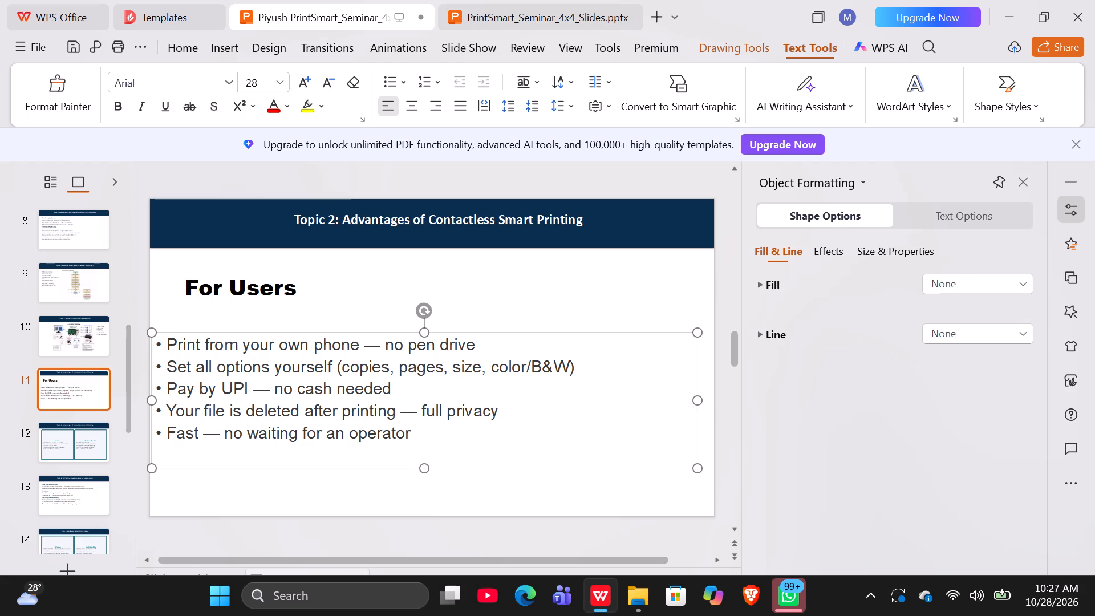
pyautogui.click(155, 398)
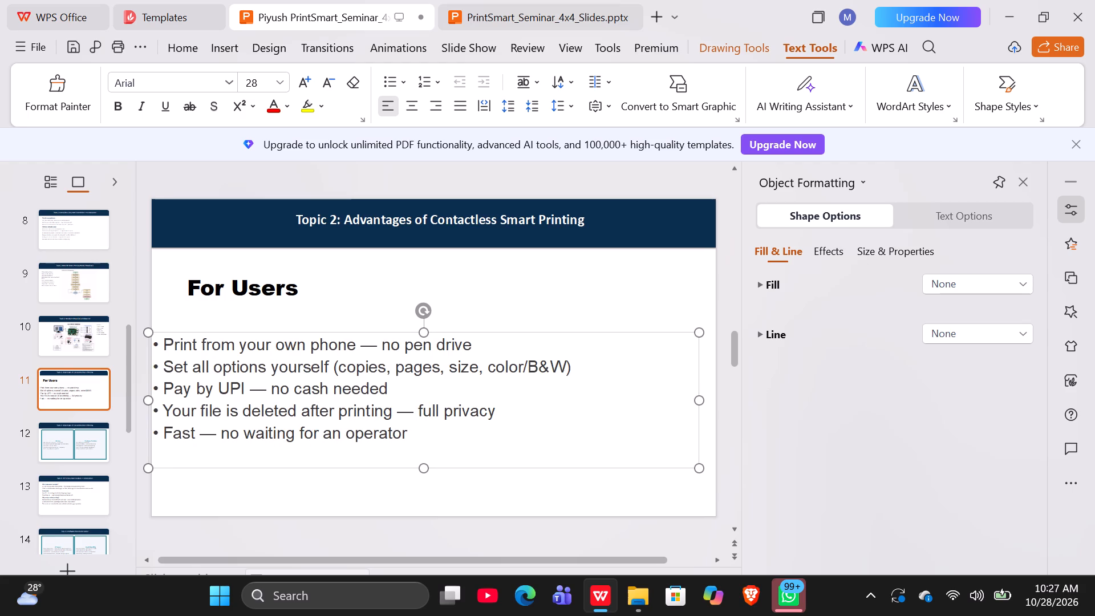
pyautogui.moveTo(147, 400); pyautogui.dragTo(169, 398)
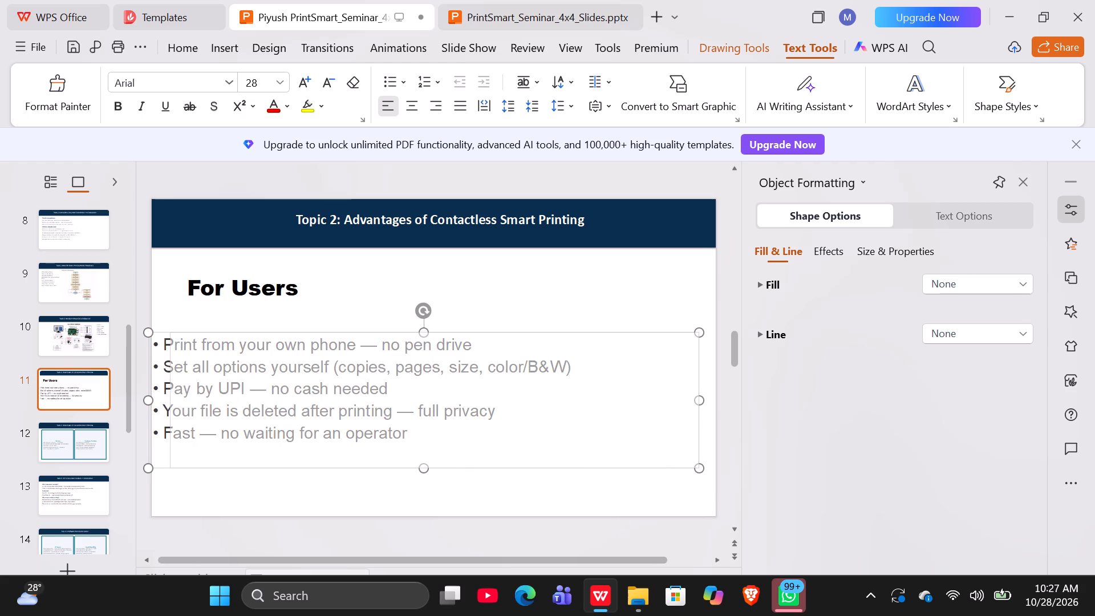
pyautogui.moveTo(169, 398); pyautogui.dragTo(165, 398)
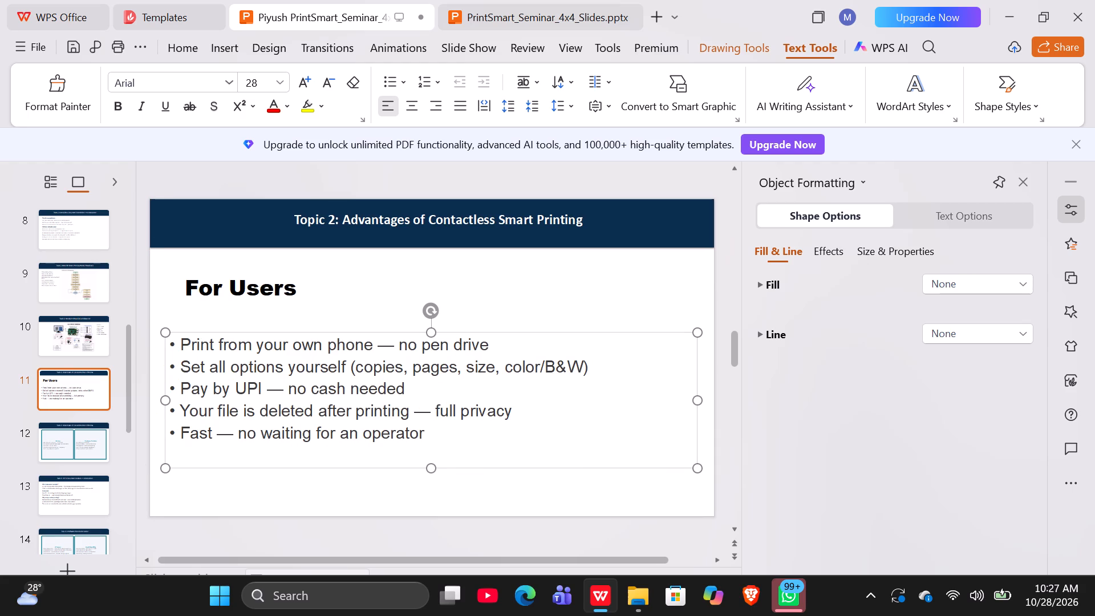
pyautogui.moveTo(167, 330); pyautogui.dragTo(163, 322)
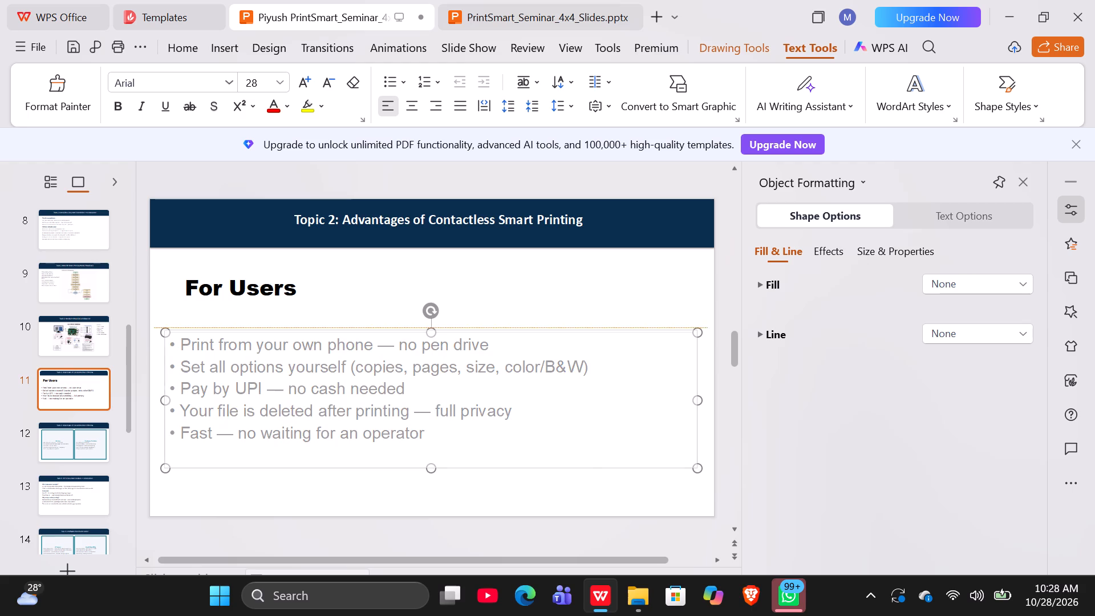
pyautogui.moveTo(163, 322); pyautogui.dragTo(160, 316)
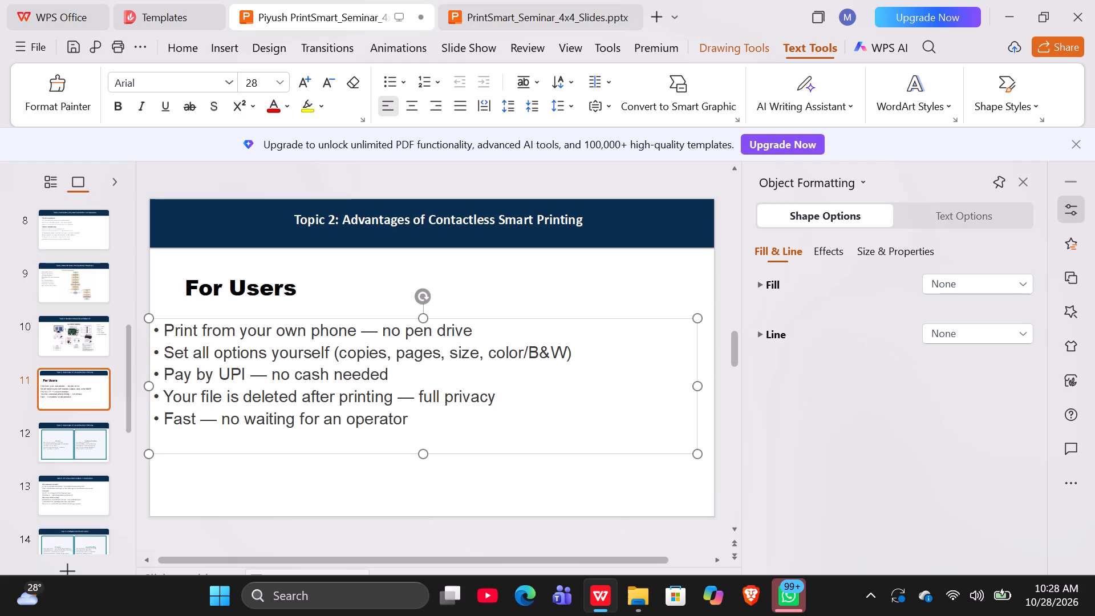
pyautogui.moveTo(153, 384); pyautogui.dragTo(164, 382)
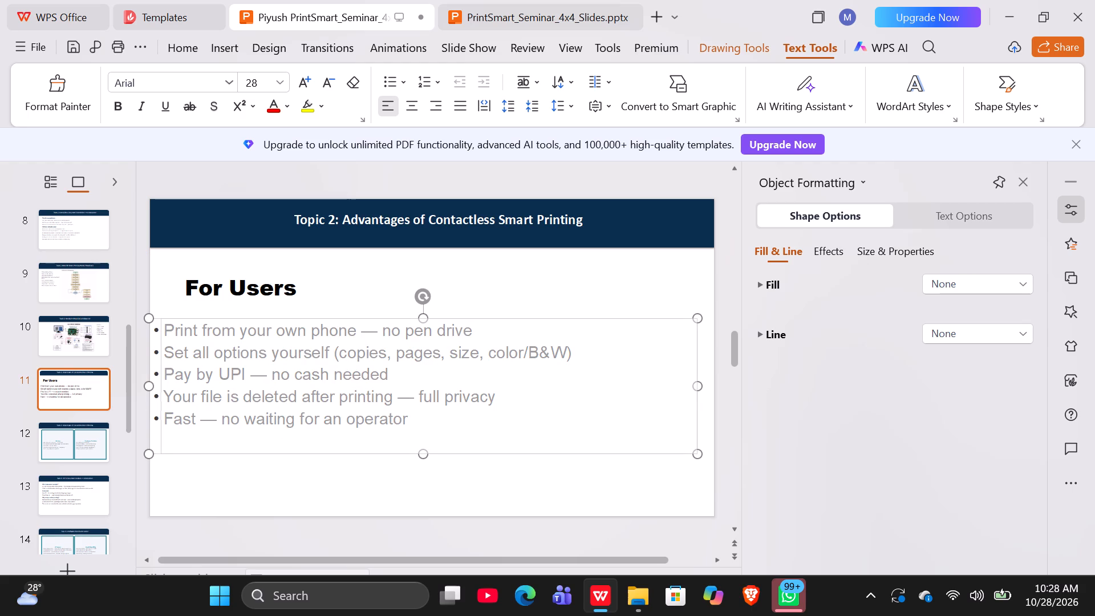
pyautogui.moveTo(164, 382); pyautogui.dragTo(161, 382)
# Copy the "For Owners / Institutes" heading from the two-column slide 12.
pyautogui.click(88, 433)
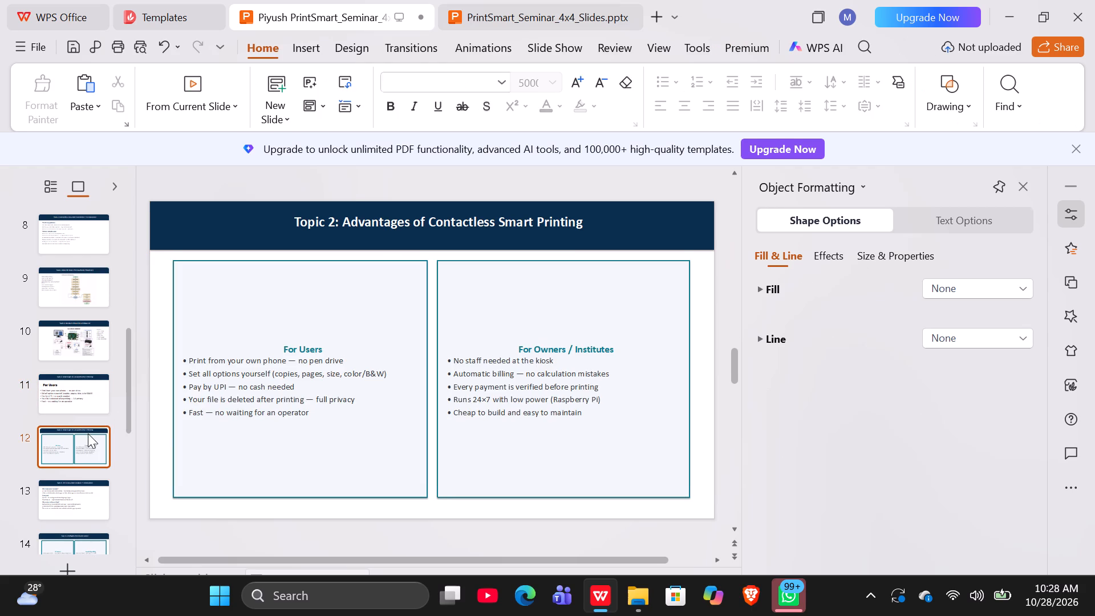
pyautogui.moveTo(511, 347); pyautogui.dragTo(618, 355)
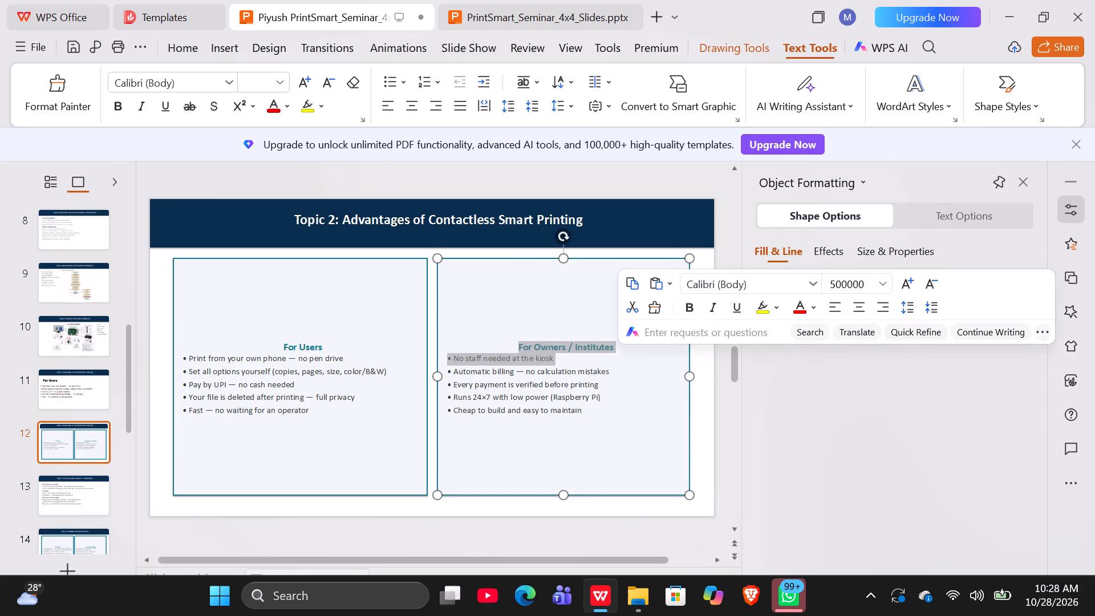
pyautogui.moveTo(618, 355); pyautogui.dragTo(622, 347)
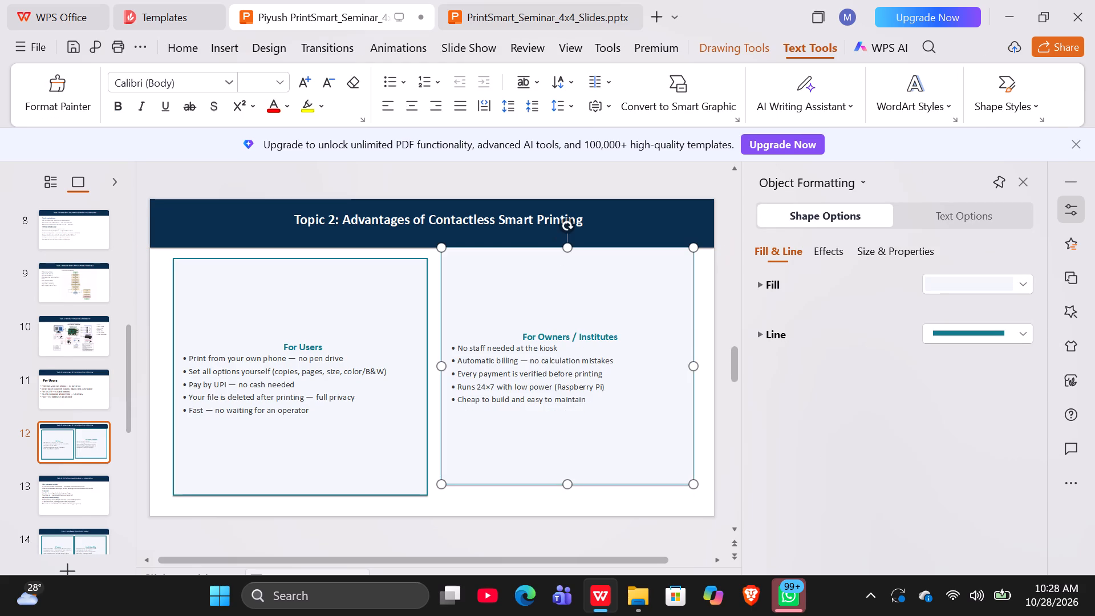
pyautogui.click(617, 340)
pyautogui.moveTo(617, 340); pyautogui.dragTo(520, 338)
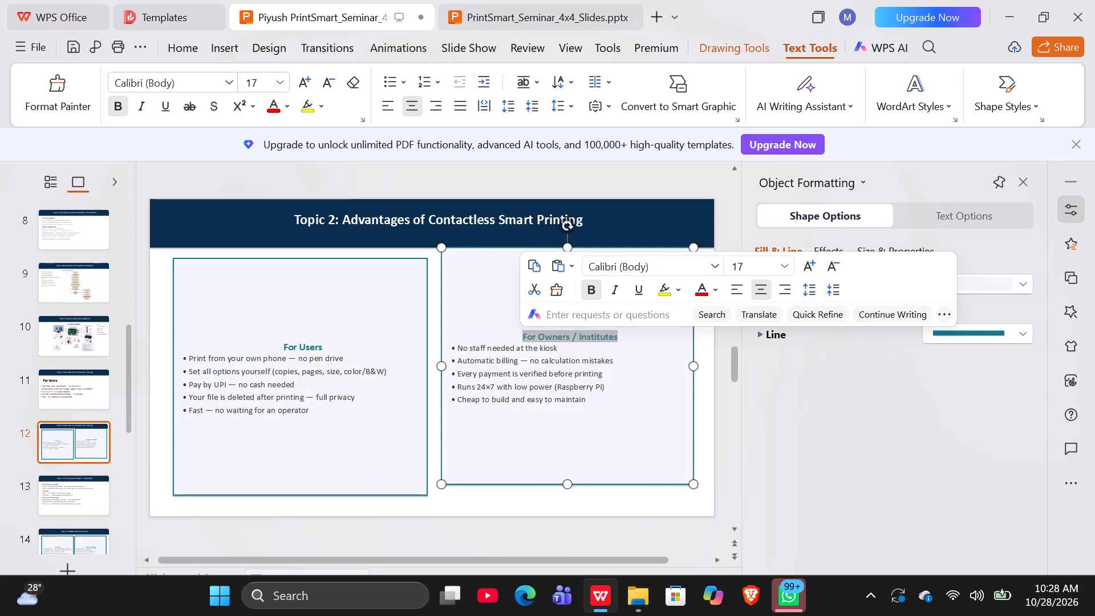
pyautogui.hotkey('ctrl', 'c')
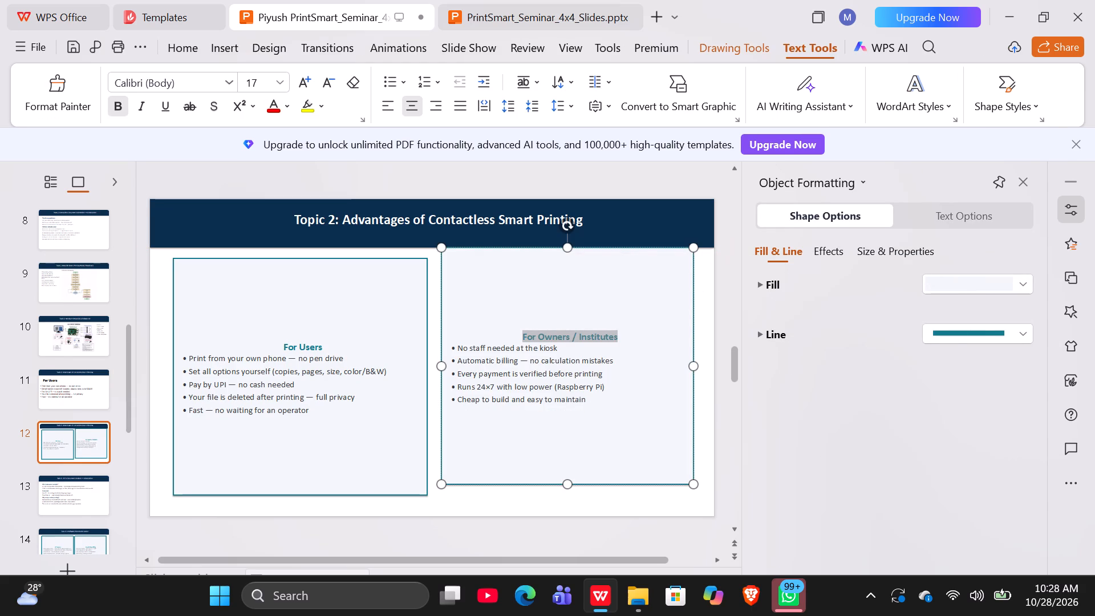
# Insert a new blank slide directly after the "For Users" slide 11.
pyautogui.click(47, 393)
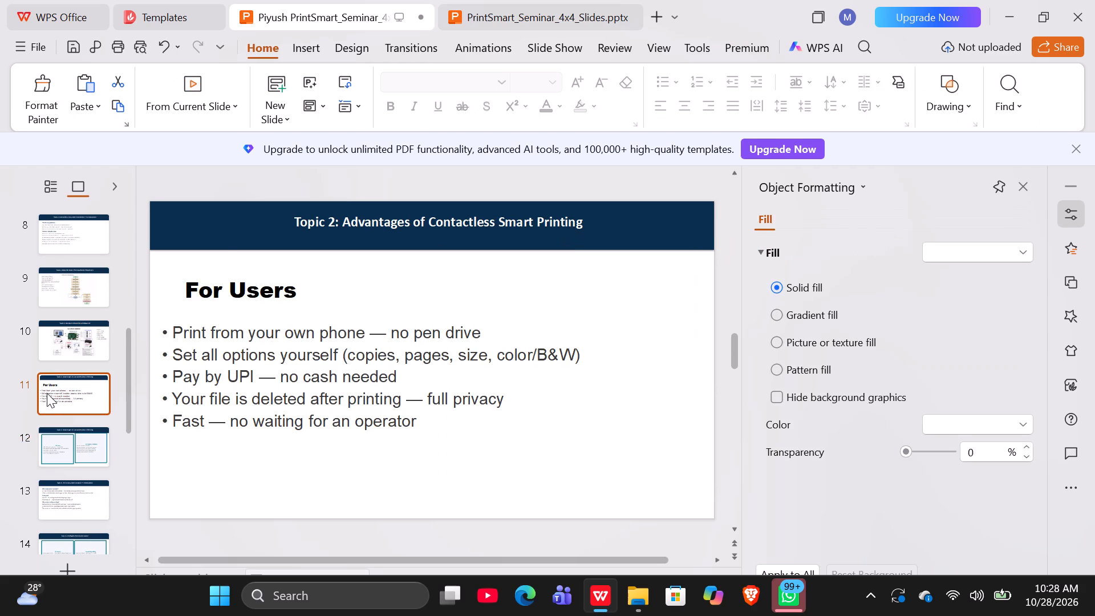
pyautogui.rightClick(44, 393)
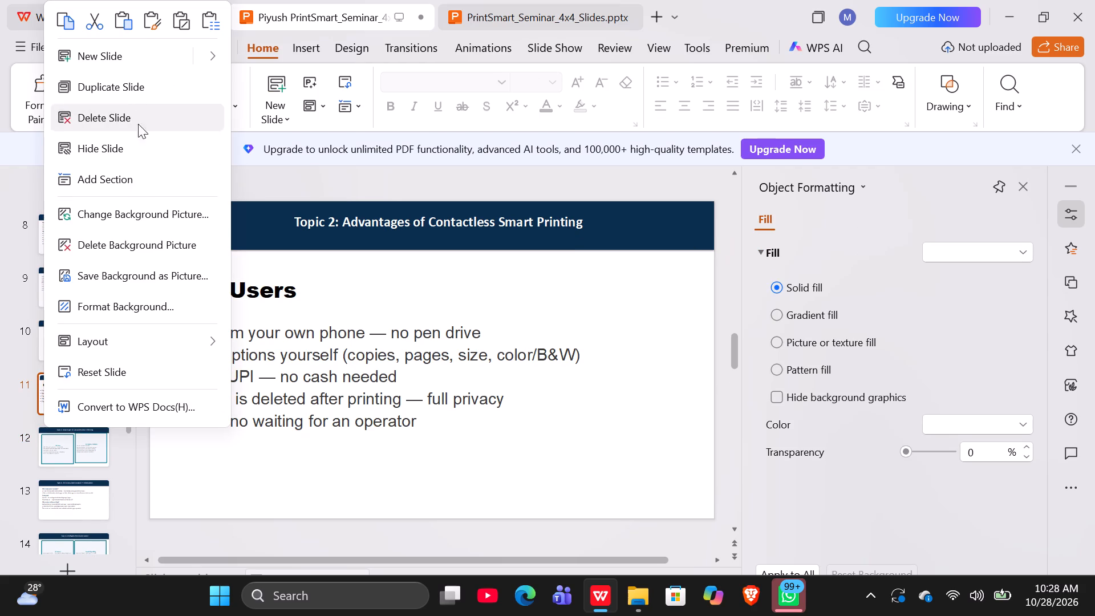
pyautogui.click(127, 66)
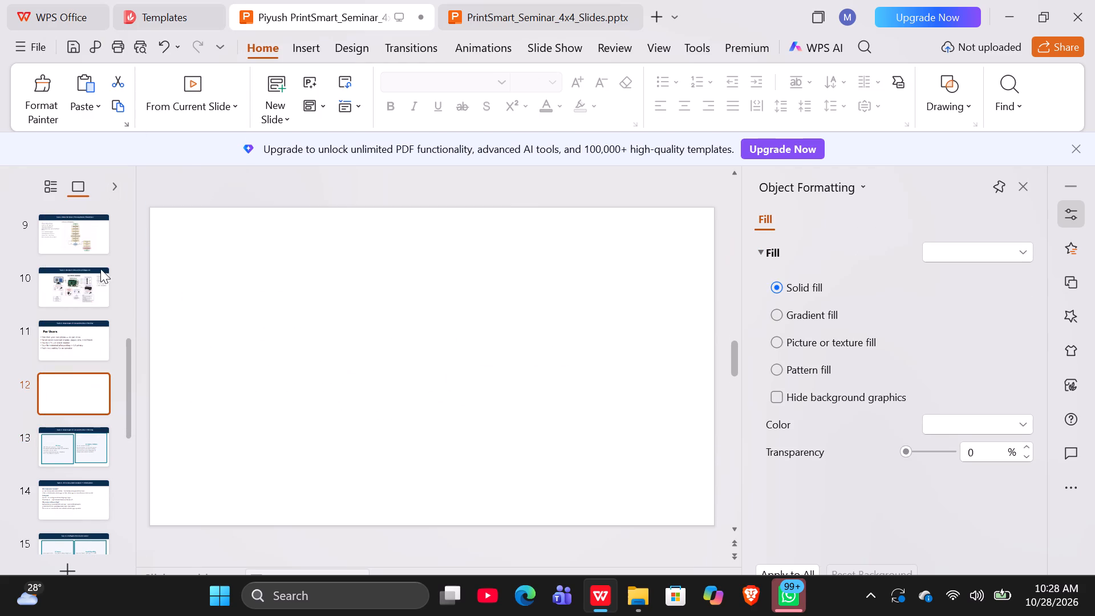
# Copy the "Topic 2: Advantages of Contactless Smart Printing" title banner from slide 11 onto the blank slide 12.
pyautogui.click(52, 331)
pyautogui.click(196, 220)
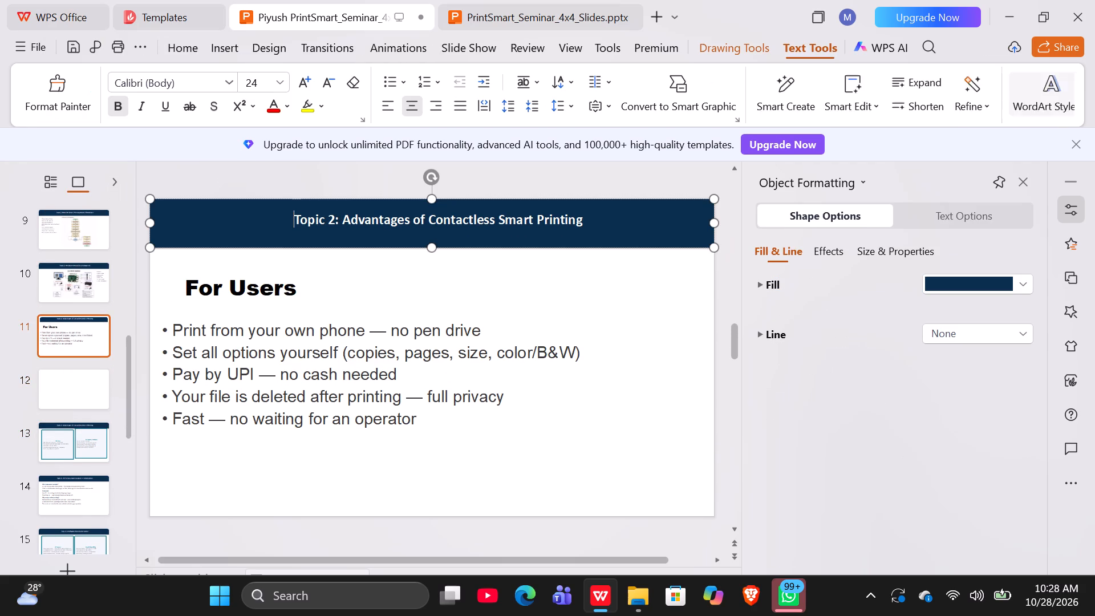
pyautogui.click(175, 222)
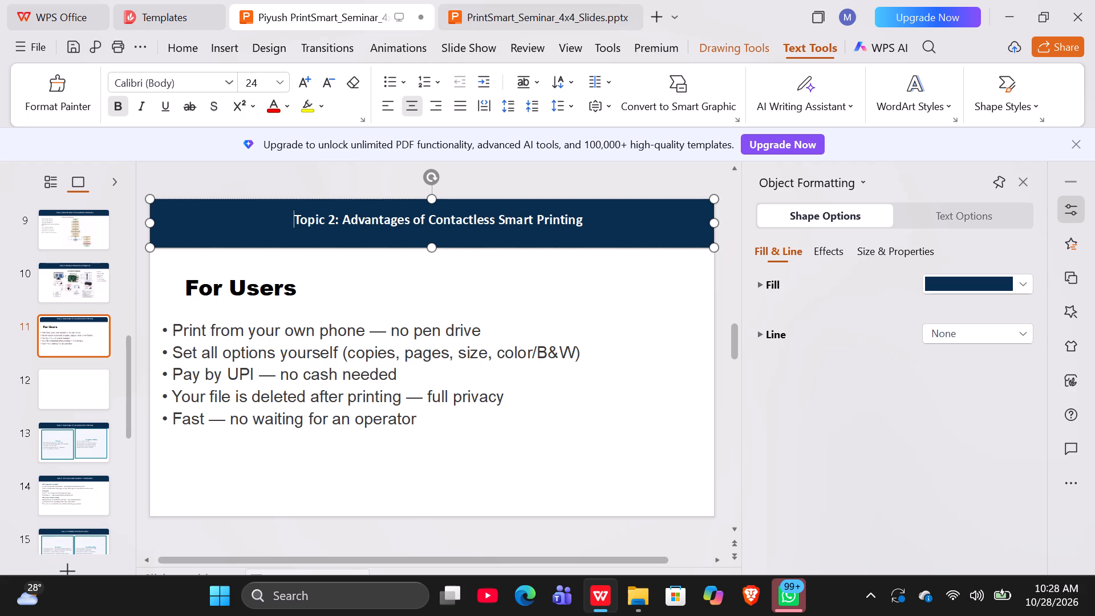
pyautogui.click(186, 244)
pyautogui.hotkey('ctrl', 'c')
pyautogui.click(63, 395)
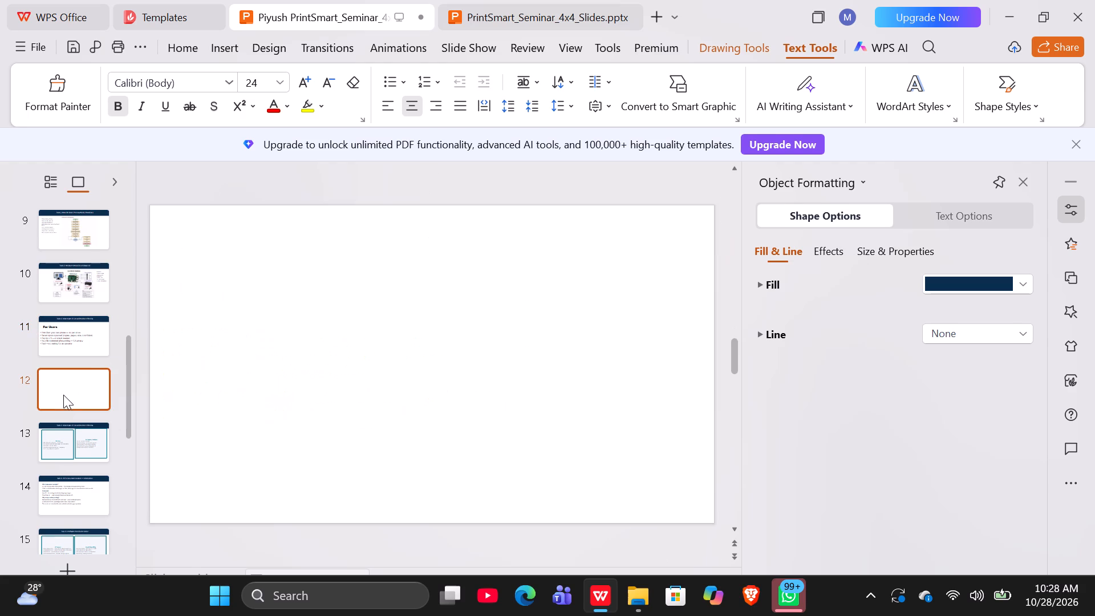
pyautogui.hotkey('ctrl', 'v')
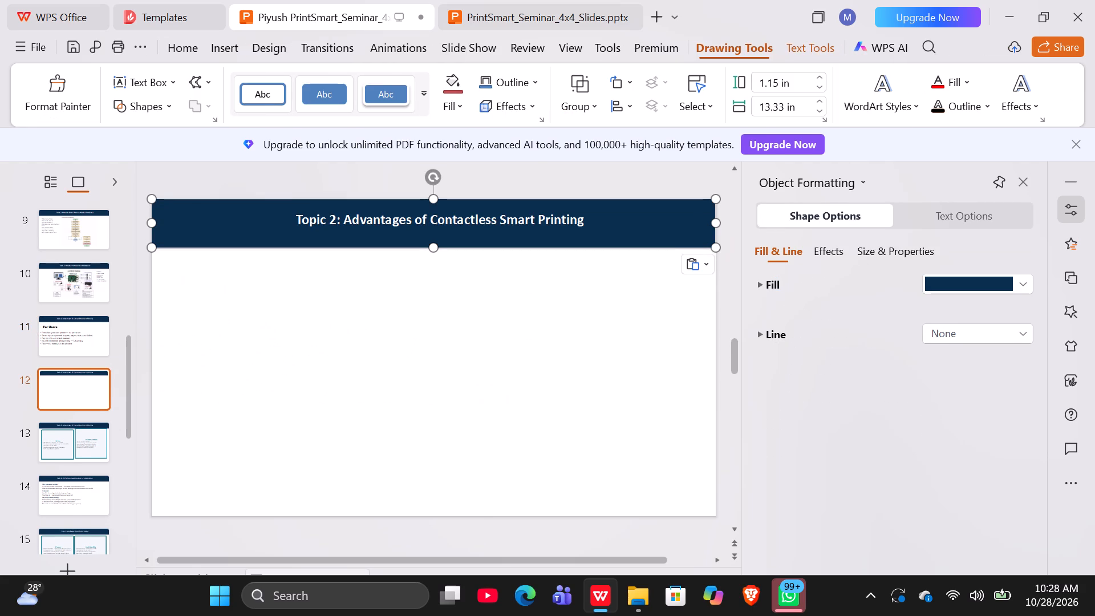
# Copy the "For Owners / Institutes" heading from the two-column slide 13 onto slide 12.
pyautogui.click(205, 269)
pyautogui.doubleClick(205, 269)
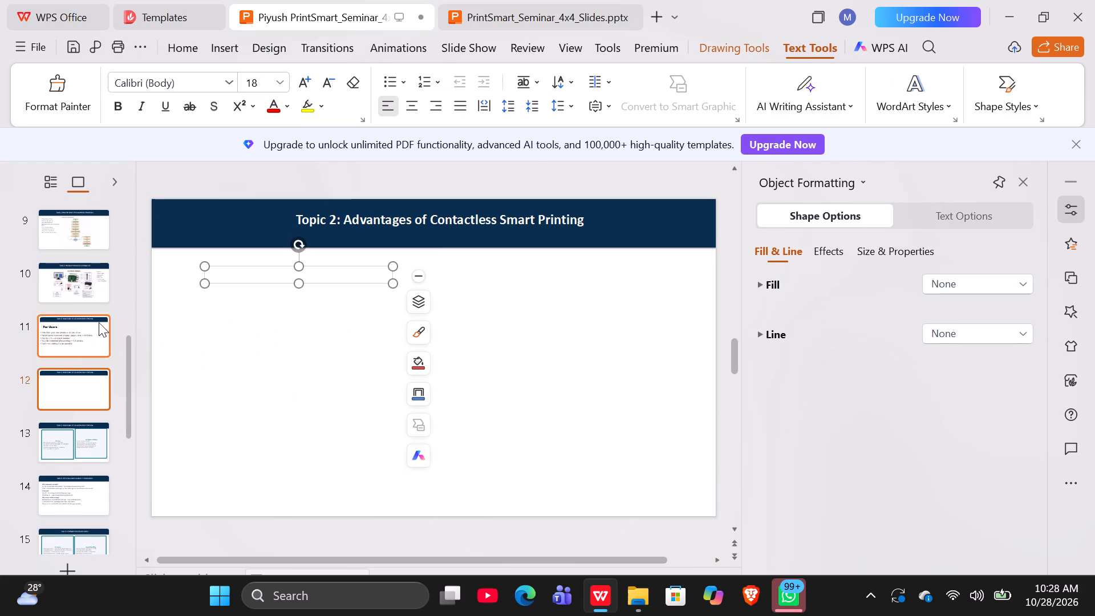
pyautogui.click(72, 435)
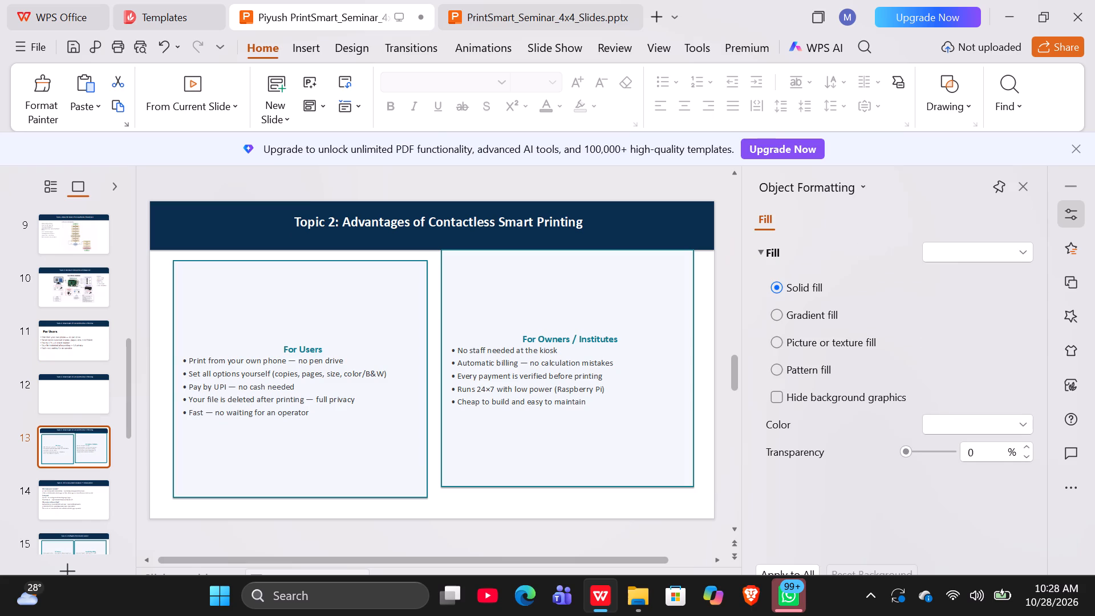
pyautogui.moveTo(616, 339); pyautogui.dragTo(546, 339)
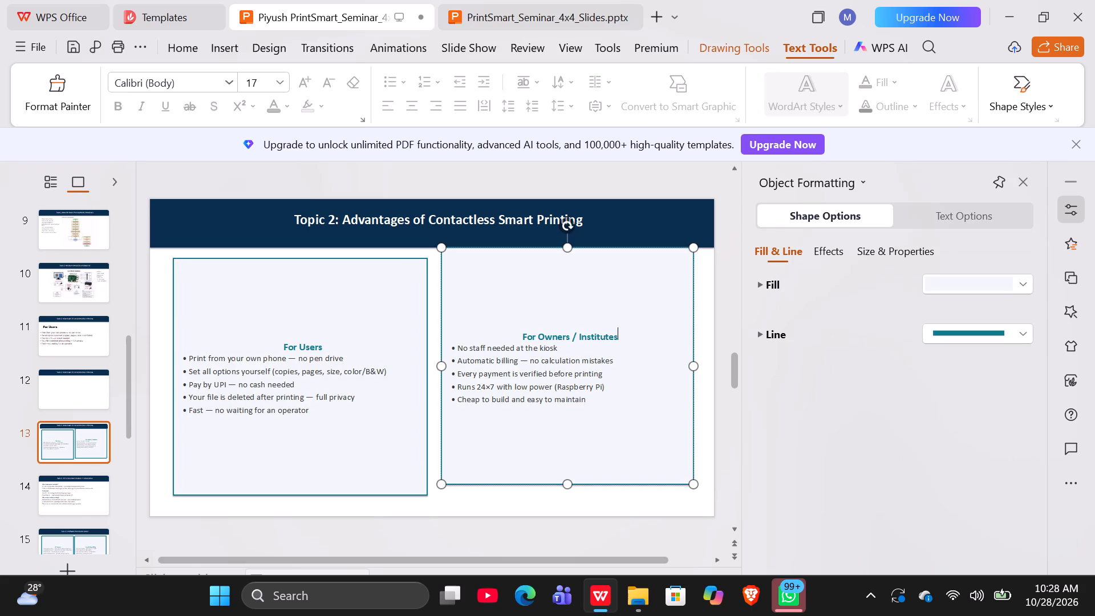
pyautogui.moveTo(546, 339); pyautogui.dragTo(522, 337)
pyautogui.hotkey('ctrl', 'c')
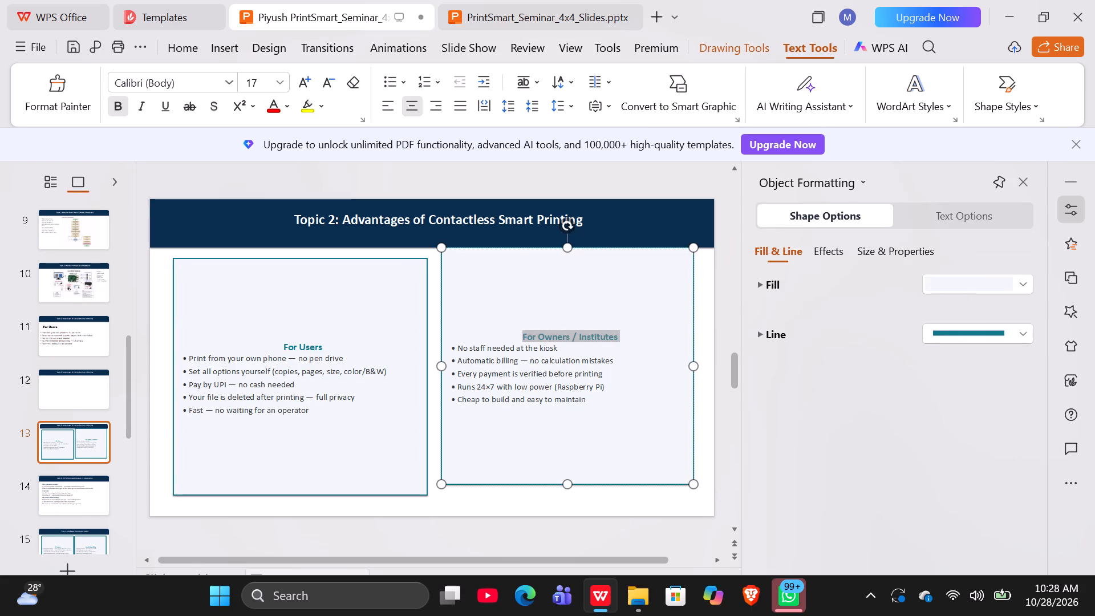
pyautogui.click(50, 387)
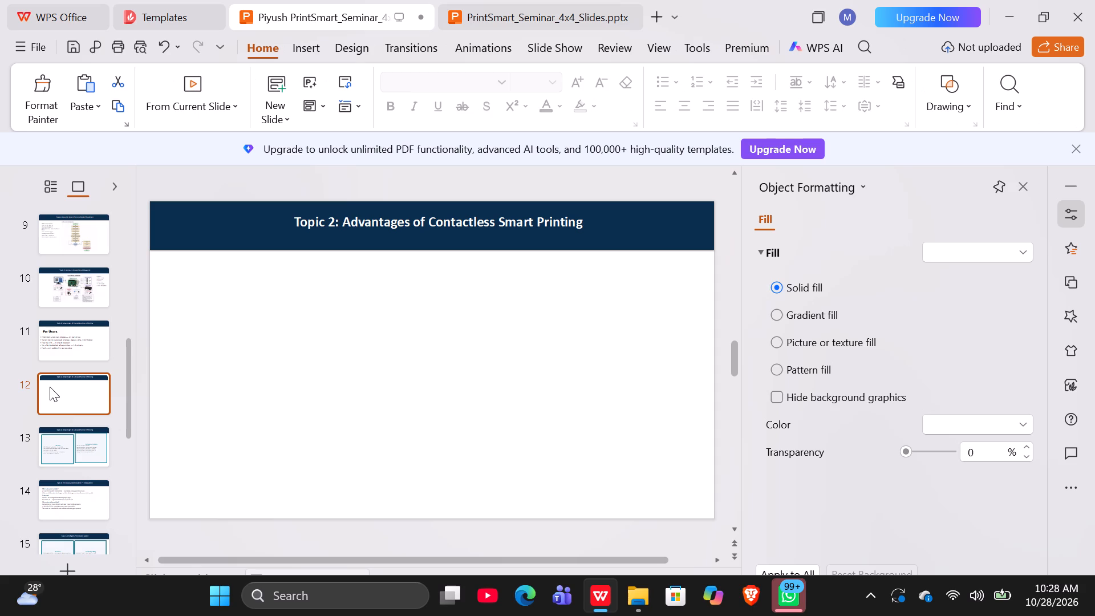
pyautogui.hotkey('ctrl', 'v')
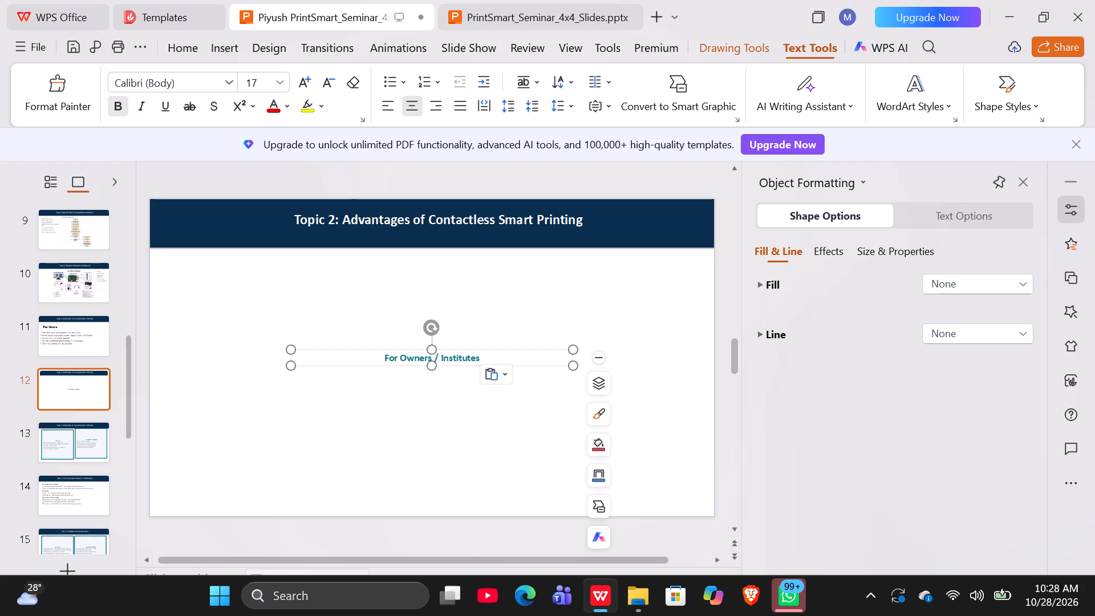
# Format the "For Owners / Institutes" heading on slide 12 in Arial Black at 32 pt.
pyautogui.moveTo(479, 358); pyautogui.dragTo(379, 357)
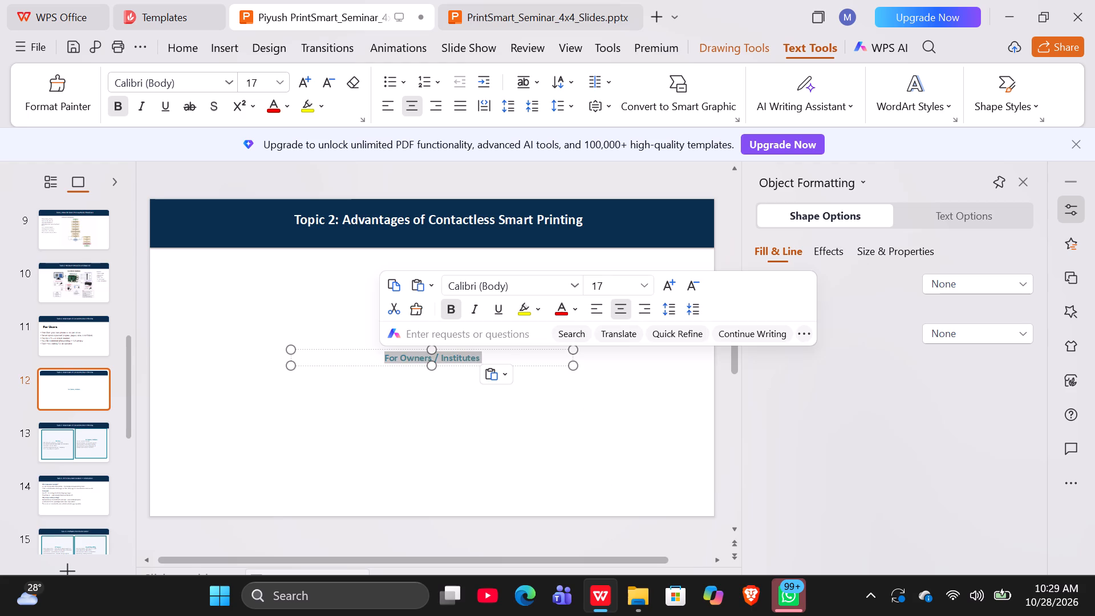
pyautogui.click(575, 283)
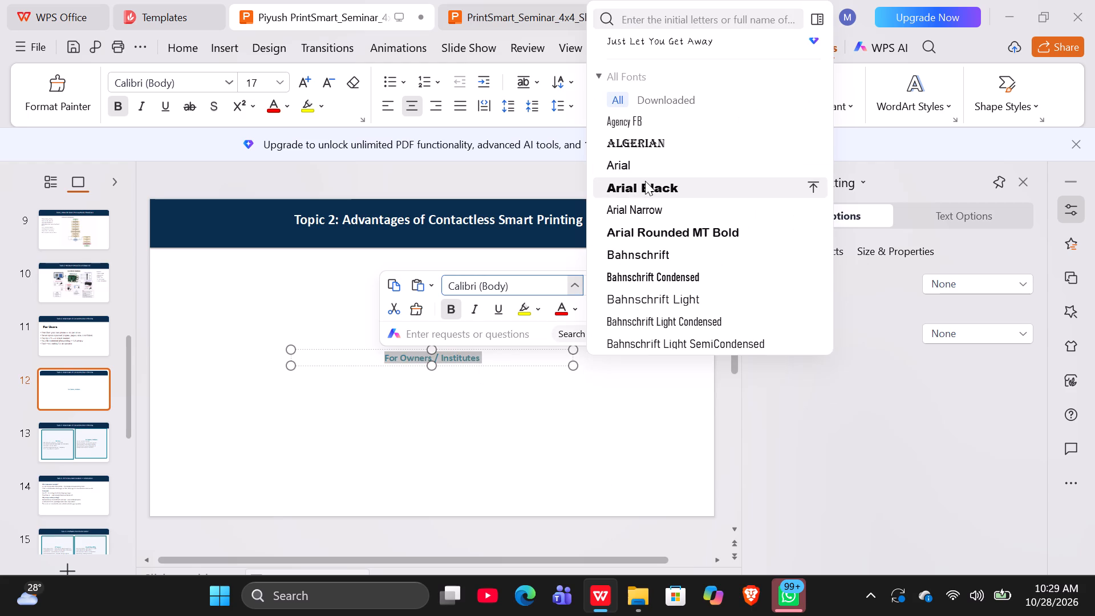
pyautogui.click(645, 181)
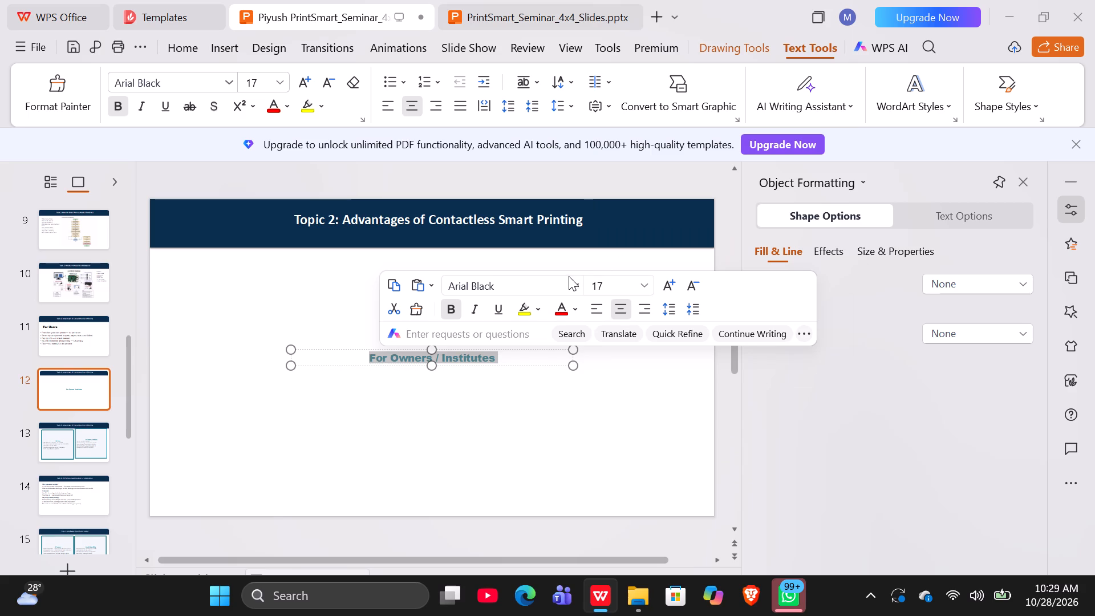
pyautogui.click(577, 285)
pyautogui.click(660, 190)
pyautogui.click(647, 291)
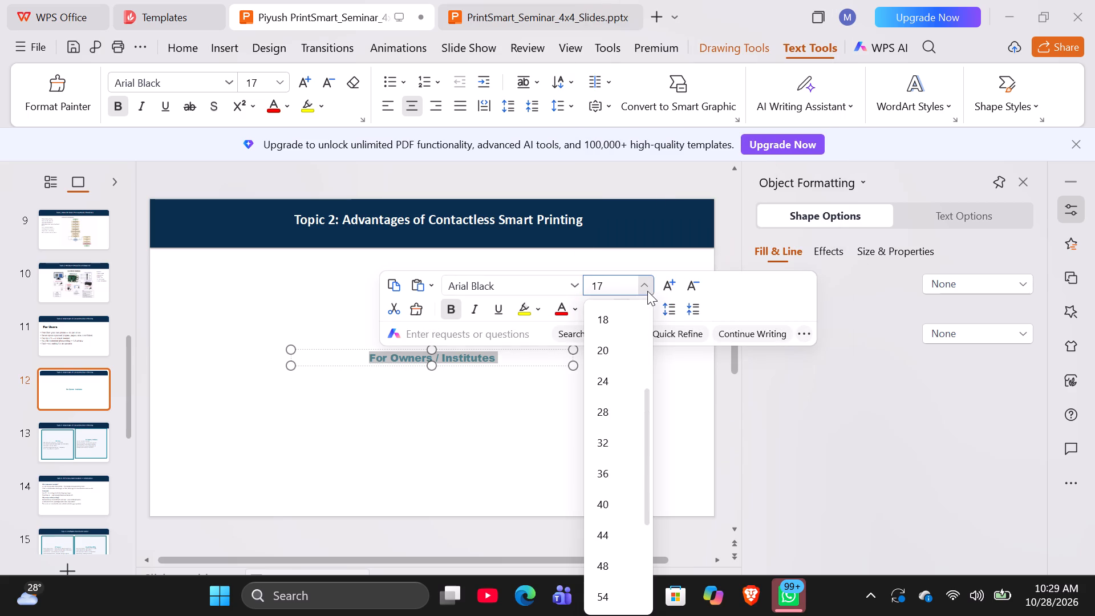
pyautogui.click(607, 445)
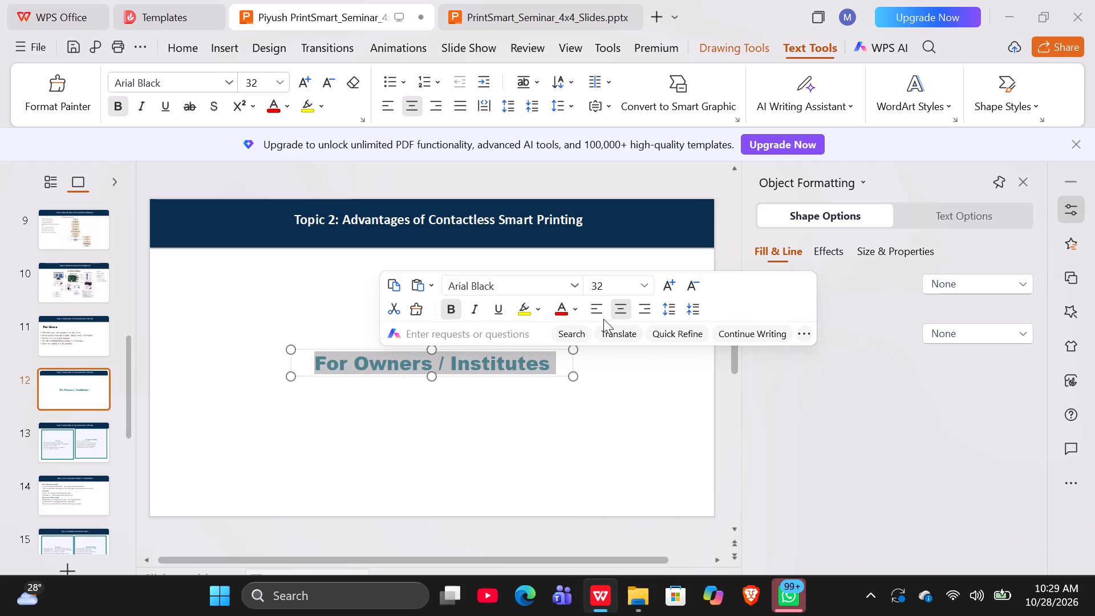
# Left-align the "For Owners / Institutes" heading and move its text box just below the title banner, near the slide's left edge.
pyautogui.click(601, 305)
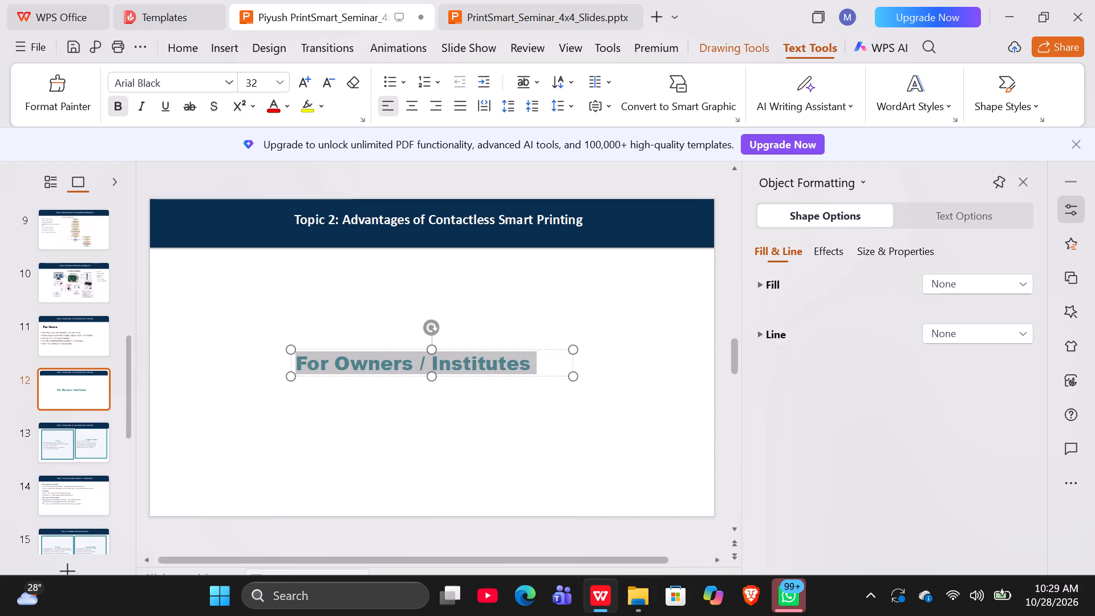
pyautogui.click(291, 380)
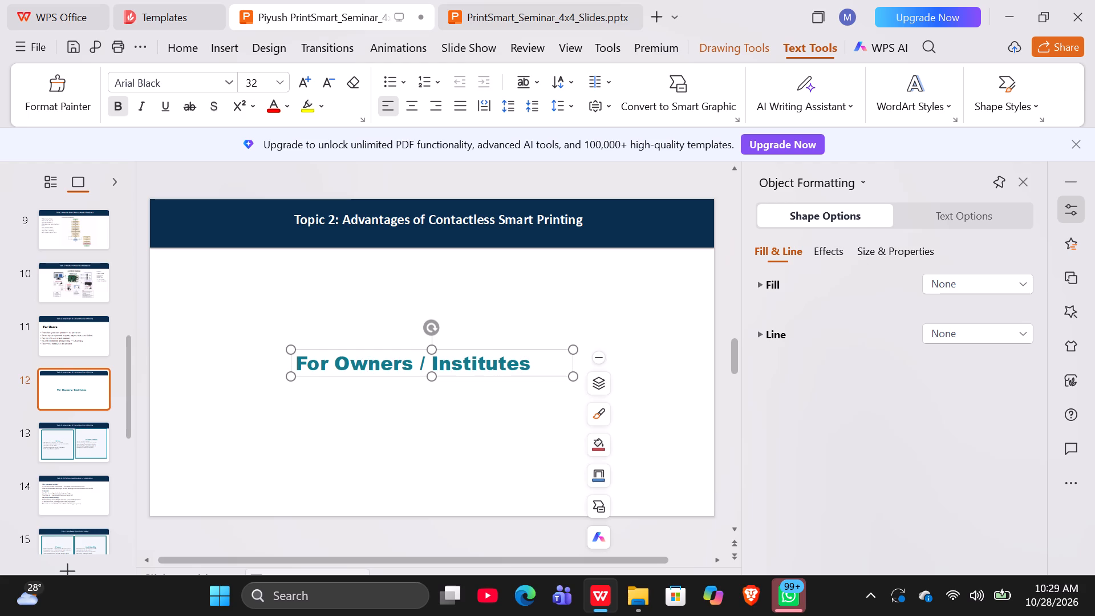
pyautogui.moveTo(290, 362); pyautogui.dragTo(265, 354)
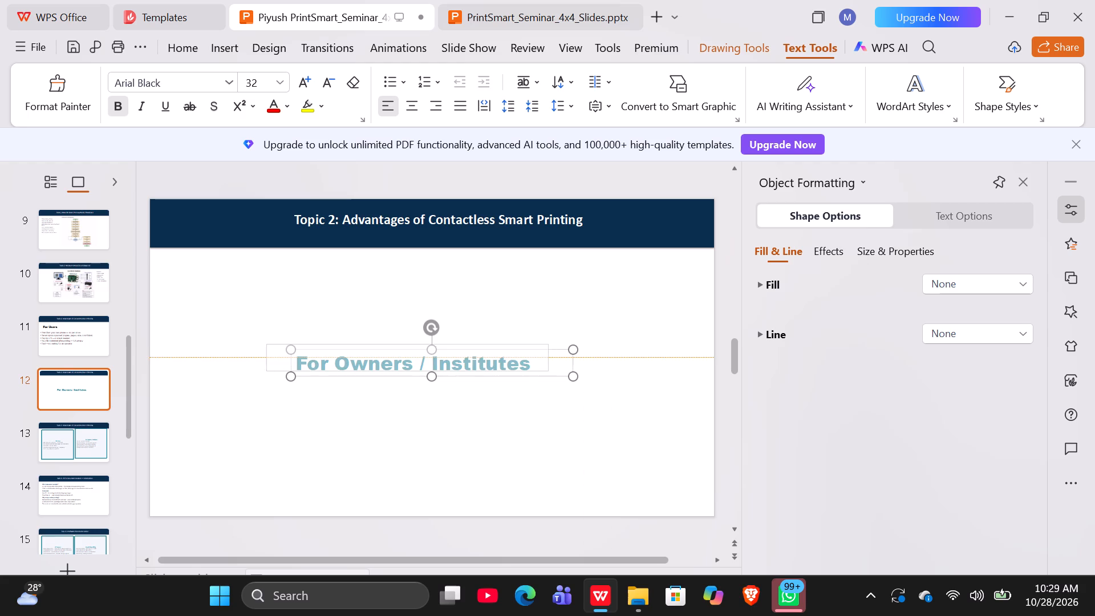
pyautogui.moveTo(265, 354); pyautogui.dragTo(166, 281)
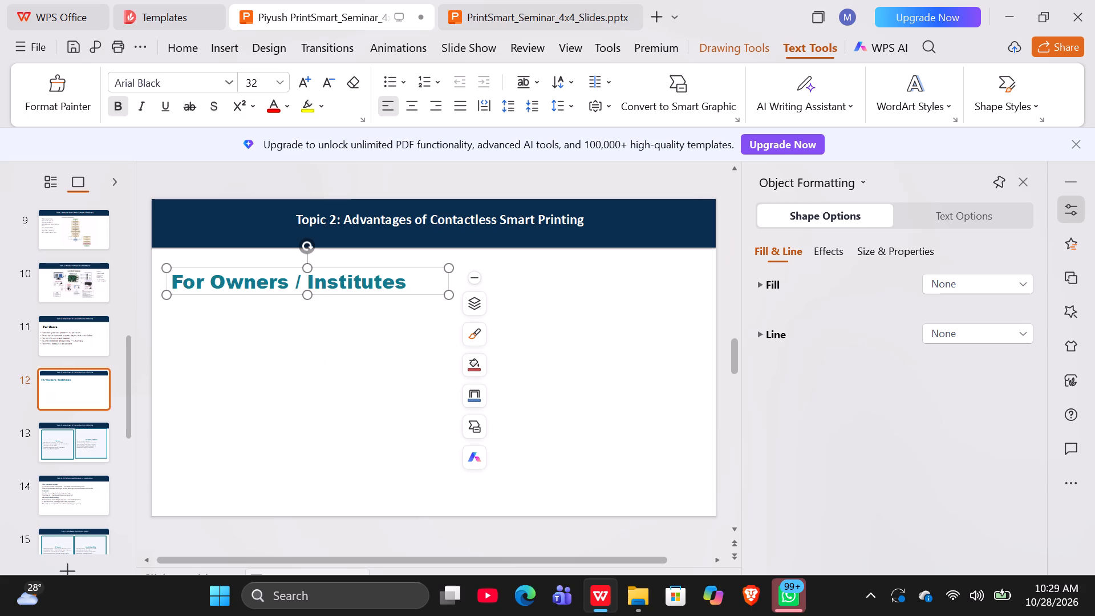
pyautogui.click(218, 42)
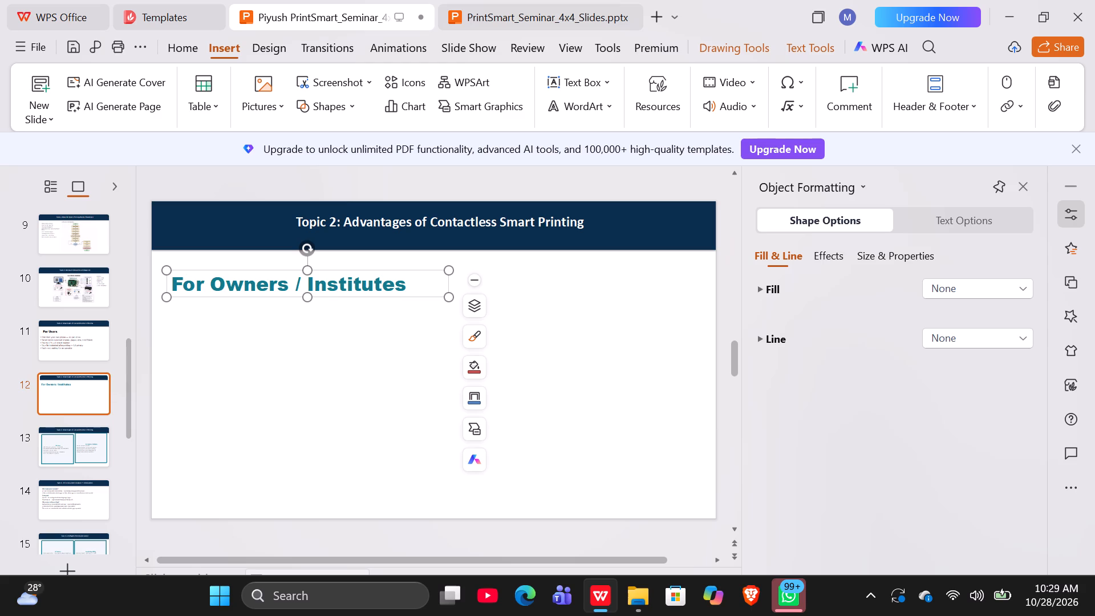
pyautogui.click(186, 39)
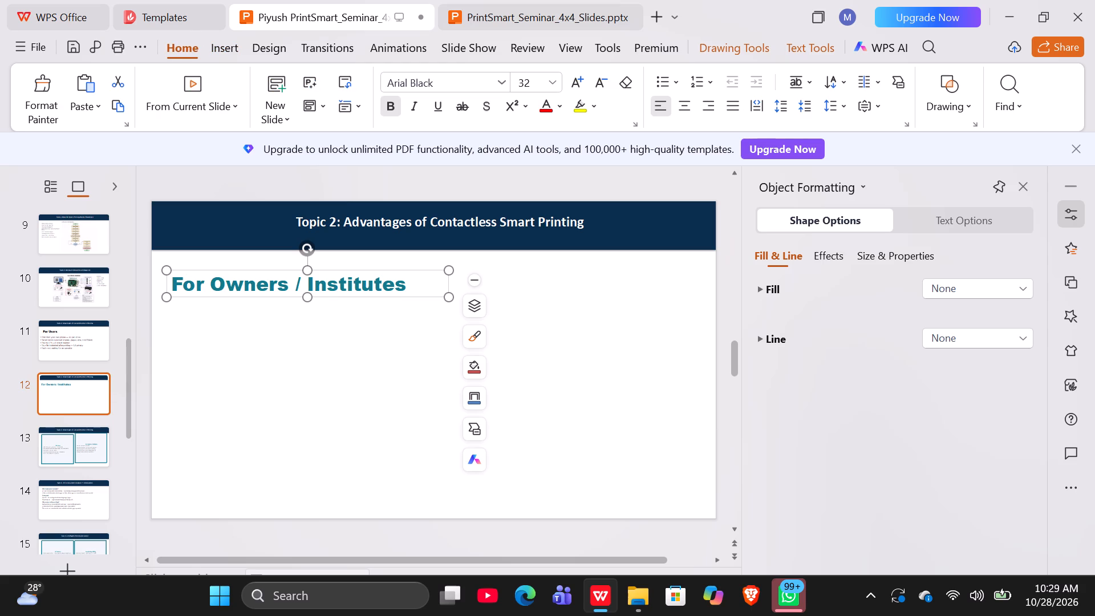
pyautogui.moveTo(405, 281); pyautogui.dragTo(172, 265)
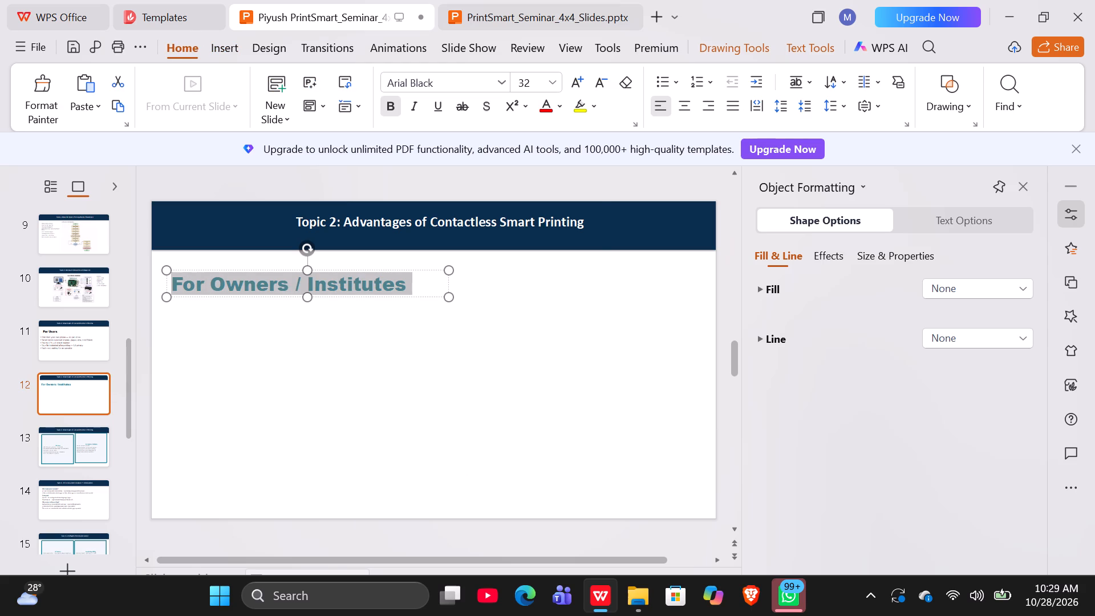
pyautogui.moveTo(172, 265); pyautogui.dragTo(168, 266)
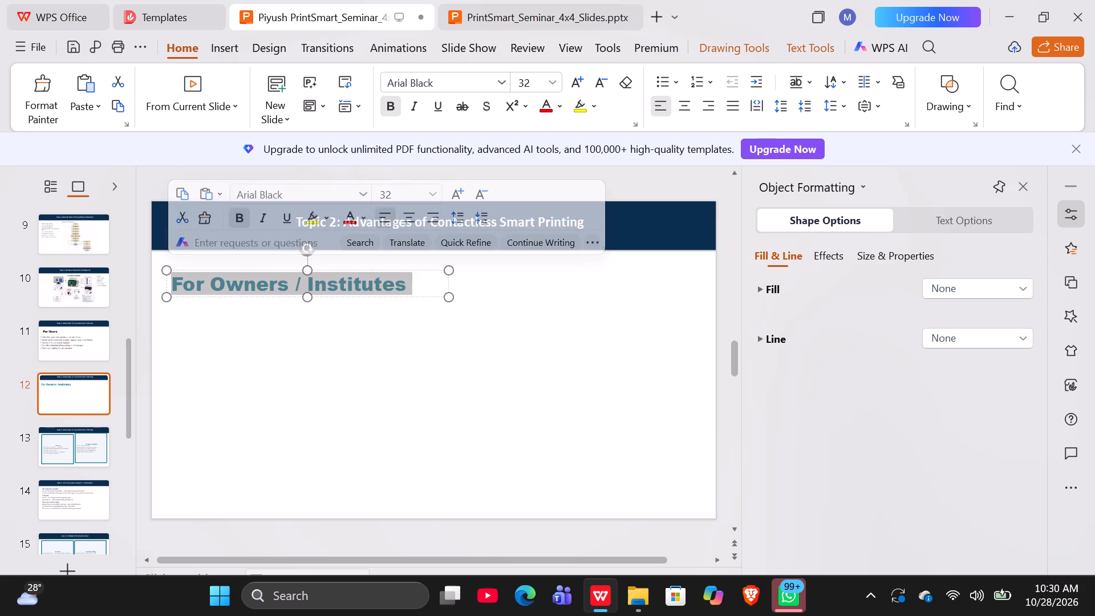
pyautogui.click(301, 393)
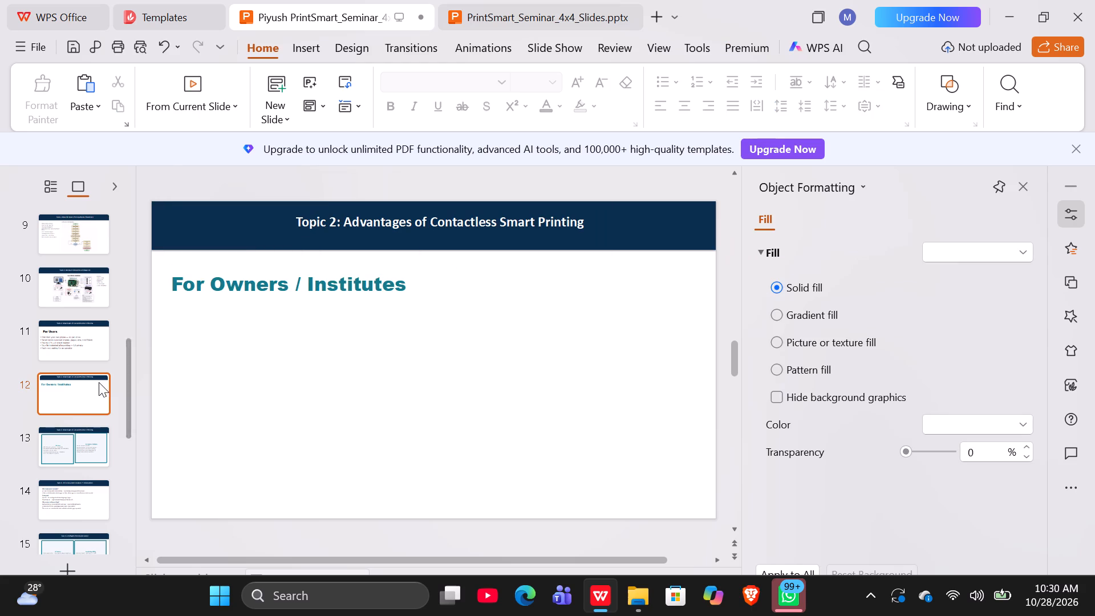
# Copy the five "For Owners / Institutes" bullets from the two-column slide 13 into a new text box below the heading on slide 12.
pyautogui.click(79, 446)
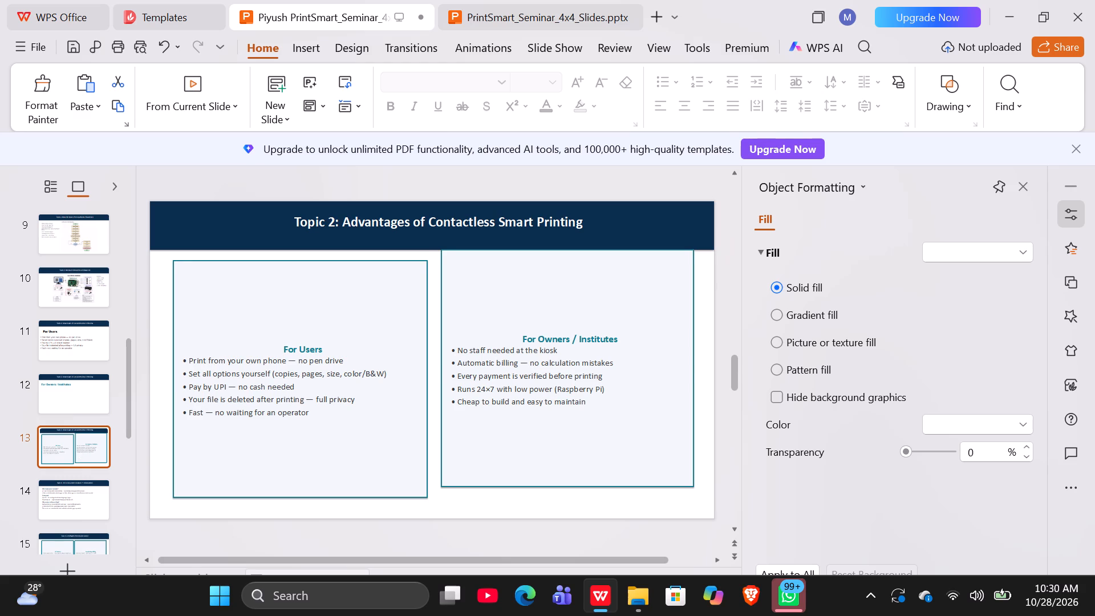
pyautogui.moveTo(587, 402); pyautogui.dragTo(431, 341)
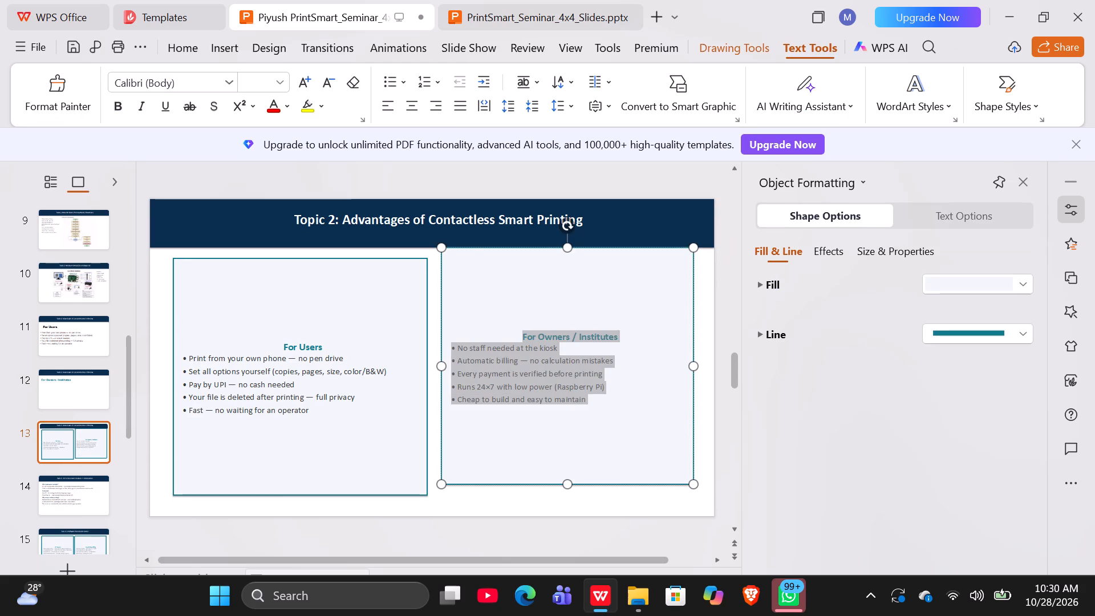
pyautogui.moveTo(431, 341); pyautogui.dragTo(432, 351)
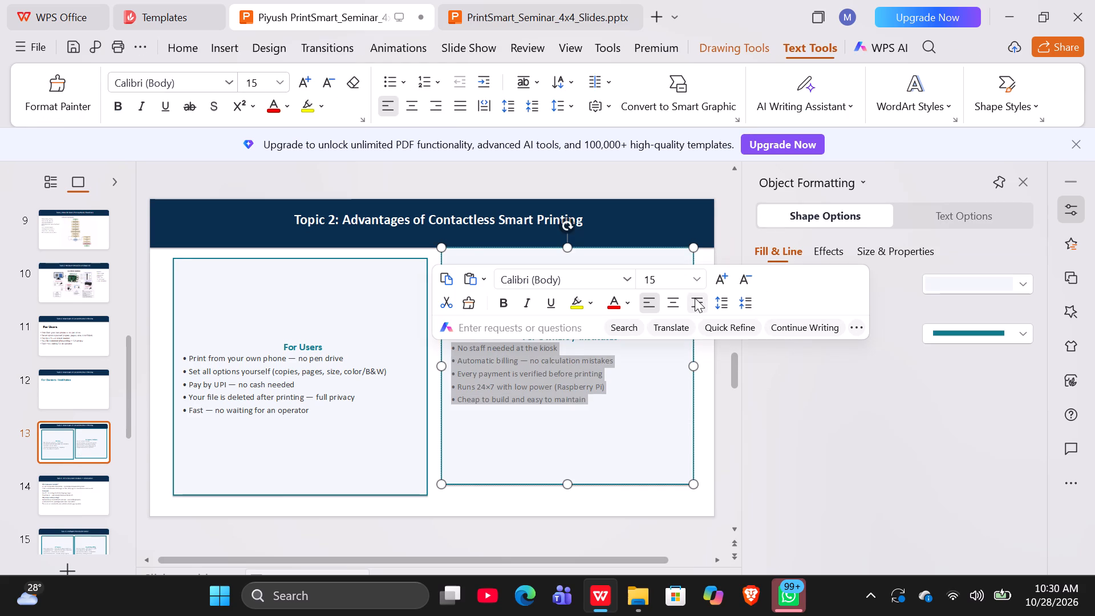
pyautogui.hotkey('ctrl', 'c')
pyautogui.hotkey('ctrl', 'c')
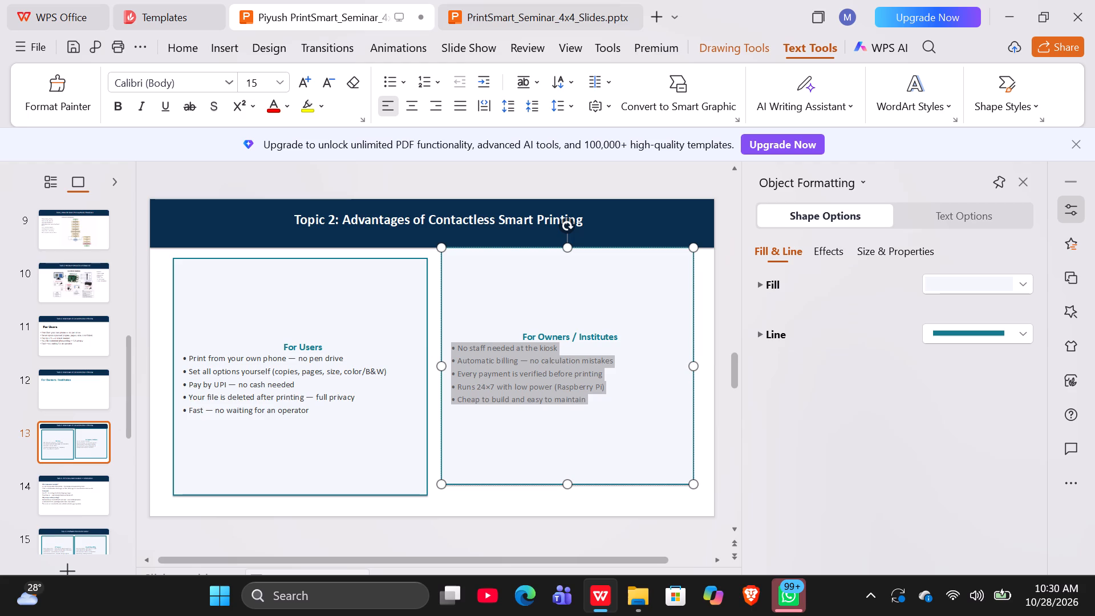
pyautogui.click(31, 385)
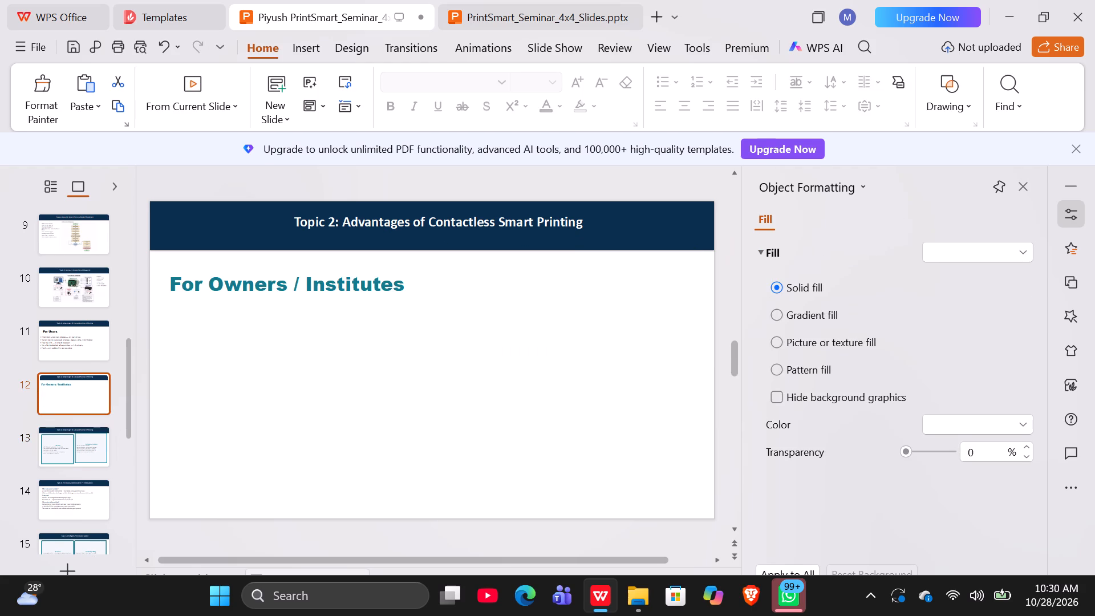
pyautogui.doubleClick(193, 312)
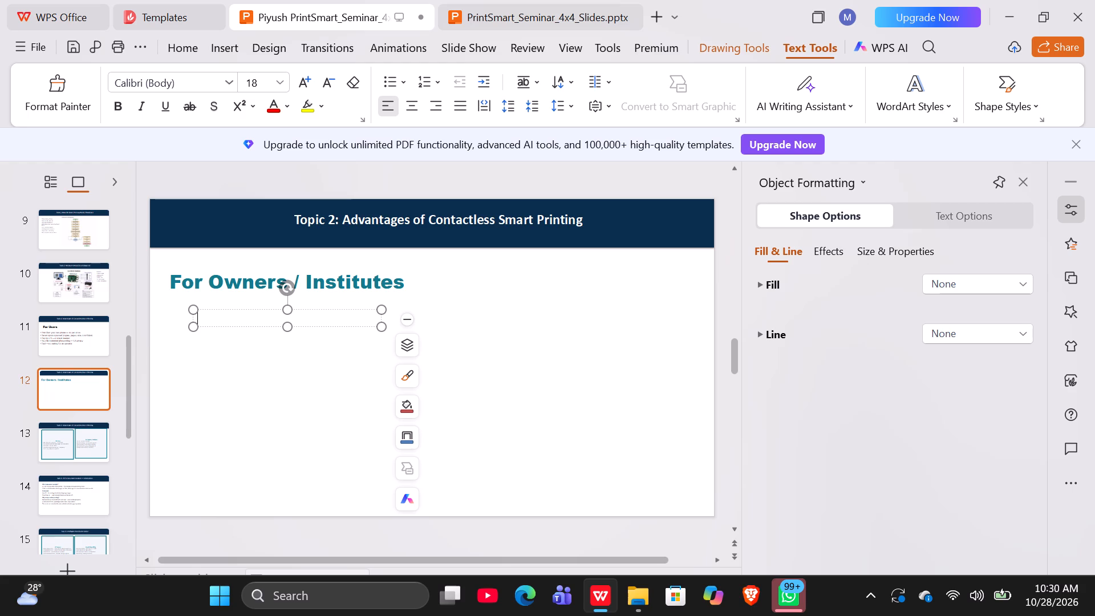
pyautogui.hotkey('ctrl', 'v')
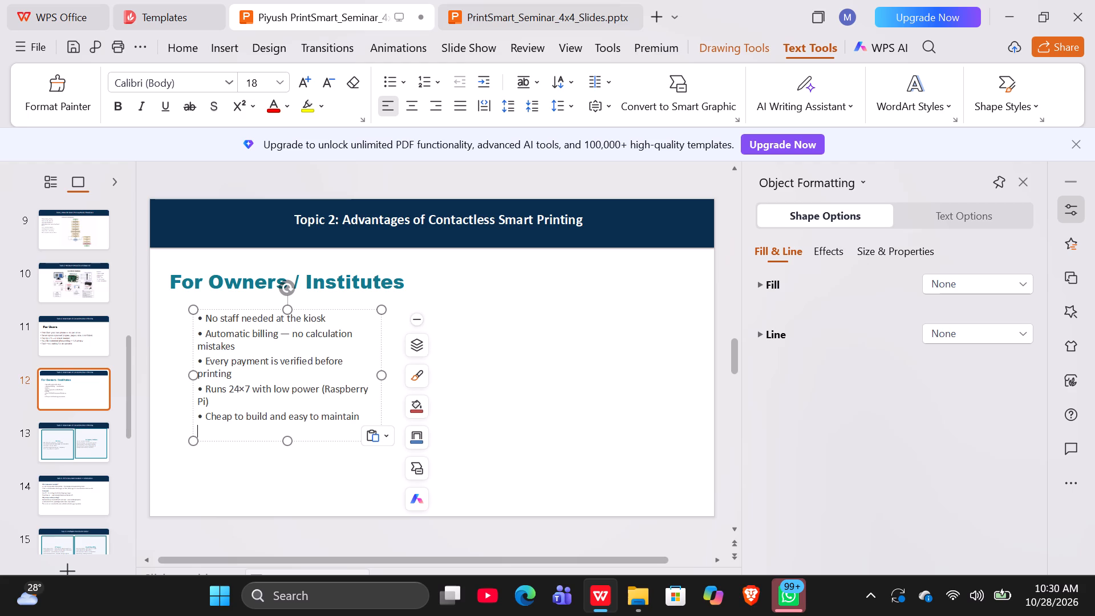
# Widen the bullets' text box on slide 12 and set all five bullets to 32 pt.
pyautogui.moveTo(383, 374); pyautogui.dragTo(413, 372)
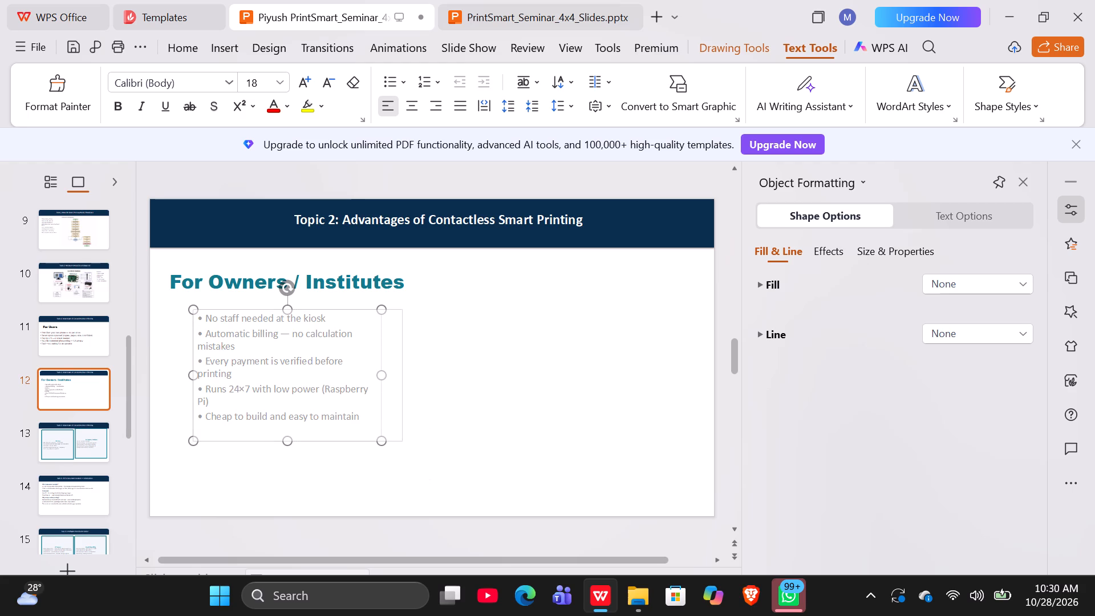
pyautogui.moveTo(413, 372); pyautogui.dragTo(505, 370)
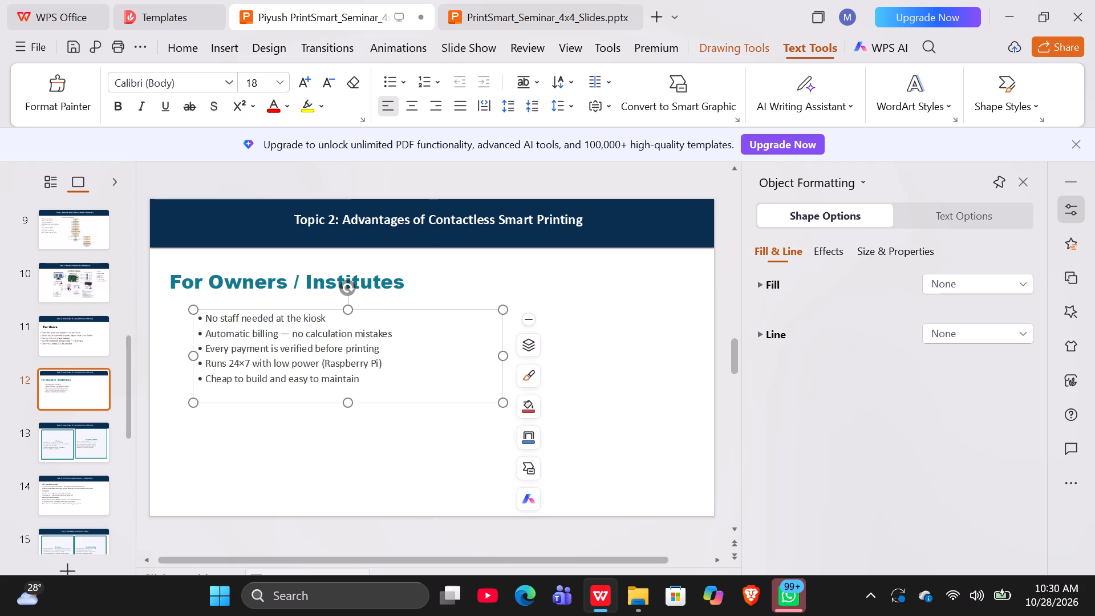
pyautogui.moveTo(364, 382); pyautogui.dragTo(175, 302)
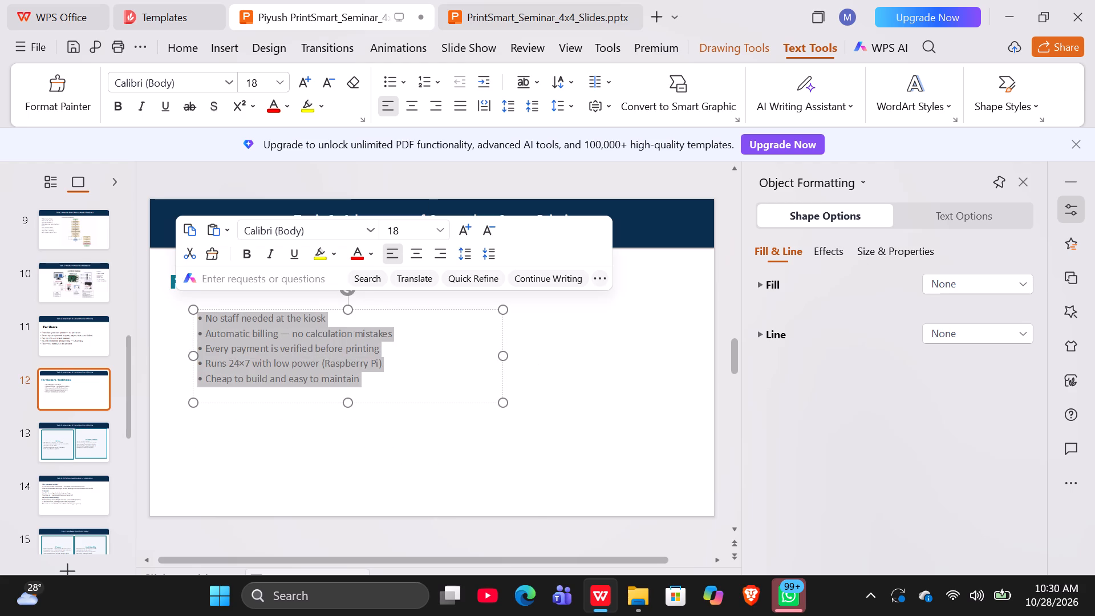
pyautogui.click(443, 229)
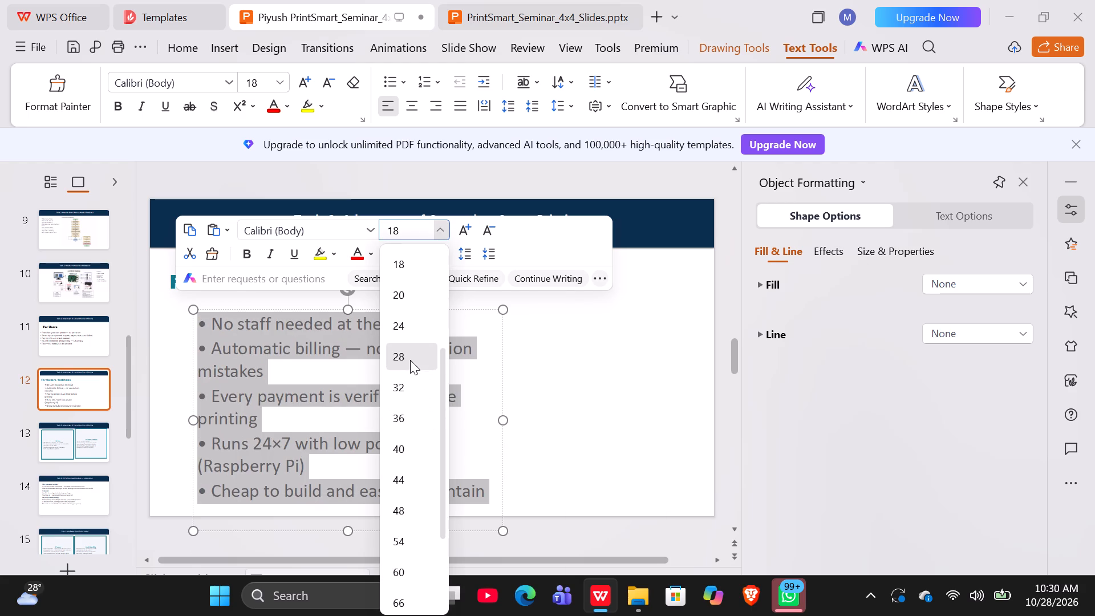
pyautogui.click(411, 383)
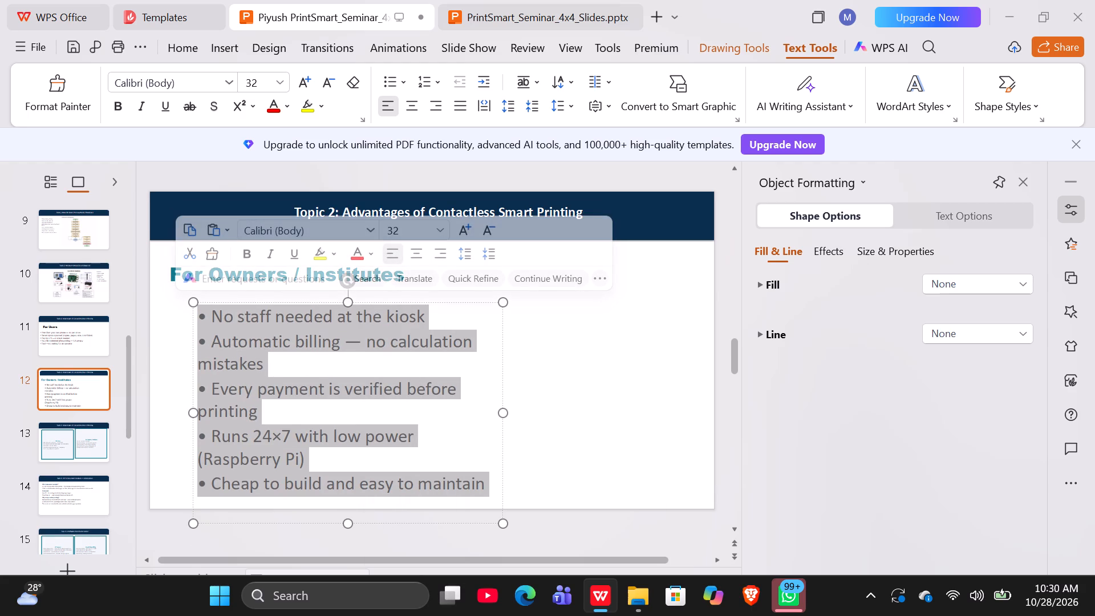
# Stretch the bullets' text box on both sides so each bullet fits on one line and its left edge aligns with the heading.
pyautogui.moveTo(505, 411); pyautogui.dragTo(544, 412)
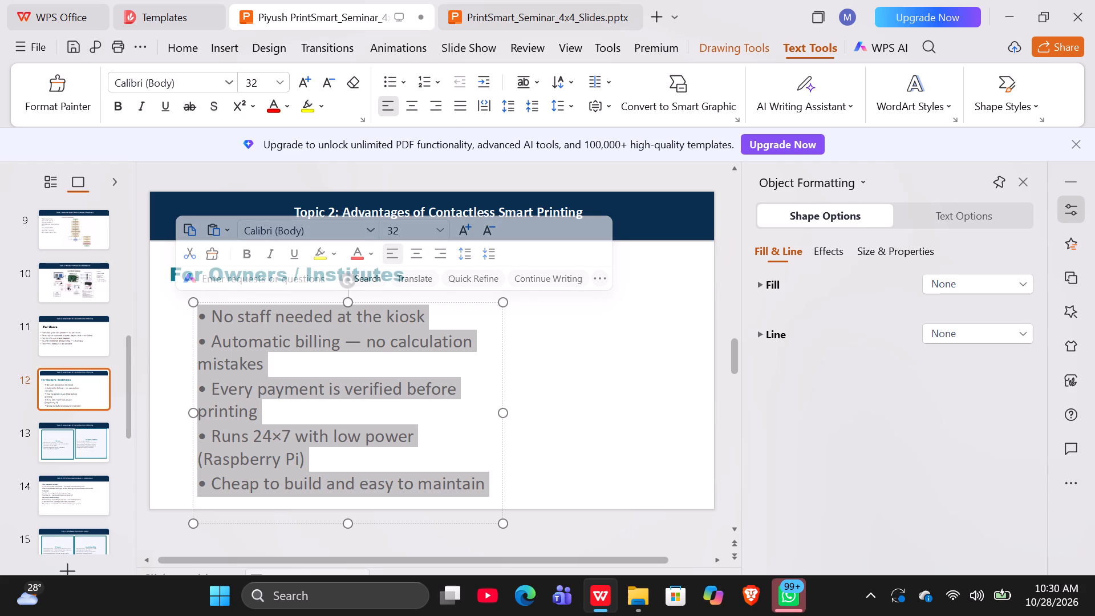
pyautogui.moveTo(544, 412); pyautogui.dragTo(627, 399)
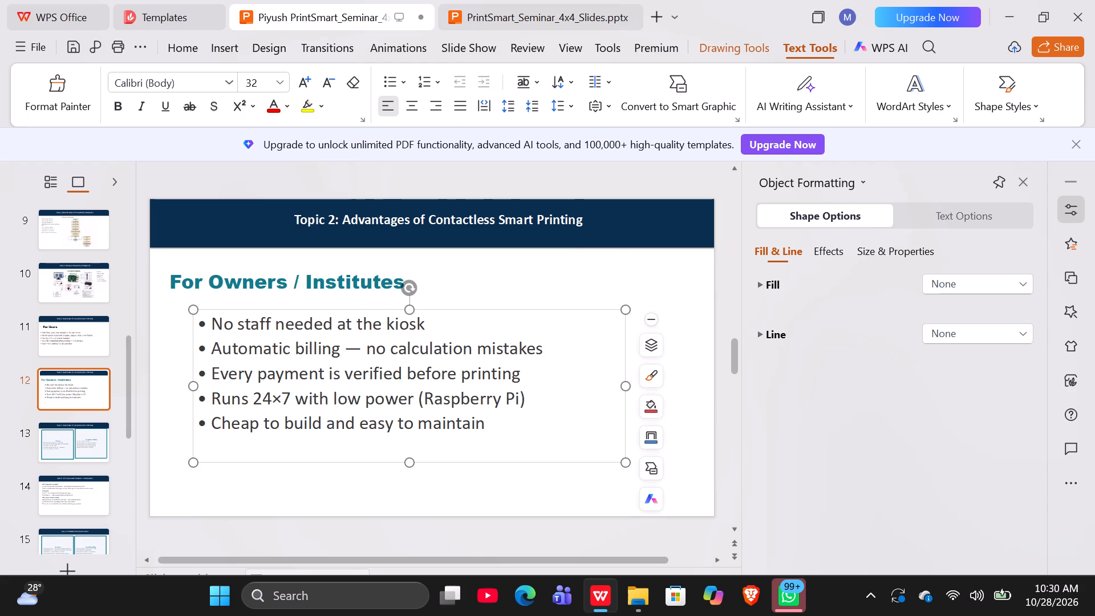
pyautogui.moveTo(190, 388); pyautogui.dragTo(167, 386)
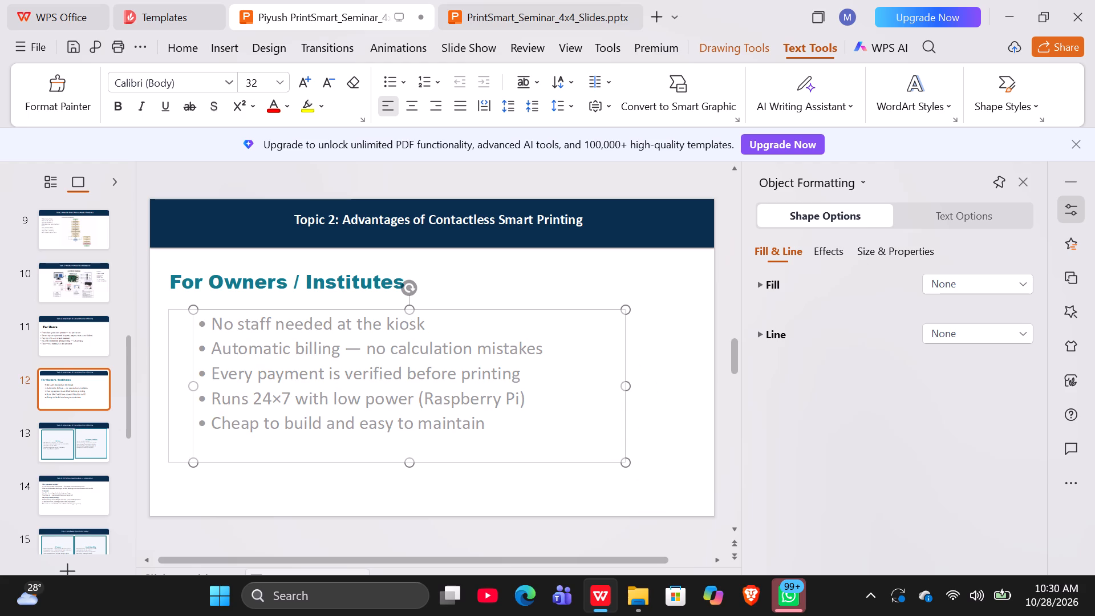
pyautogui.moveTo(167, 386); pyautogui.dragTo(164, 386)
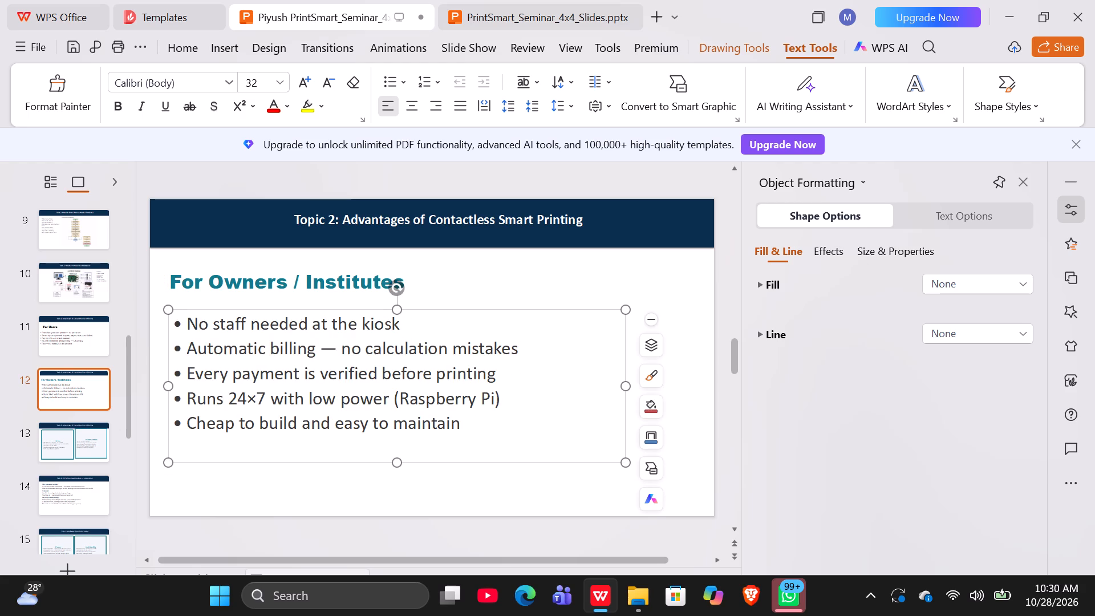
pyautogui.click(517, 493)
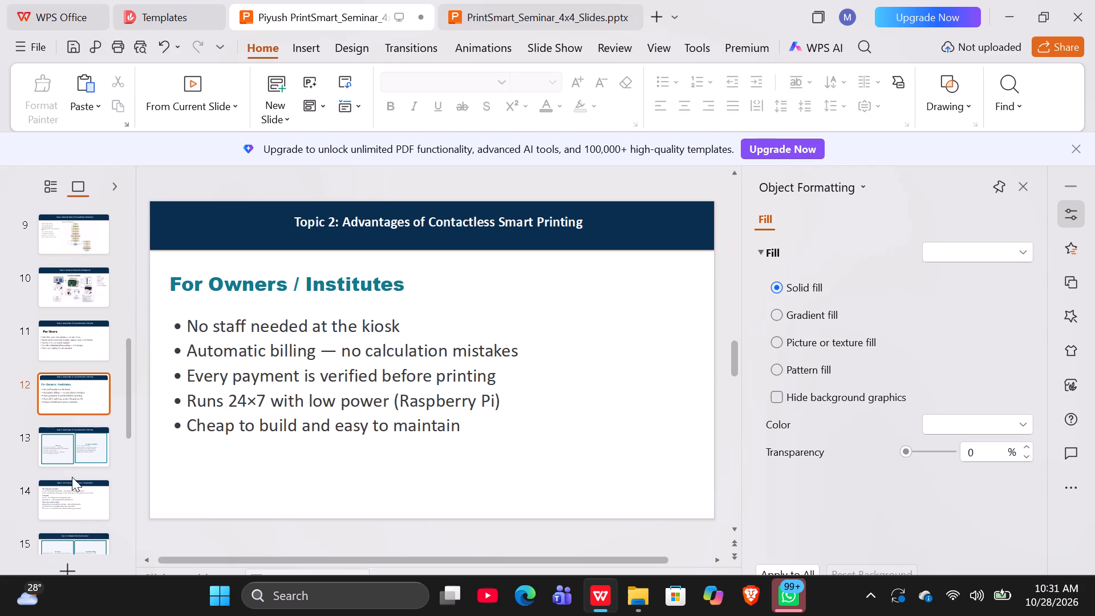
# Delete the original two-column "Topic 2: Advantages of Contactless Smart Printing" slide 13.
pyautogui.click(78, 489)
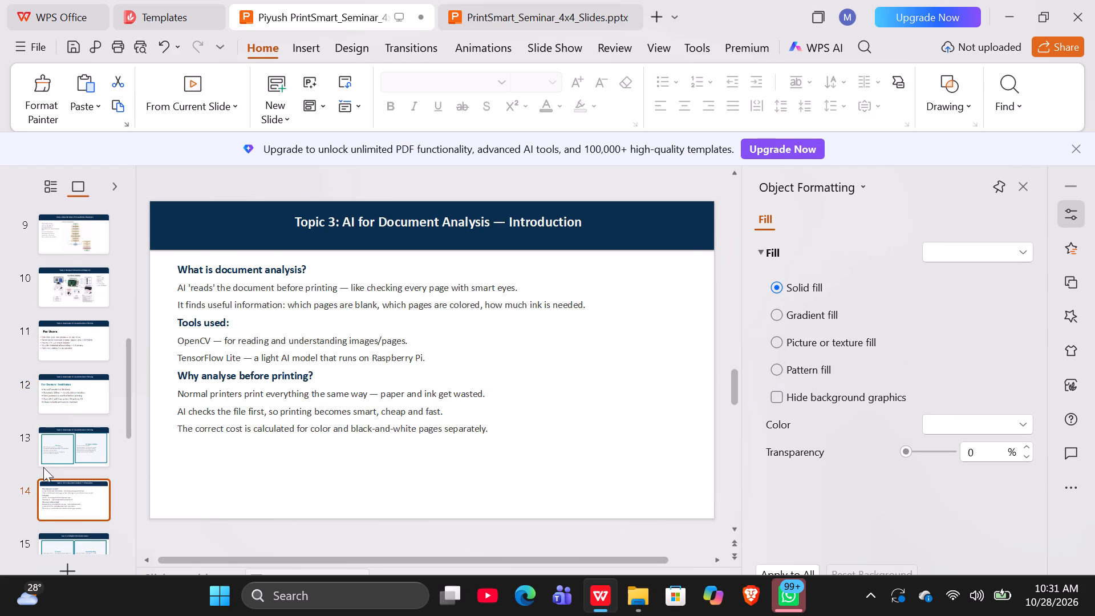
pyautogui.click(43, 465)
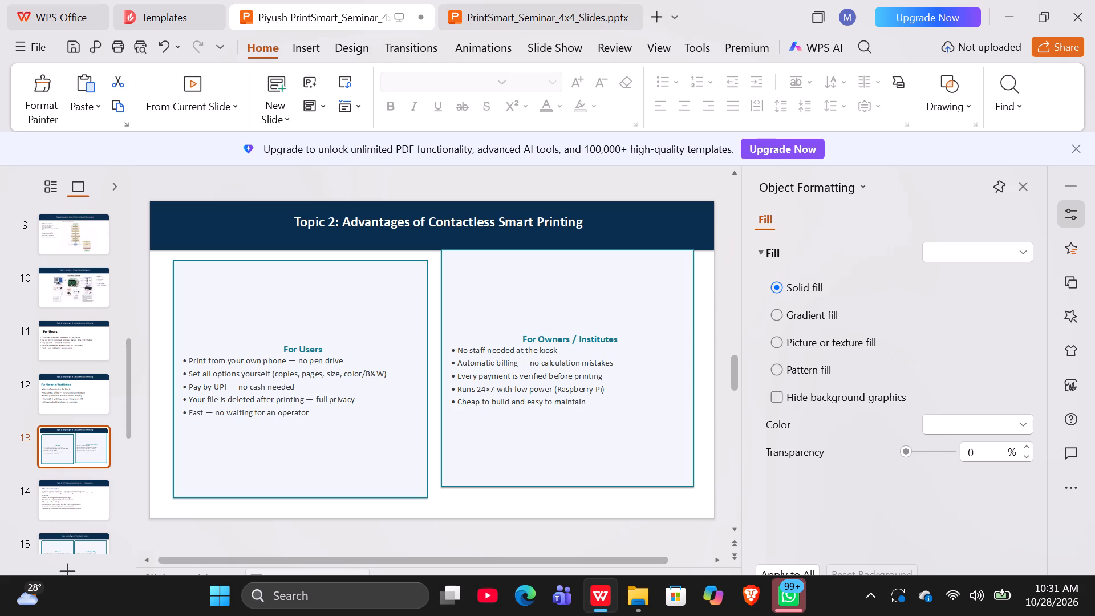
pyautogui.click(56, 457)
pyautogui.press('Delete')
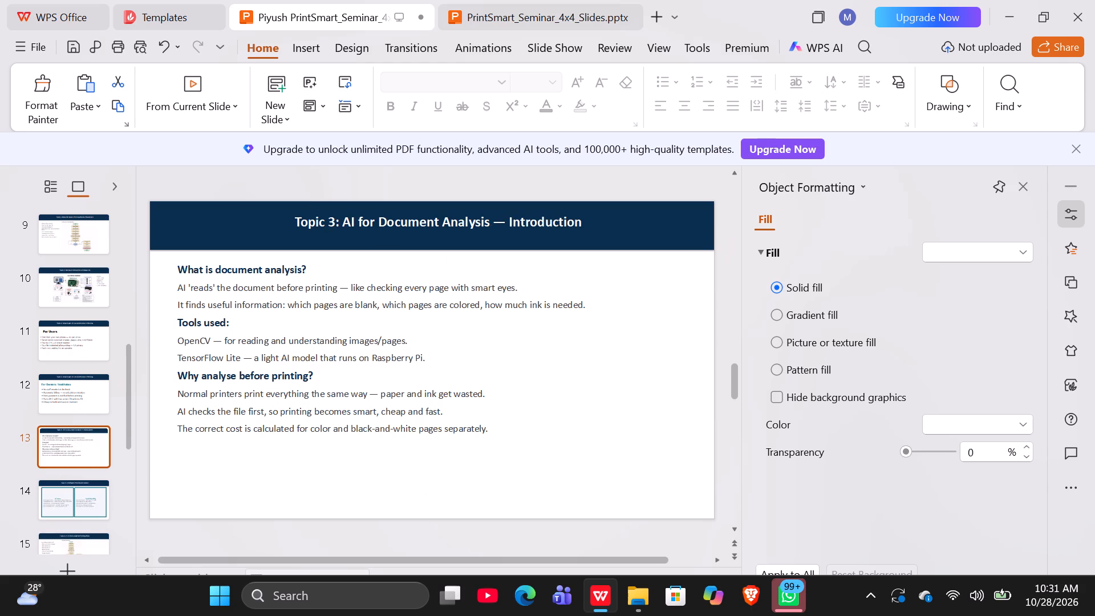
# Insert two blank slides between "Topic 3: AI for Document Analysis — Introduction" and the two-column "Topic 3: Intelligent Print Optimization" slide.
pyautogui.click(97, 505)
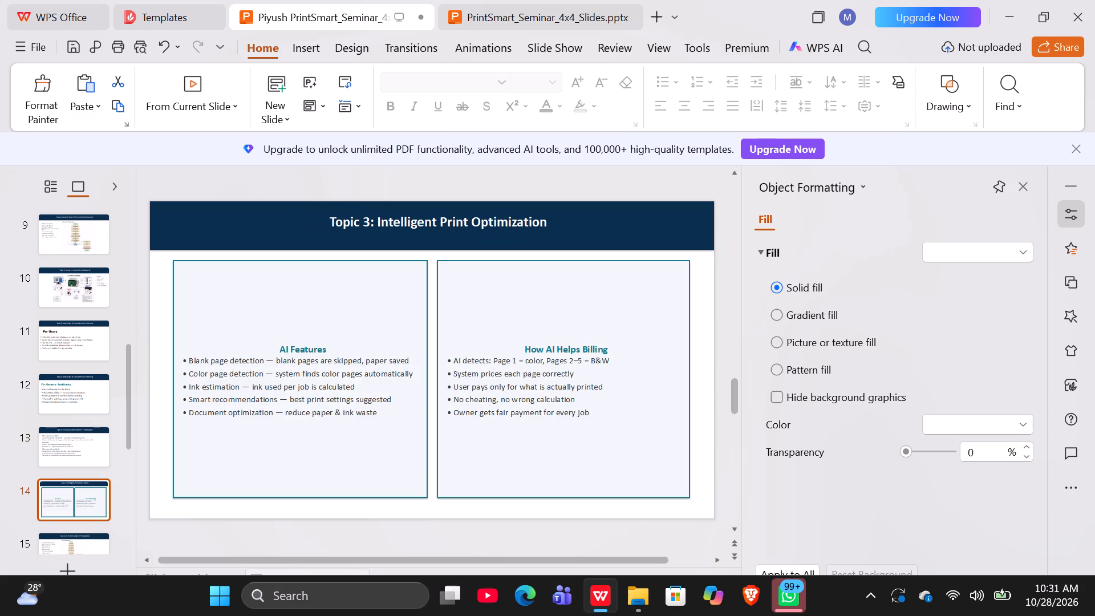
pyautogui.click(78, 495)
pyautogui.click(87, 451)
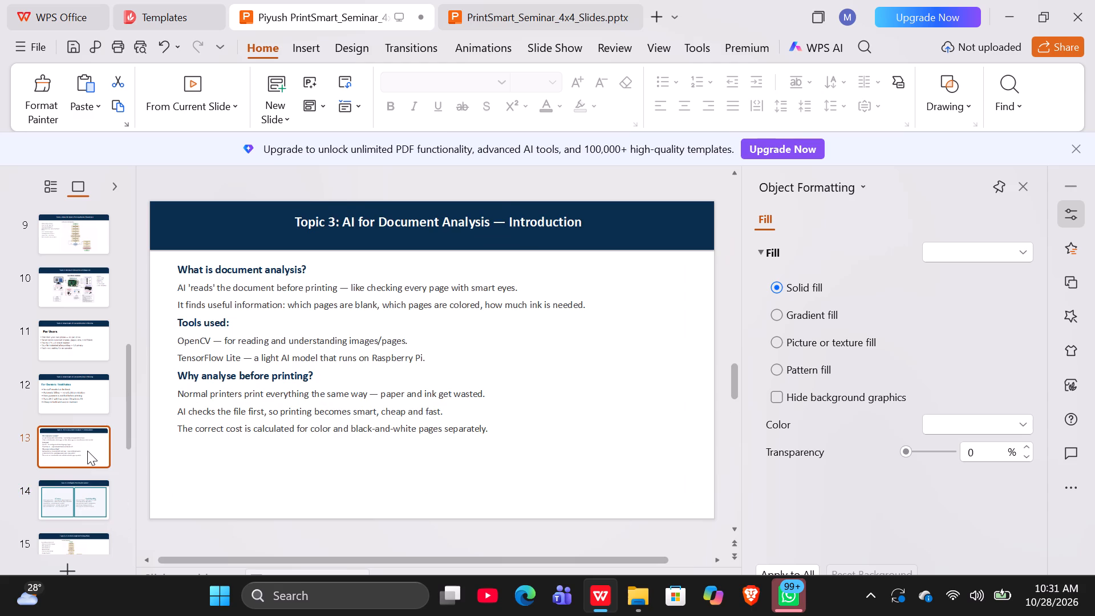
pyautogui.rightClick(87, 451)
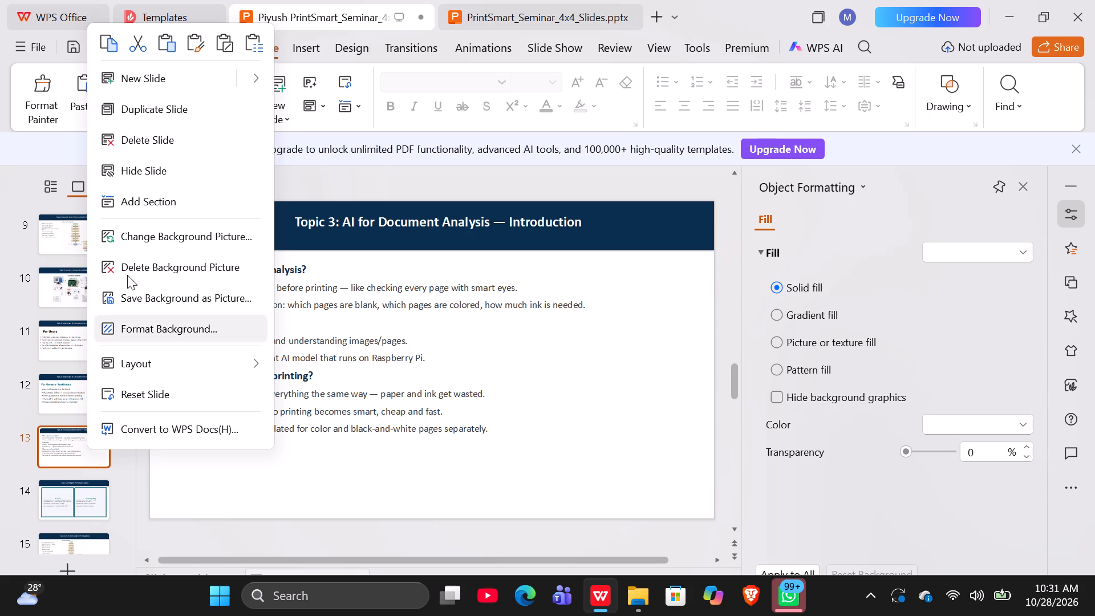
pyautogui.click(154, 88)
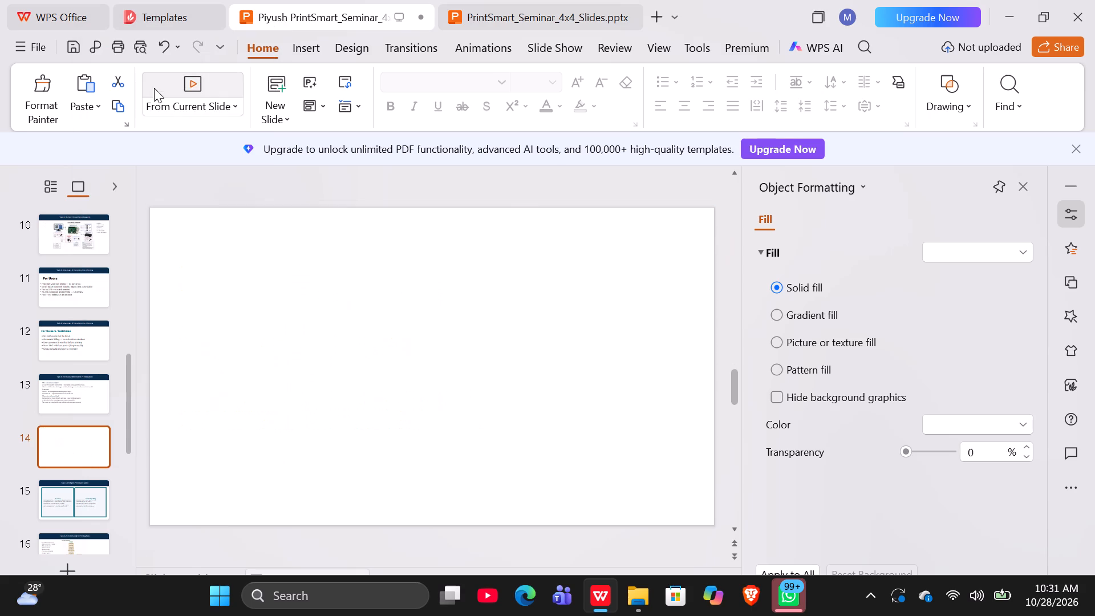
pyautogui.rightClick(82, 427)
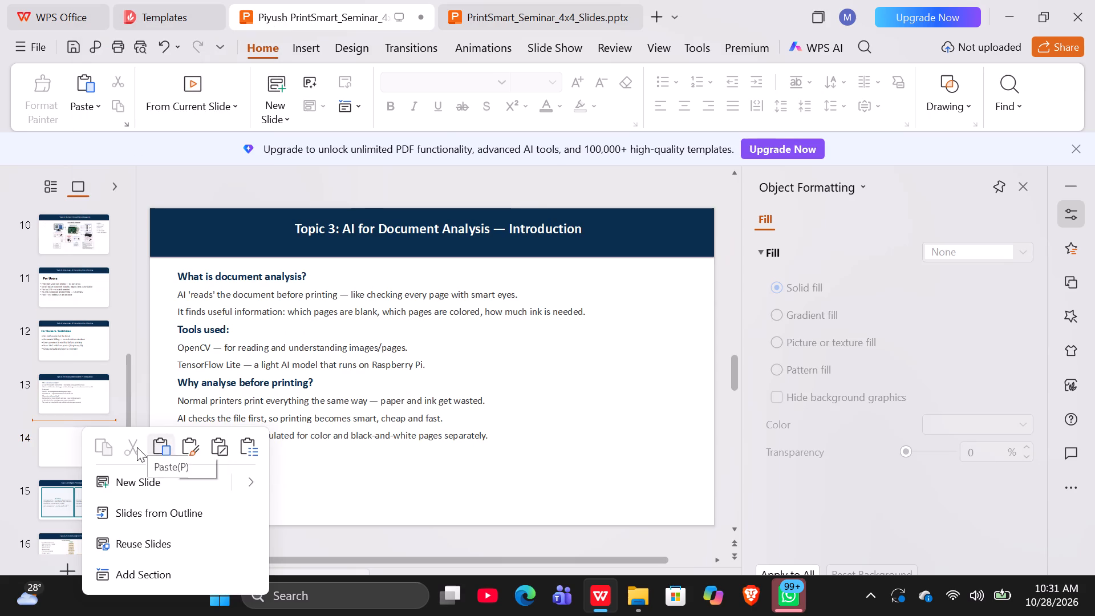
pyautogui.click(125, 482)
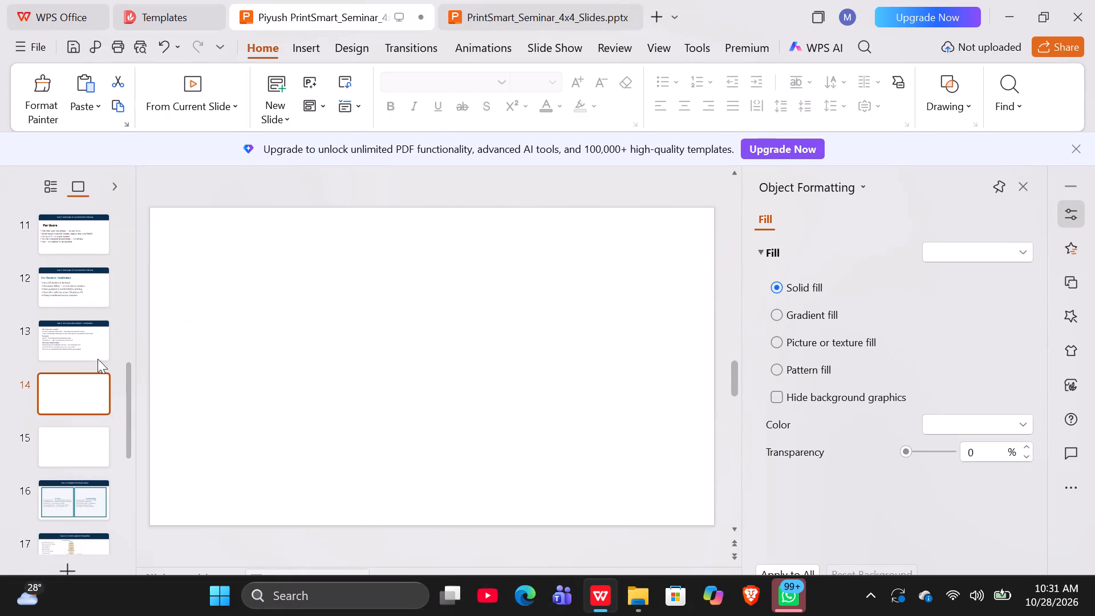
# Copy the "Topic 3: Intelligent Print Optimization" title banner from the two-column slide 16.
pyautogui.click(68, 342)
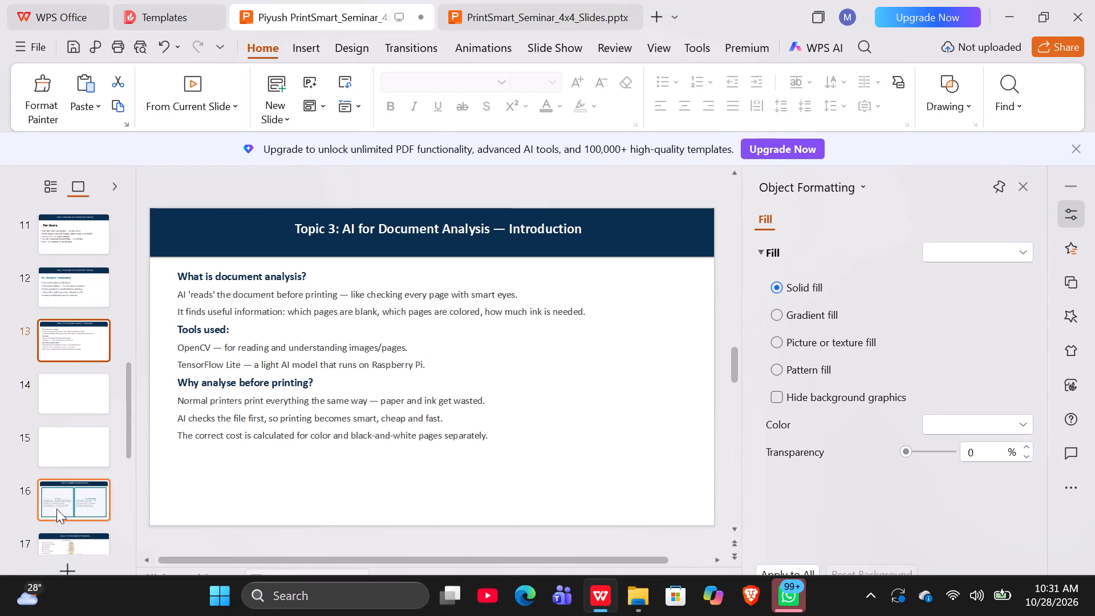
pyautogui.click(58, 505)
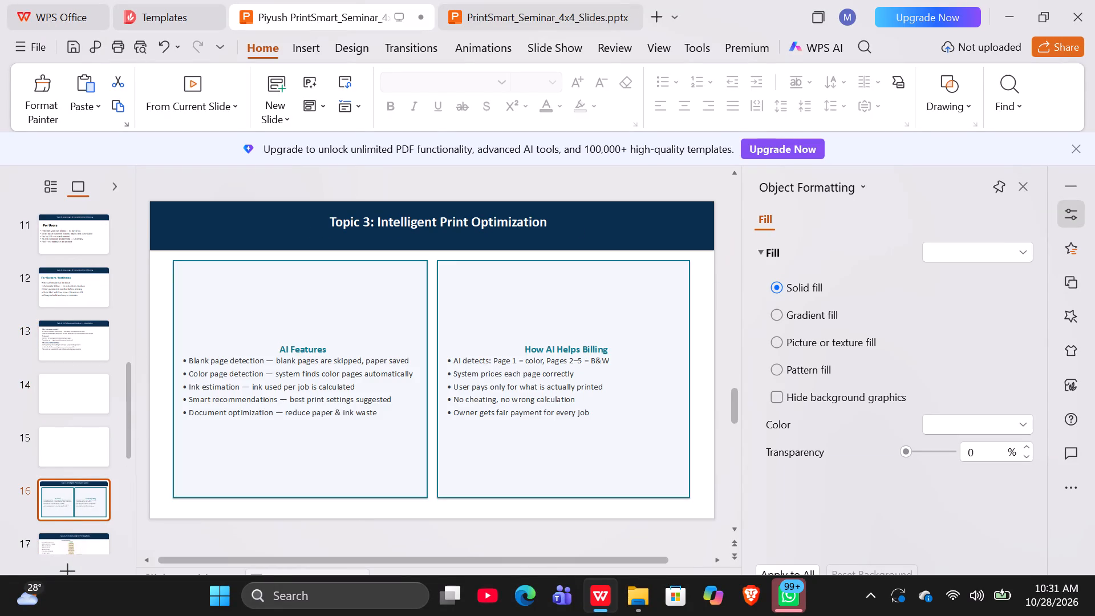
pyautogui.click(221, 210)
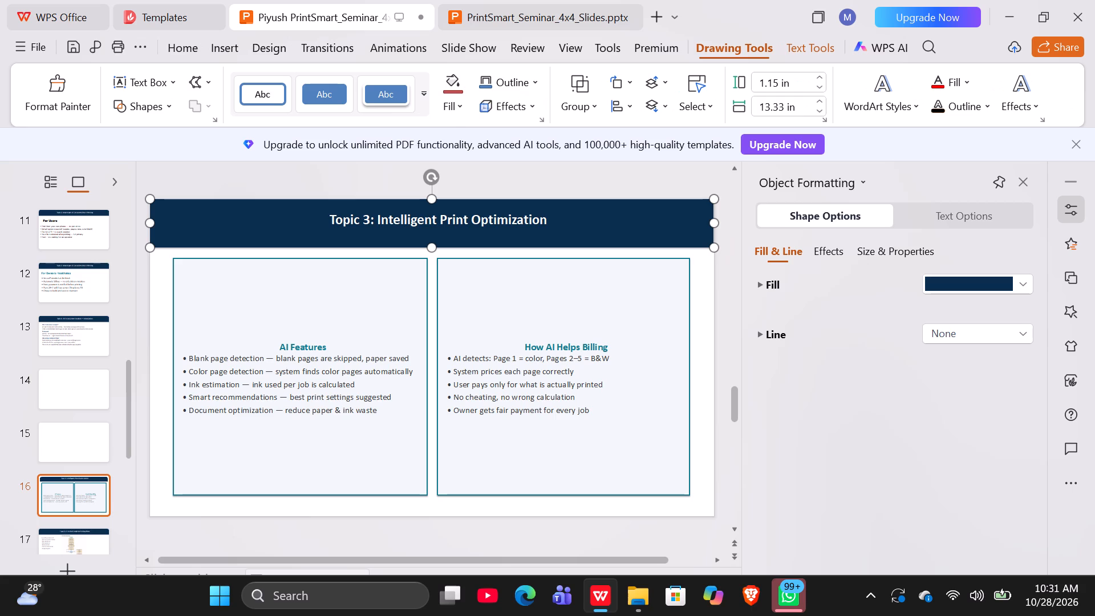
pyautogui.hotkey('ctrl', 'c')
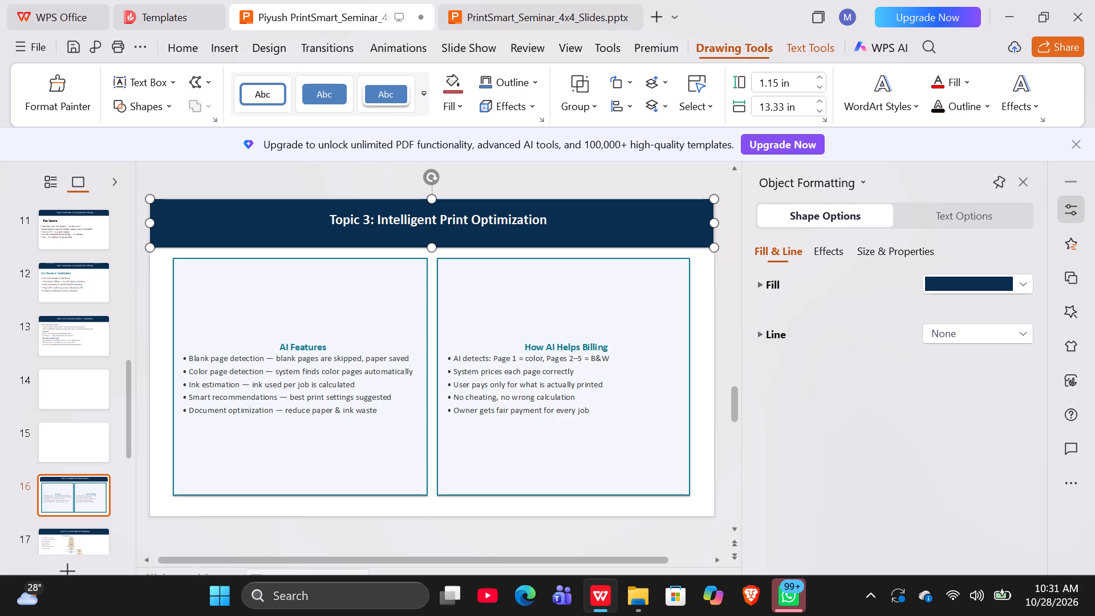
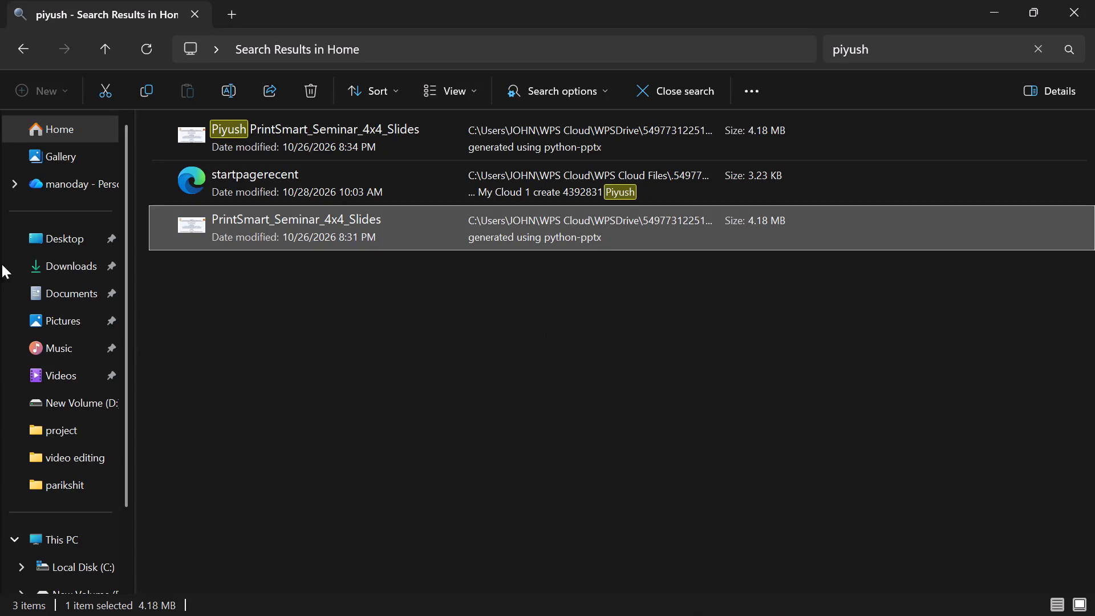
# Close the file search results window.
pyautogui.moveTo(127, 165); pyautogui.dragTo(139, 100)
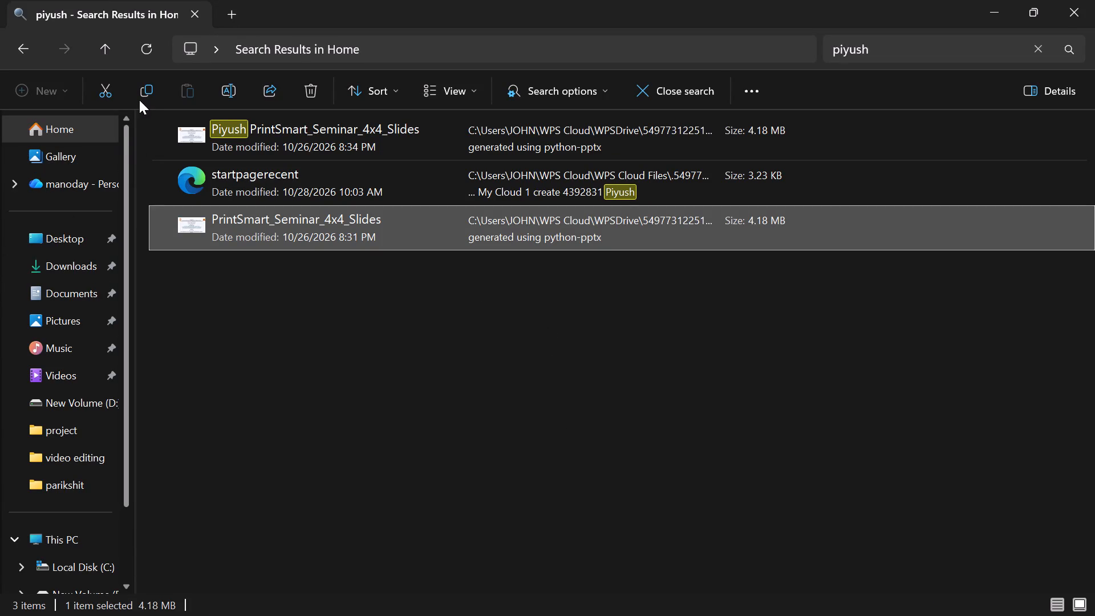
pyautogui.moveTo(139, 100); pyautogui.dragTo(140, 94)
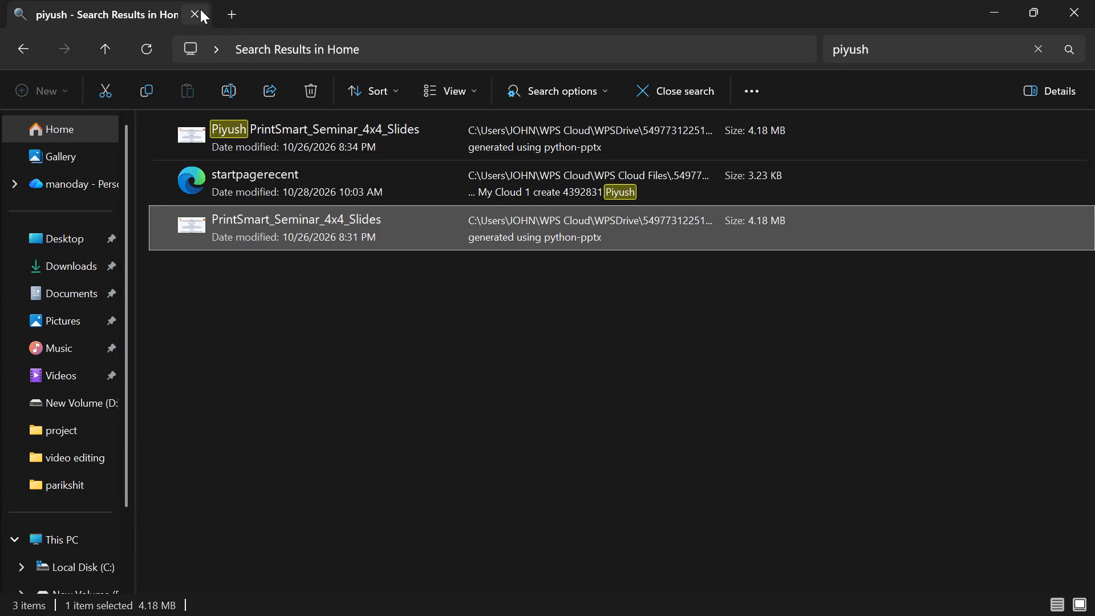
pyautogui.click(199, 9)
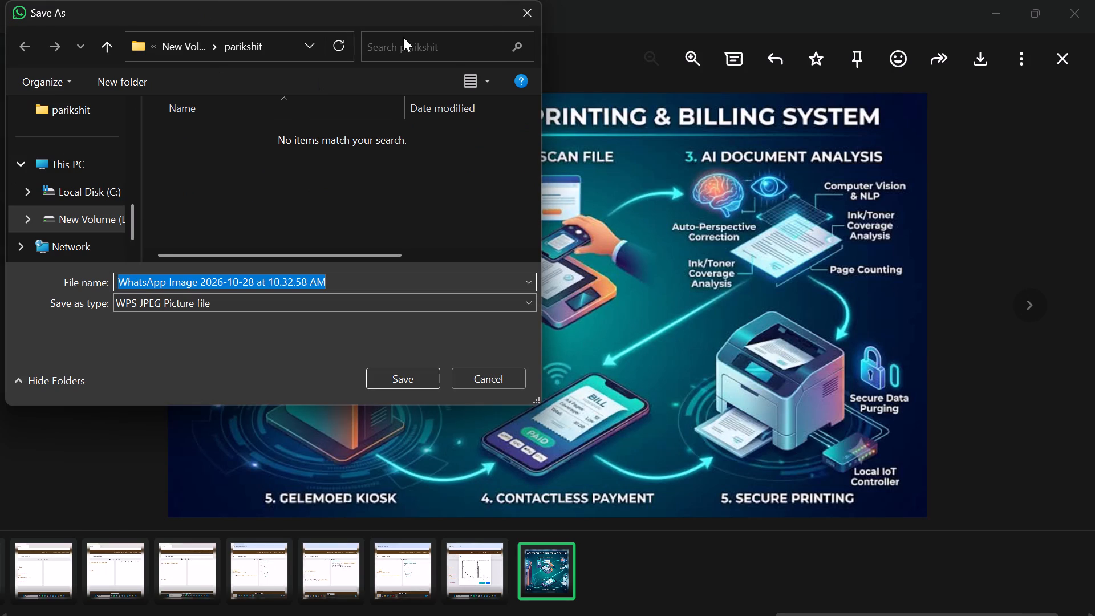
# Save the printing and billing system diagram from WhatsApp into the parikshit folder under its suggested file name.
pyautogui.click(379, 371)
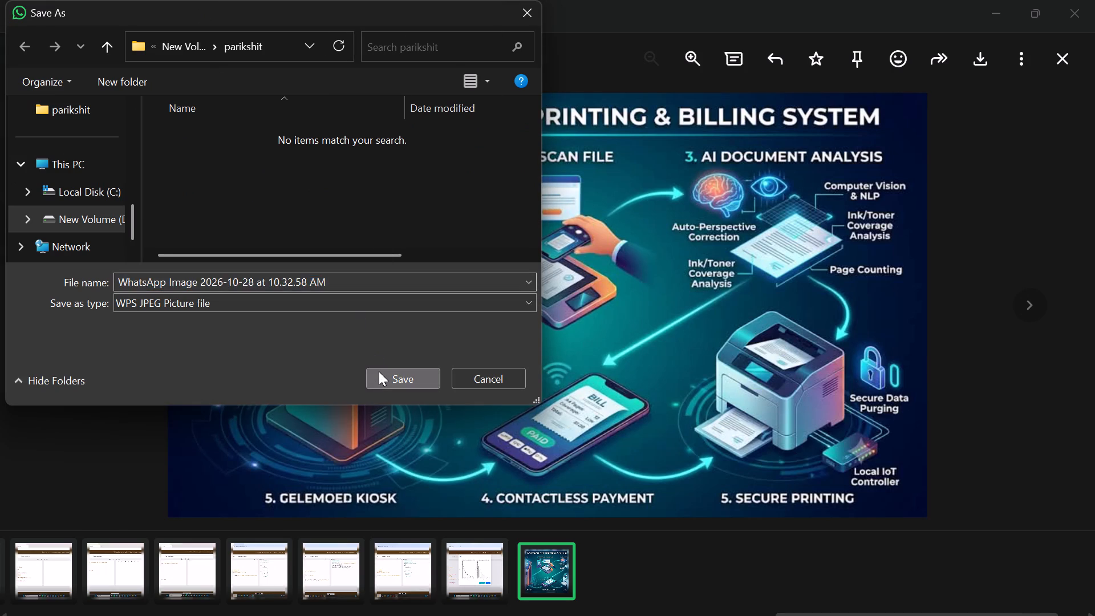
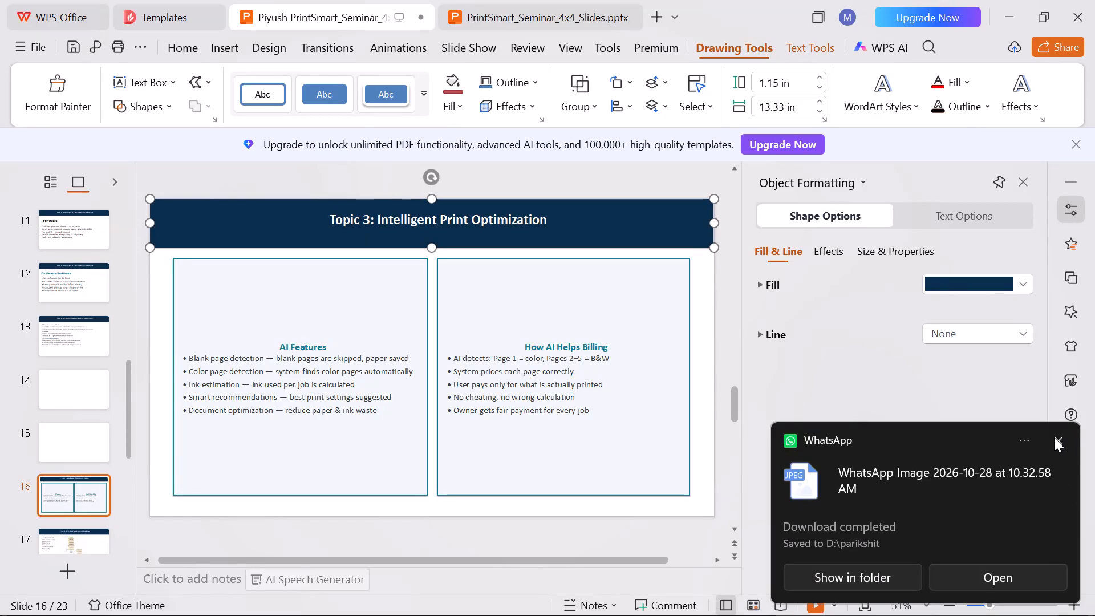
# Switch to File Explorer and copy the recently downloaded image "WhatsApp Image 2026-10-28 at 10.32.58 AM".
pyautogui.click(1054, 438)
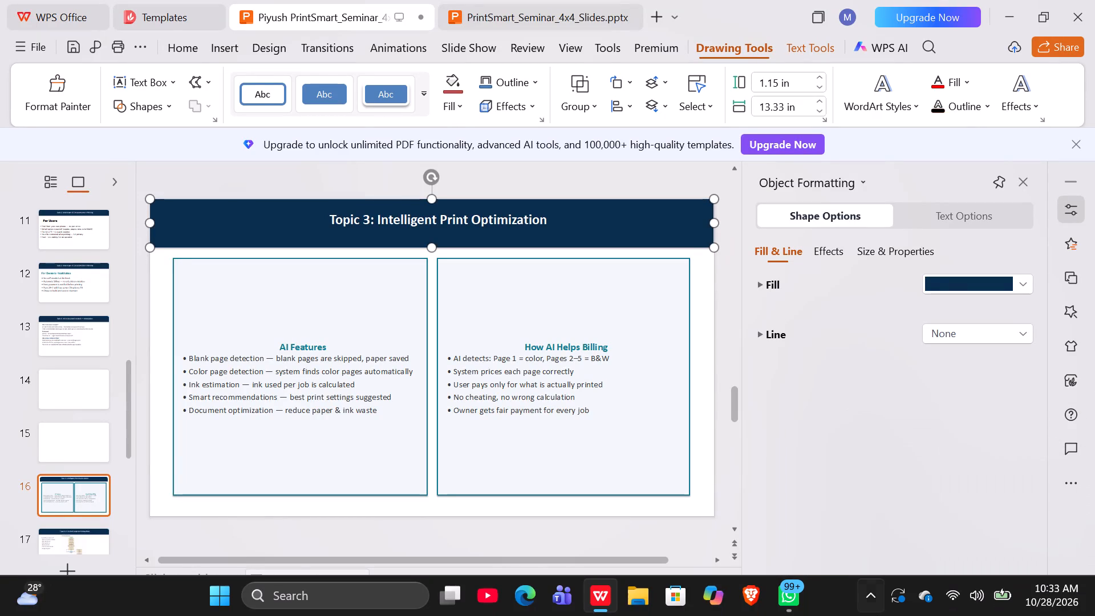
pyautogui.click(635, 595)
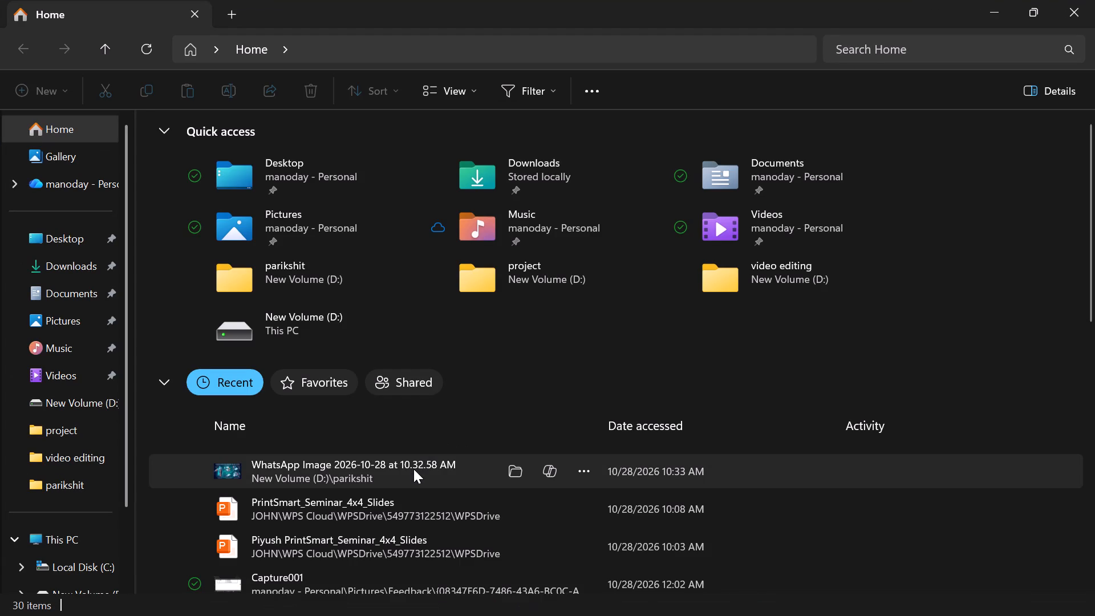
pyautogui.rightClick(413, 469)
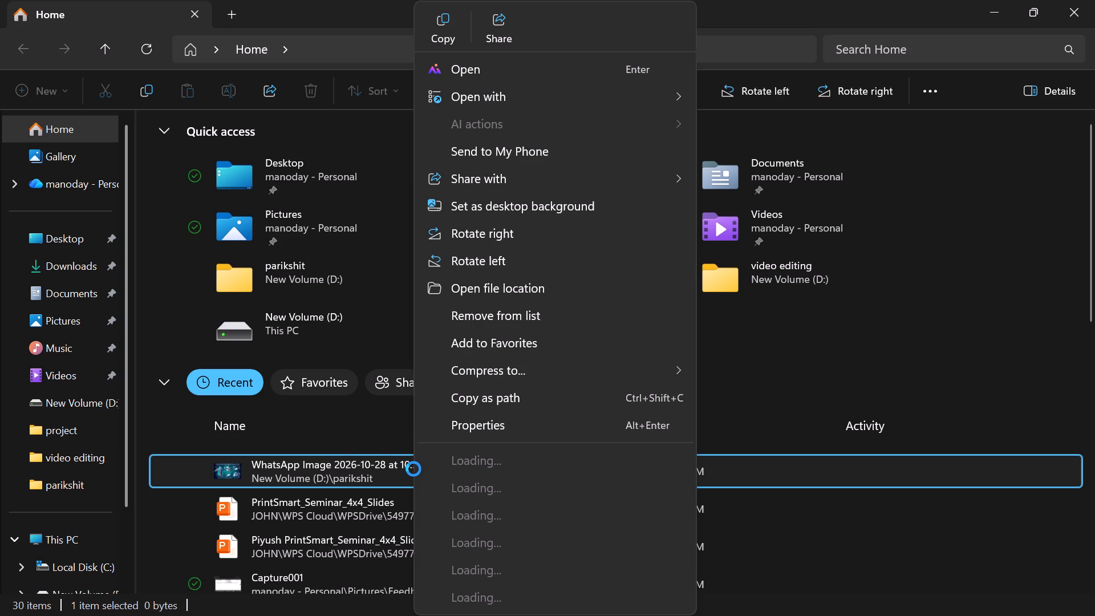
pyautogui.click(455, 33)
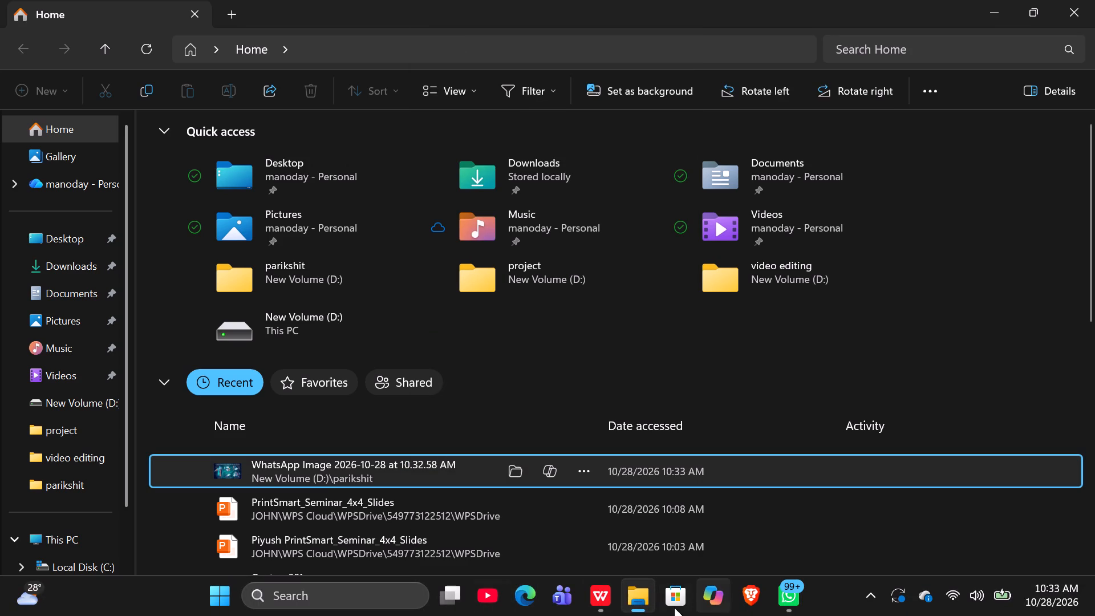
# Return to the Piyush PrintSmart presentation in WPS Office and try to paste the copied image onto blank slide 14.
pyautogui.click(589, 610)
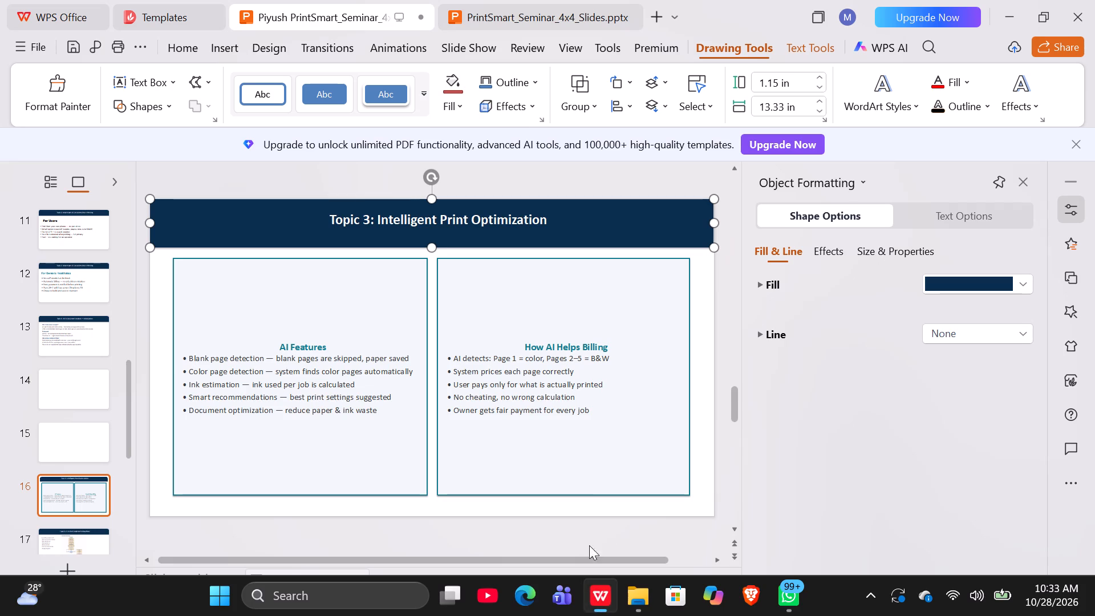
pyautogui.click(87, 376)
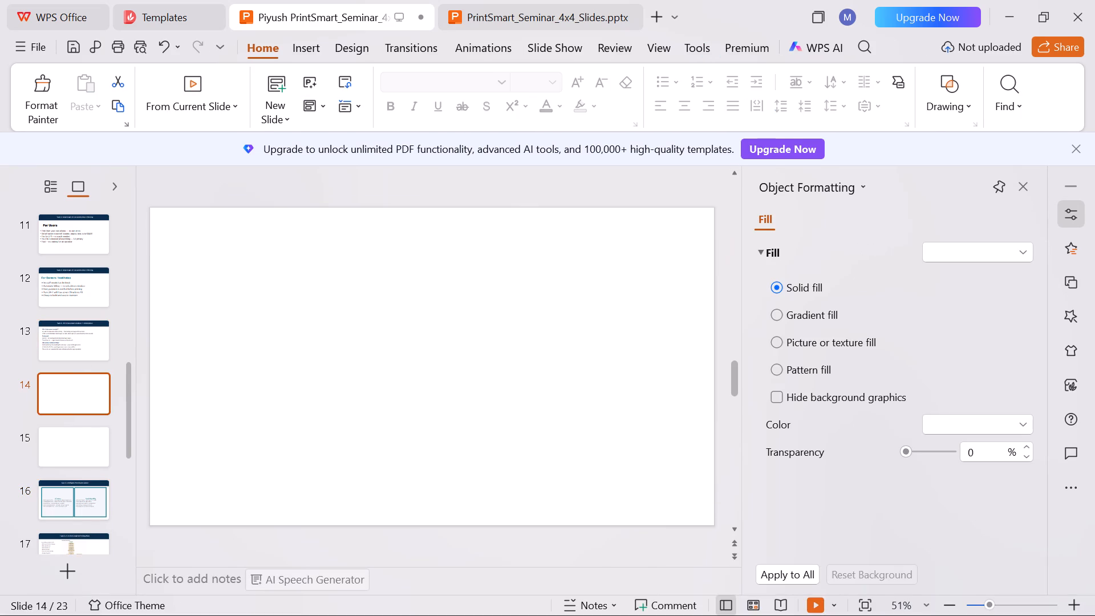
pyautogui.hotkey('ctrl', 'v')
pyautogui.click(319, 283)
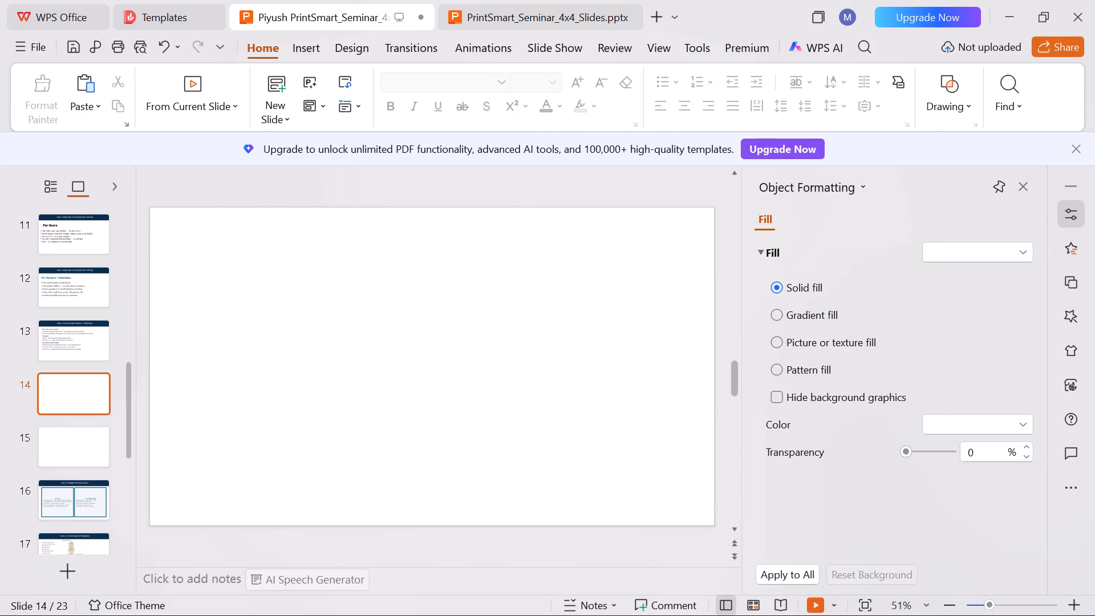
pyautogui.click(319, 283)
pyautogui.moveTo(319, 283); pyautogui.dragTo(336, 288)
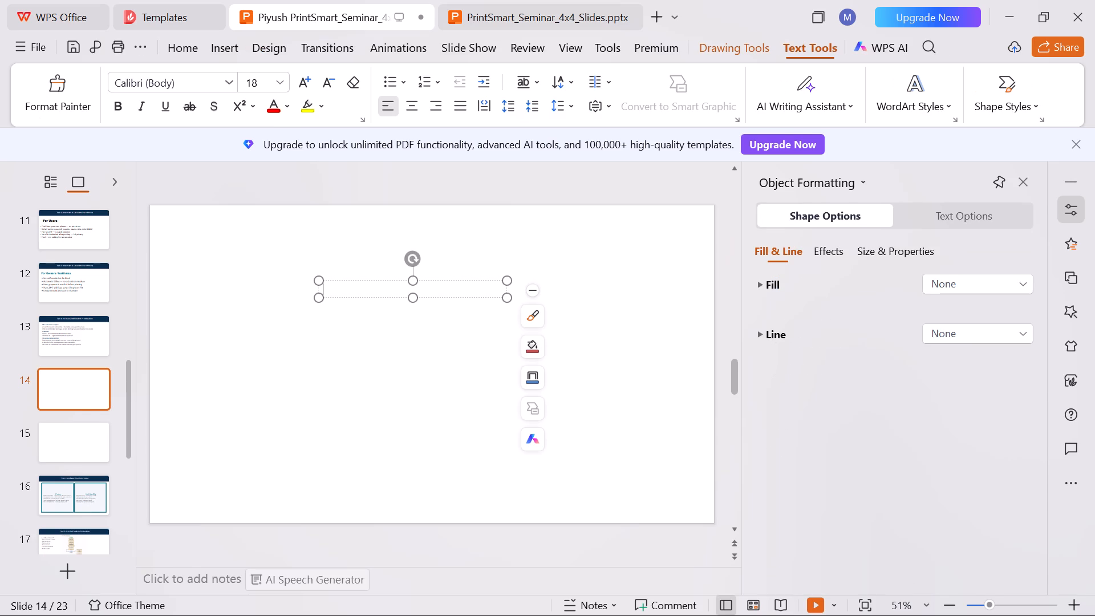
# Paste the "AI-Based Contactless Printing & Billing System" picture onto blank slide 14 and enlarge it to 13.33 in wide by 7.38 in high.
pyautogui.hotkey('ctrl', 'v')
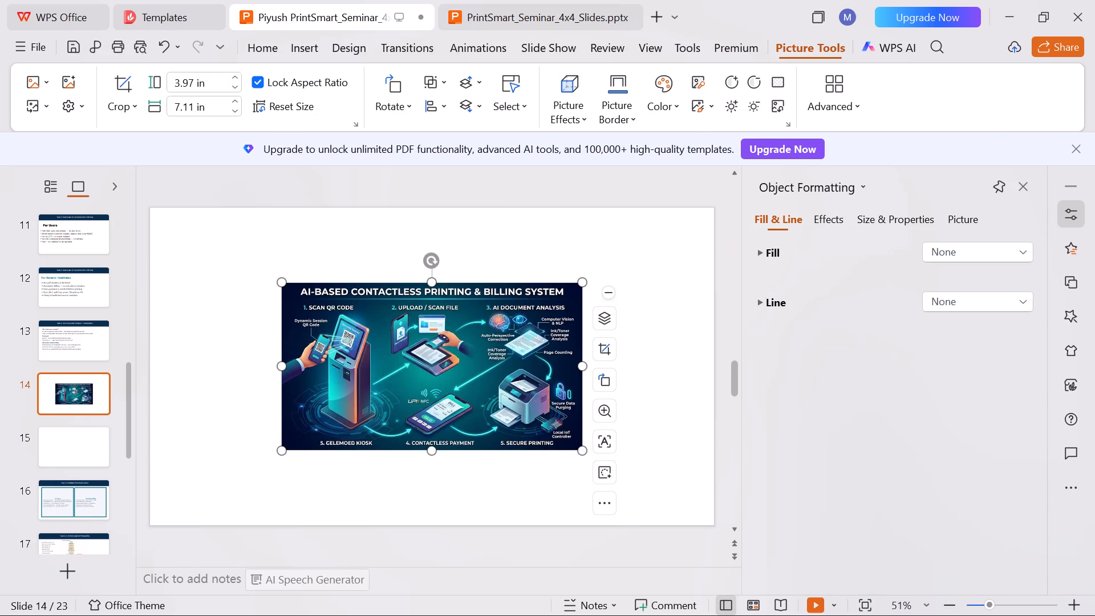
pyautogui.moveTo(585, 455); pyautogui.dragTo(654, 488)
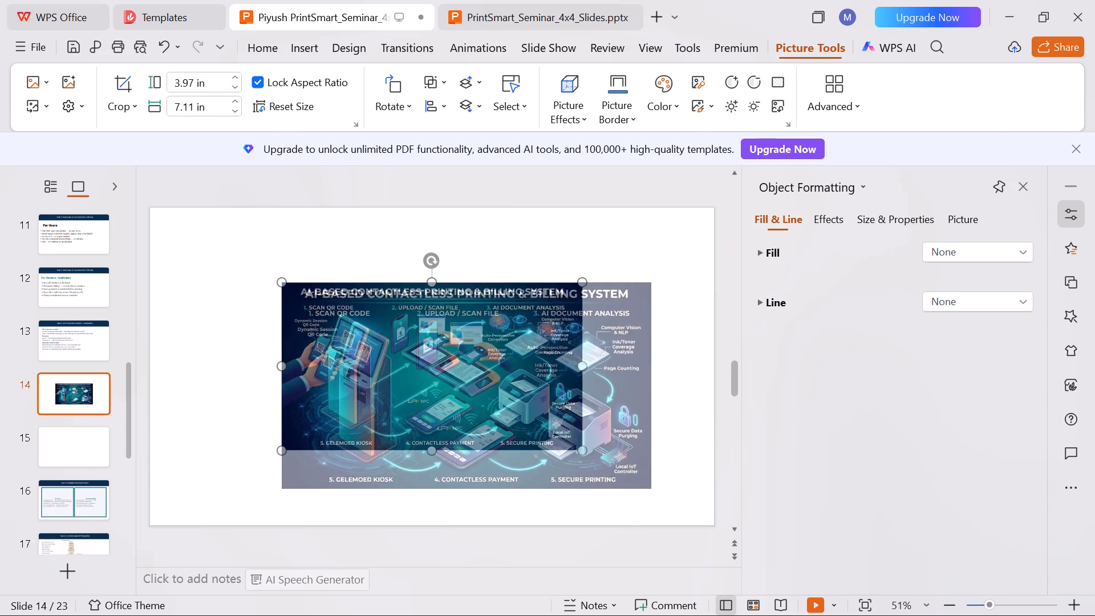
pyautogui.moveTo(654, 488); pyautogui.dragTo(711, 497)
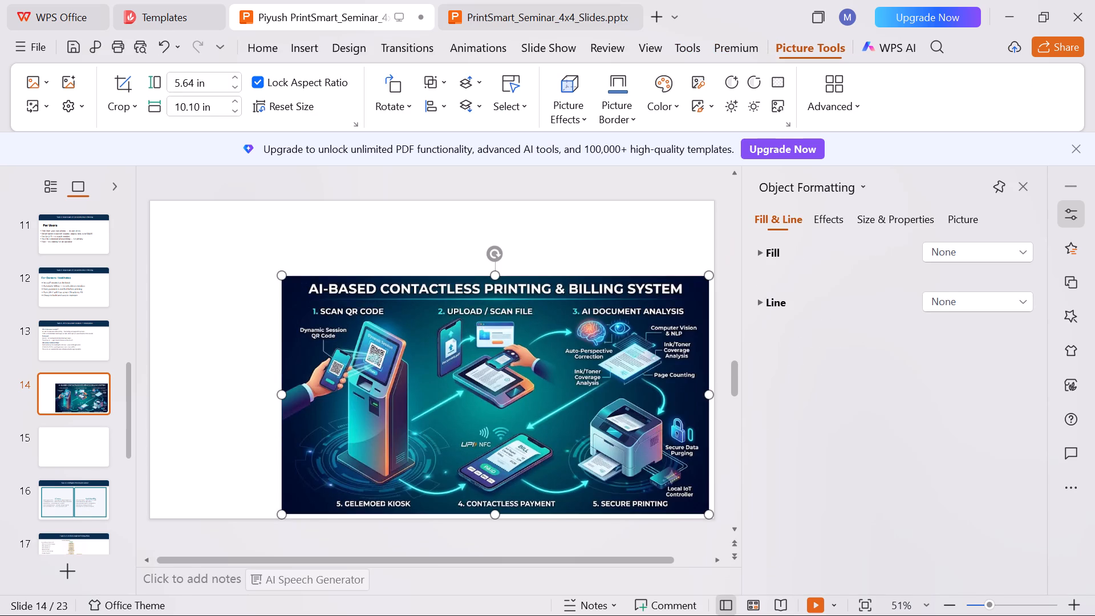
pyautogui.moveTo(366, 379); pyautogui.dragTo(305, 365)
pyautogui.moveTo(305, 365); pyautogui.dragTo(291, 359)
pyautogui.moveTo(280, 277); pyautogui.dragTo(151, 287)
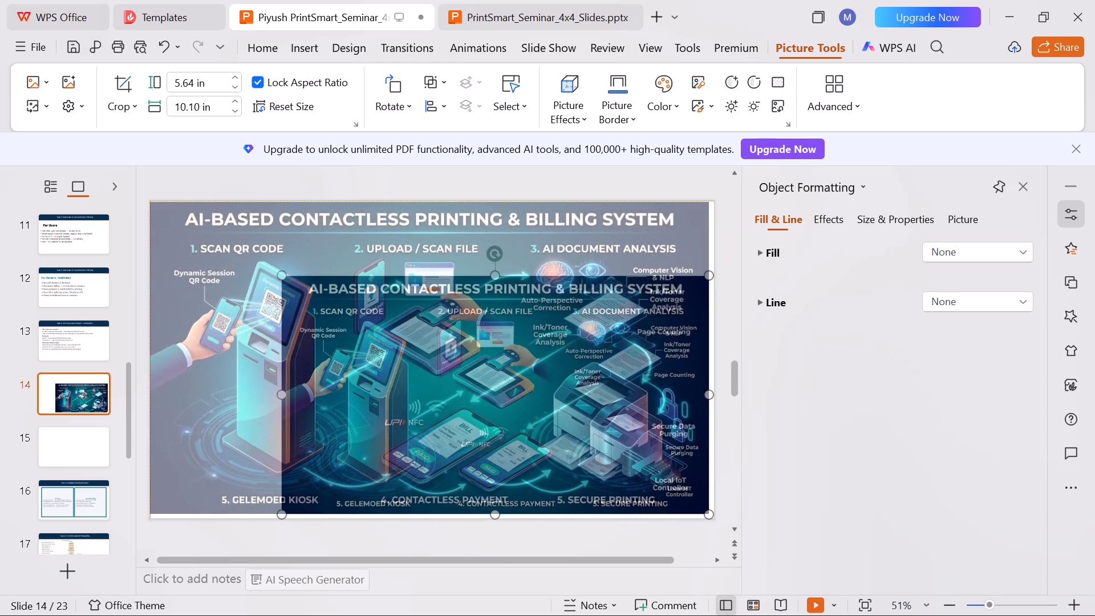
pyautogui.moveTo(151, 287); pyautogui.dragTo(149, 287)
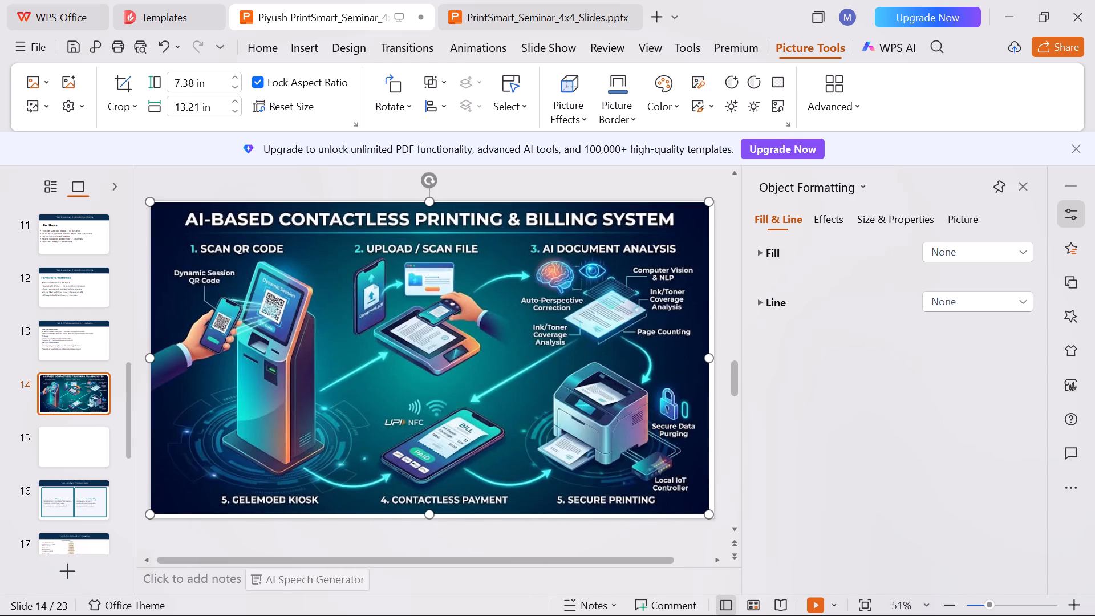
pyautogui.click(708, 357)
pyautogui.click(708, 357)
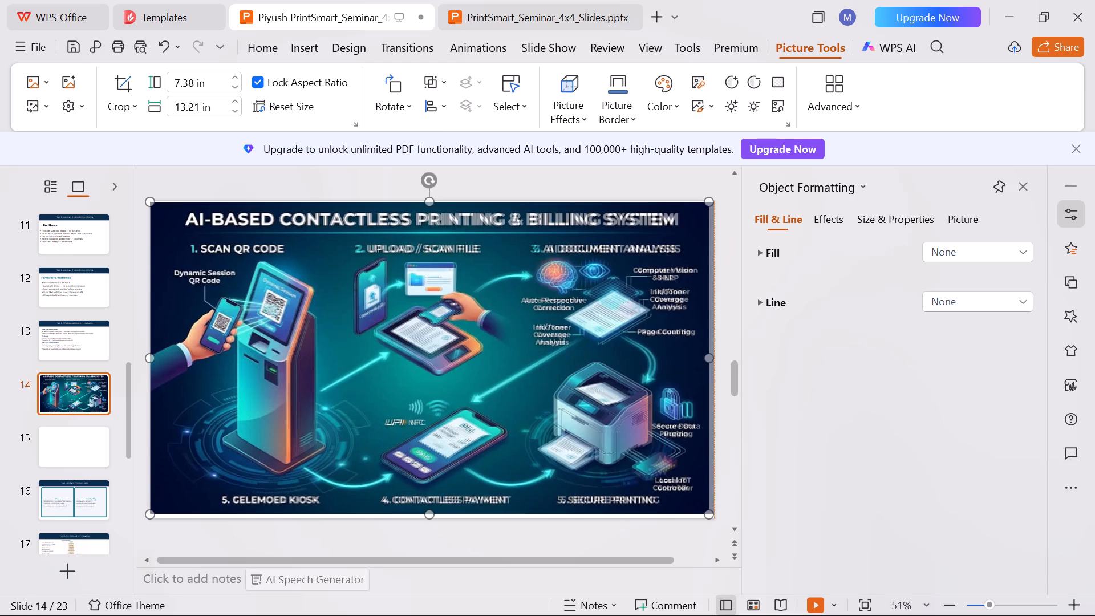
pyautogui.click(709, 359)
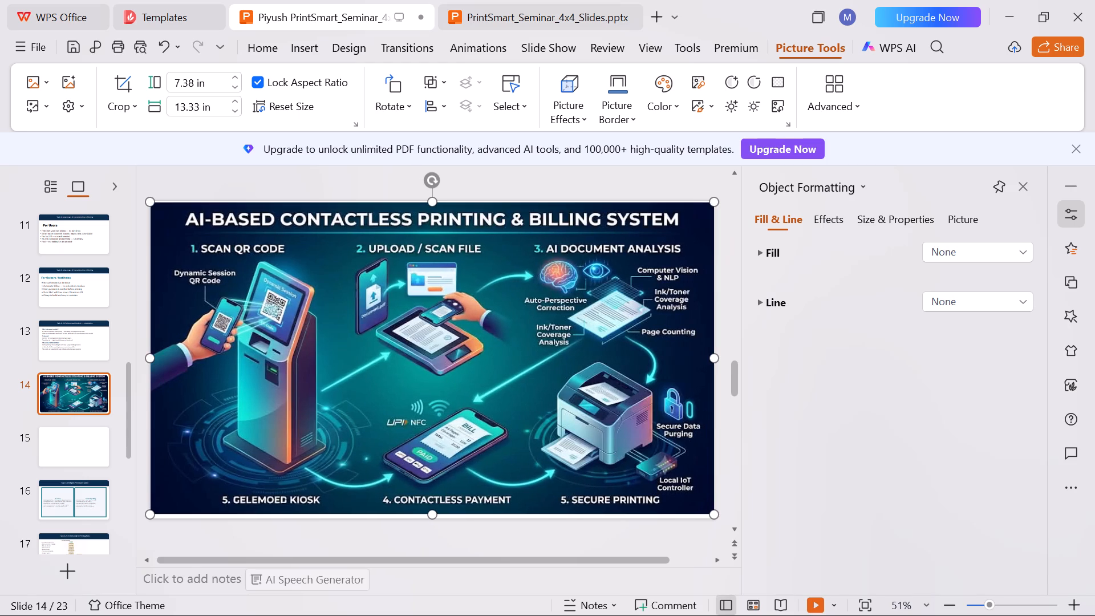
# Insert another blank slide after blank slide 15, before the two-column "Topic 3: Intelligent Print Optimization" slide.
pyautogui.click(58, 424)
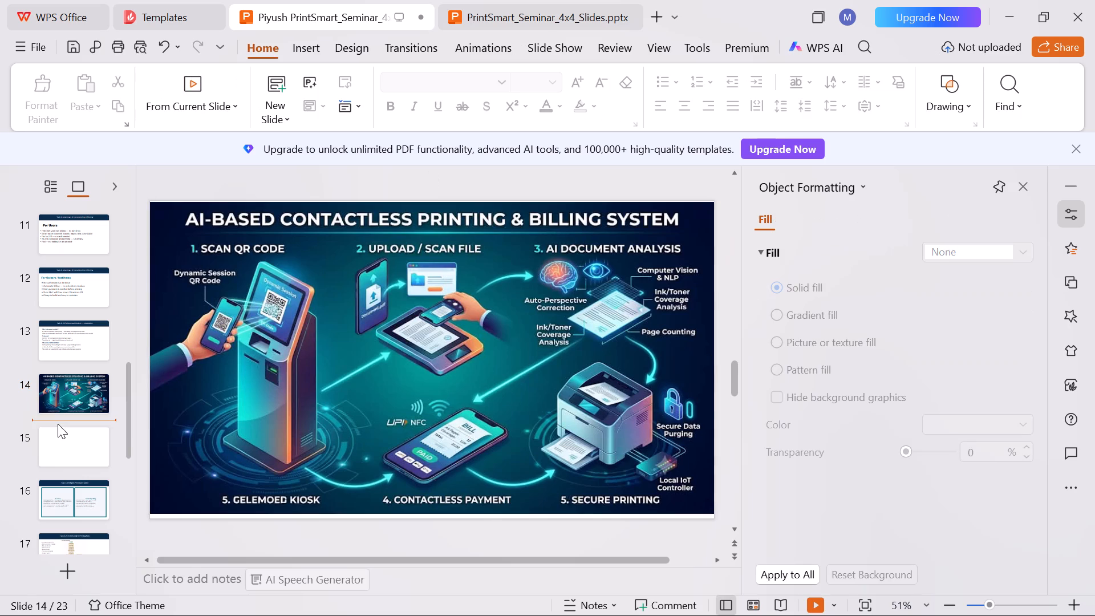
pyautogui.click(88, 454)
pyautogui.click(88, 454)
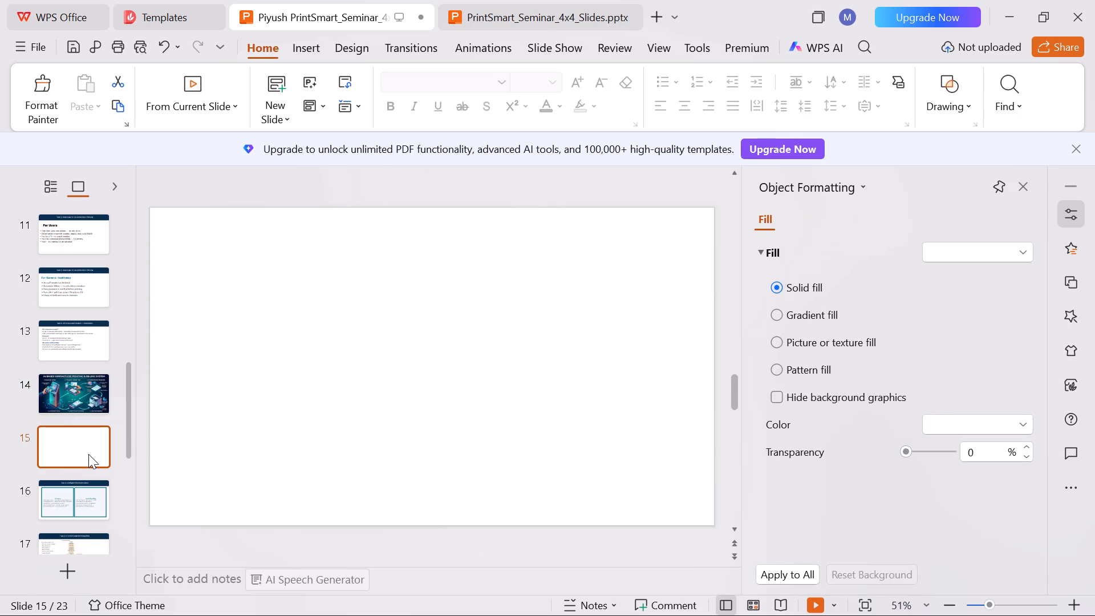
pyautogui.rightClick(88, 454)
pyautogui.click(148, 87)
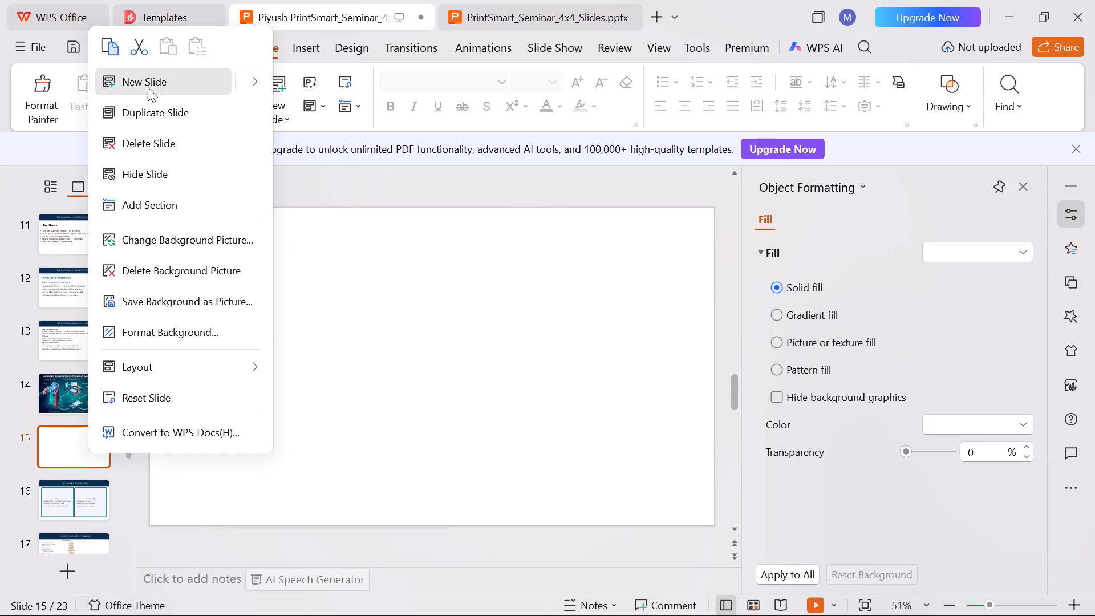
# Copy the enlarged "AI-Based Contactless Printing & Billing System" picture from slide 14.
pyautogui.click(53, 277)
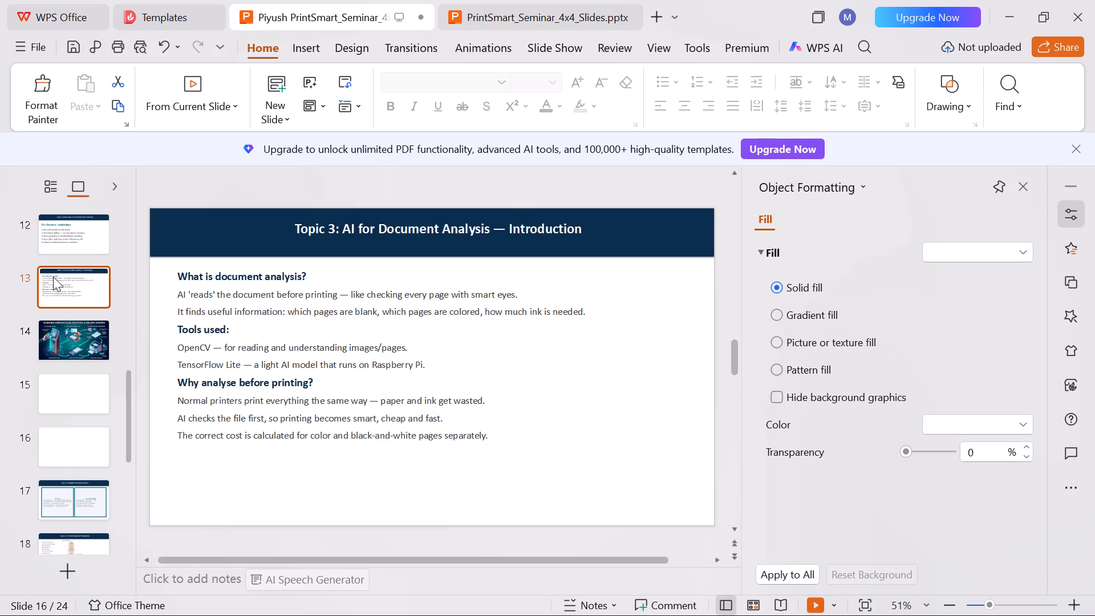
pyautogui.click(89, 342)
pyautogui.hotkey('ctrl', 'c')
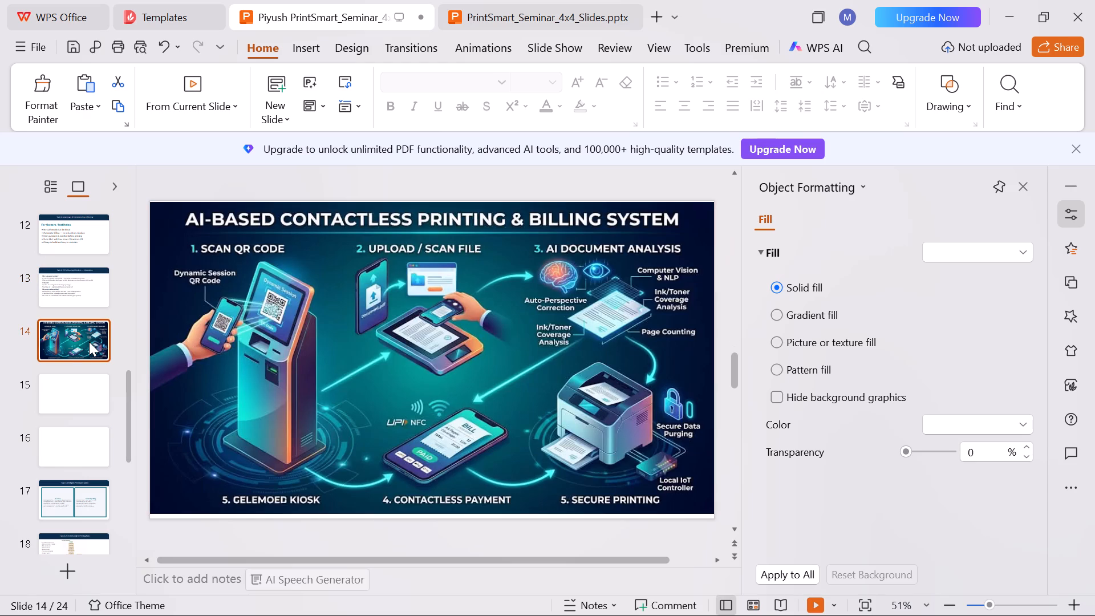
pyautogui.click(178, 335)
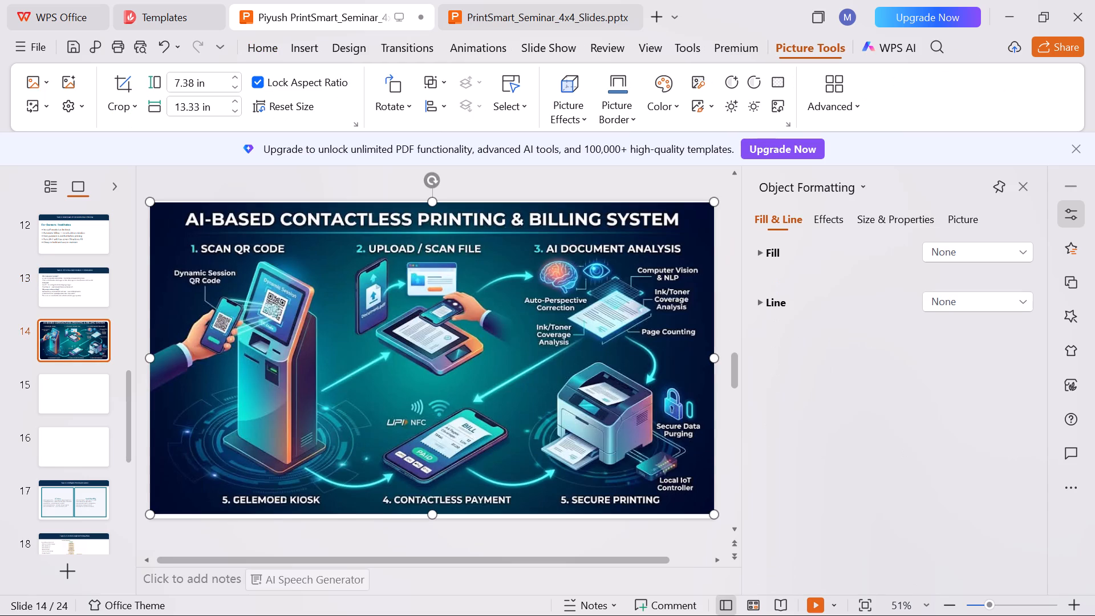
pyautogui.hotkey('ctrl', 'c')
pyautogui.hotkey('ctrl', 'c')
pyautogui.click(151, 363)
pyautogui.hotkey('ctrl', 'c')
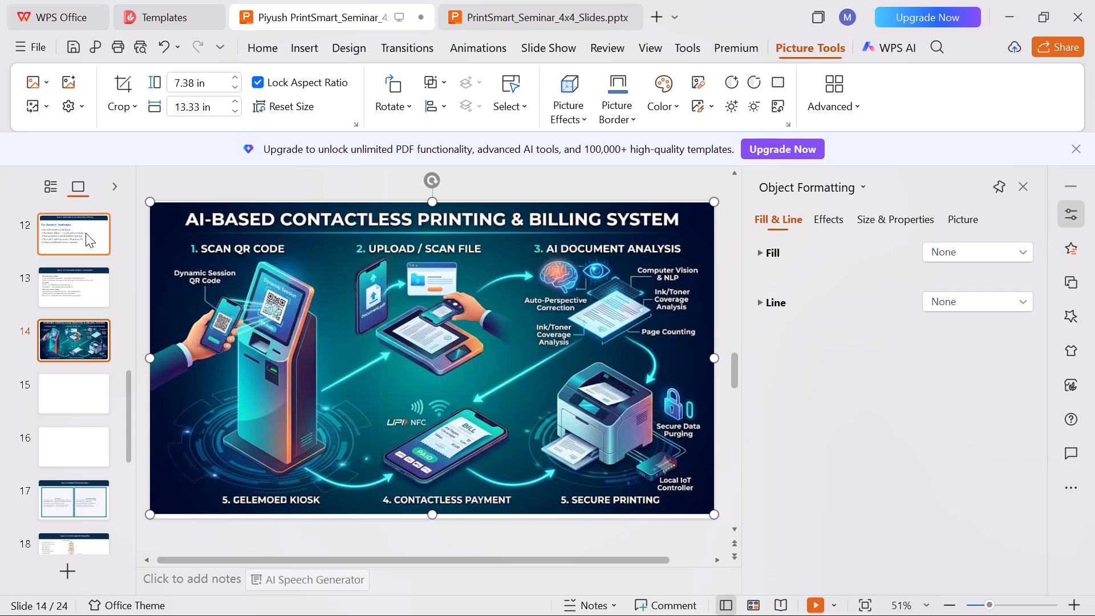
# Insert a blank slide after the "Topic 2: Hardware Setup (Circuit Diagram)" slide 10 and paste the copied picture onto it.
pyautogui.click(86, 230)
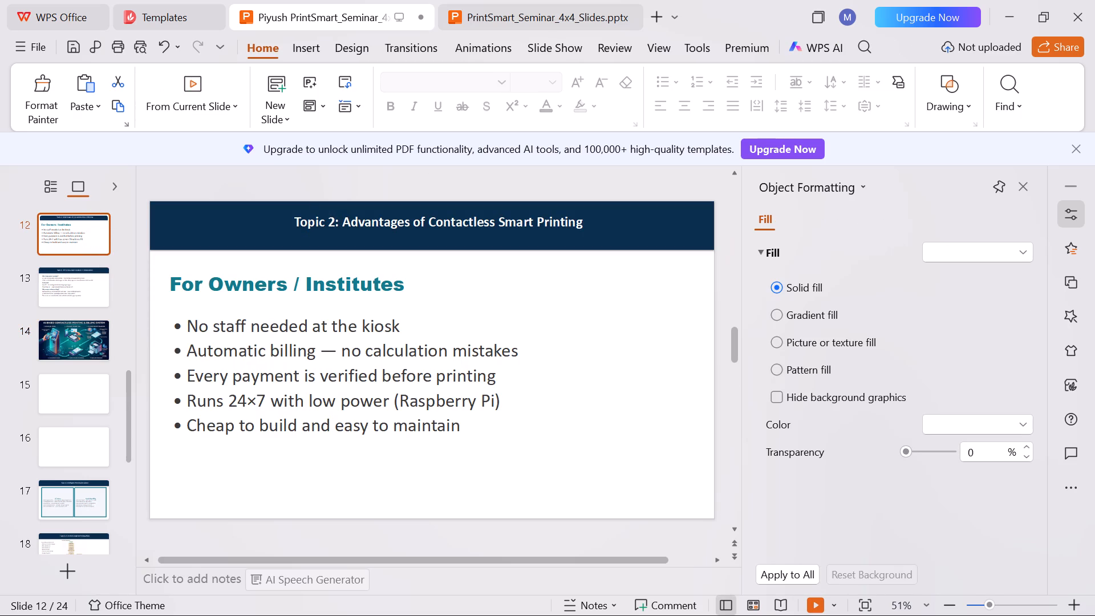
pyautogui.moveTo(738, 339); pyautogui.dragTo(738, 318)
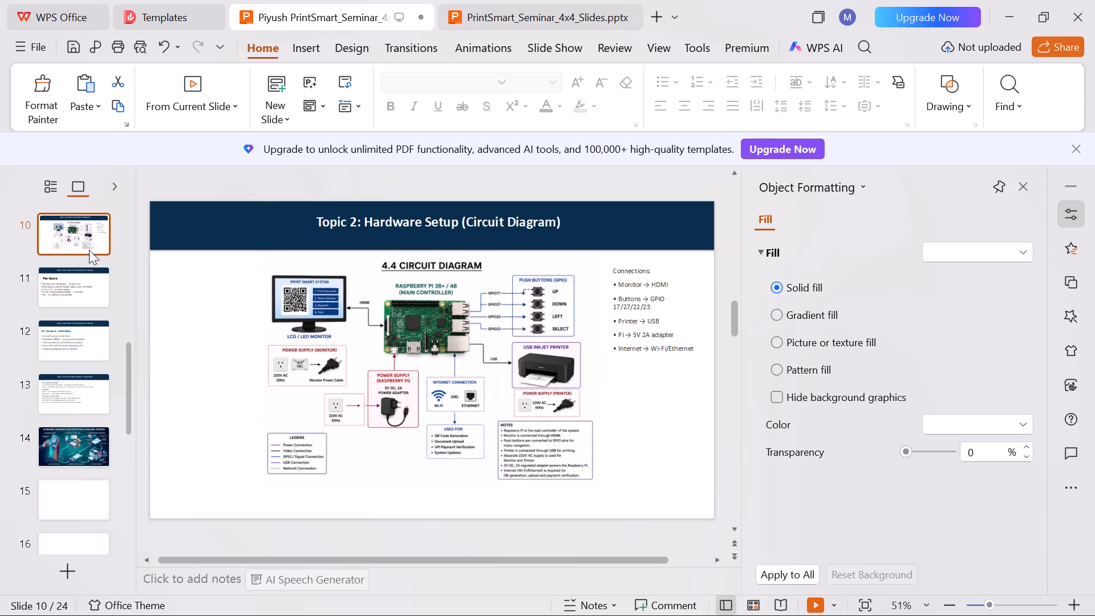
pyautogui.rightClick(89, 250)
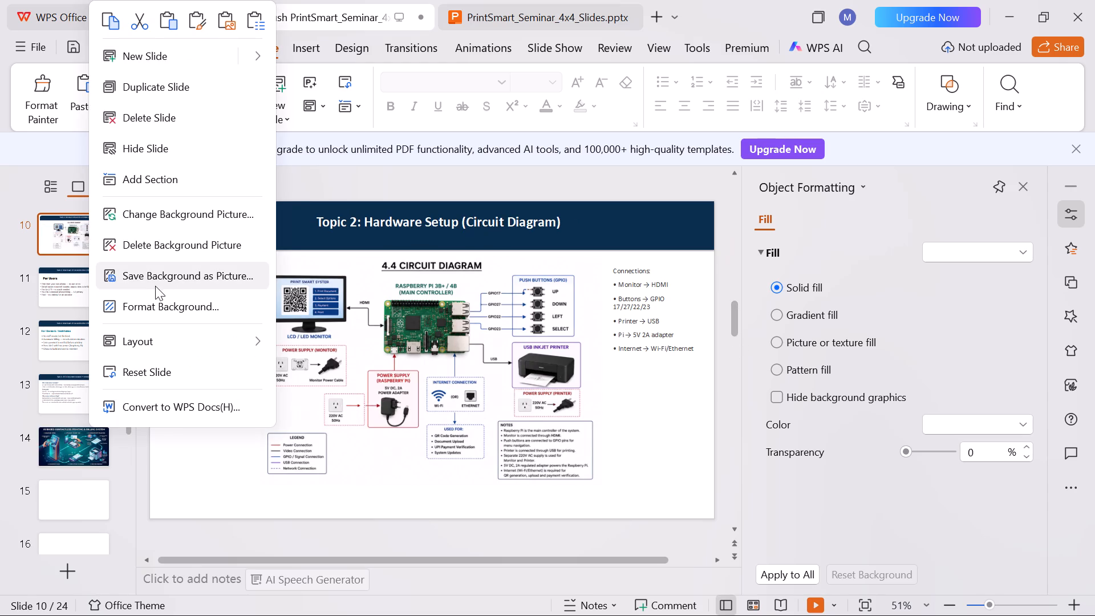
pyautogui.click(139, 50)
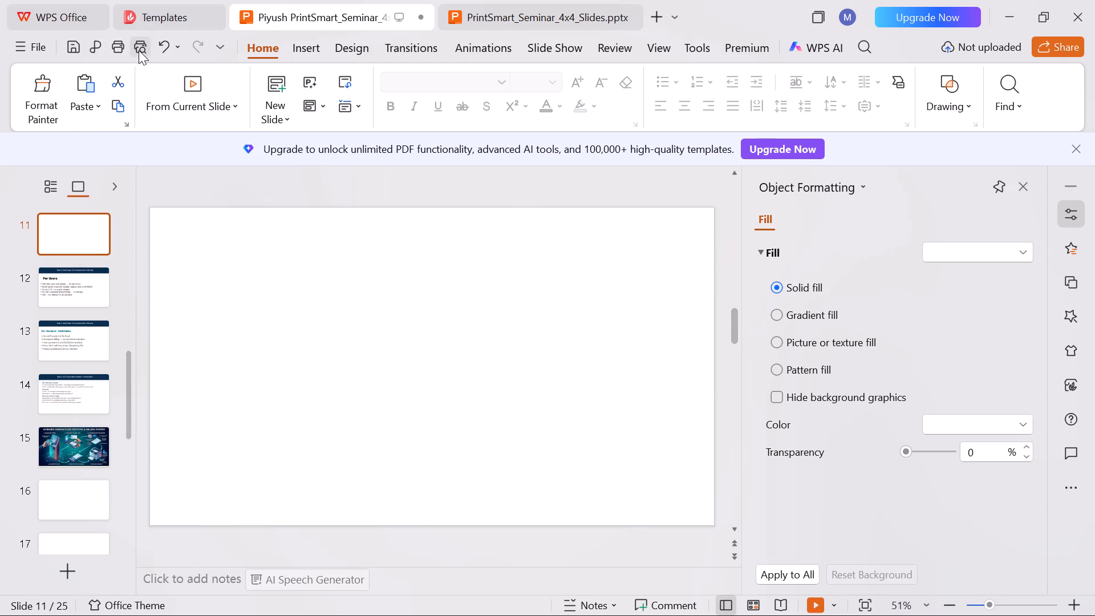
pyautogui.click(188, 242)
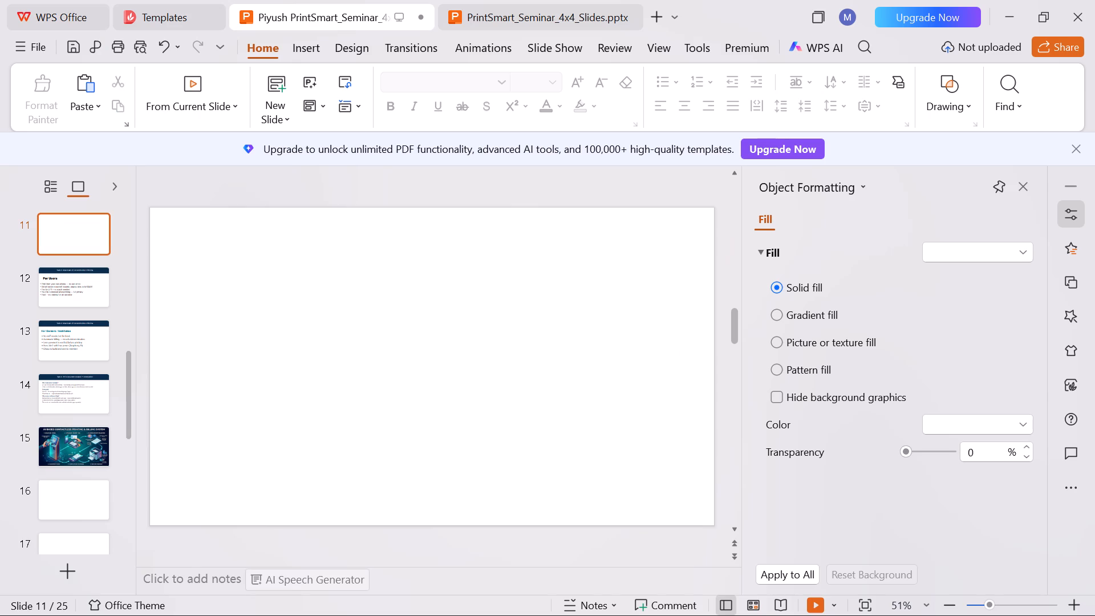
pyautogui.doubleClick(188, 242)
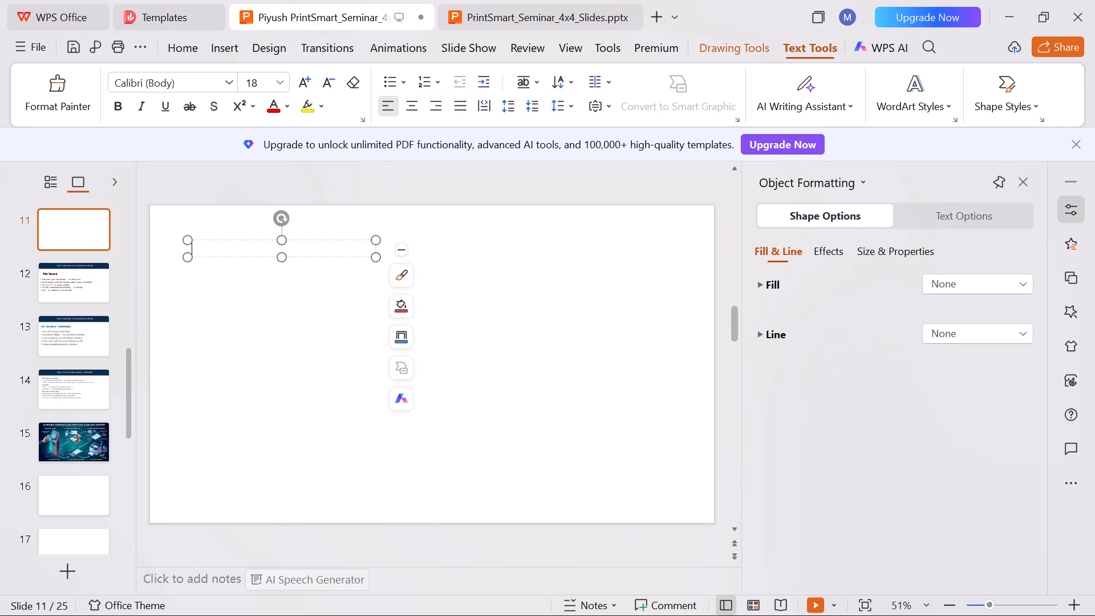
pyautogui.hotkey('ctrl', 'v')
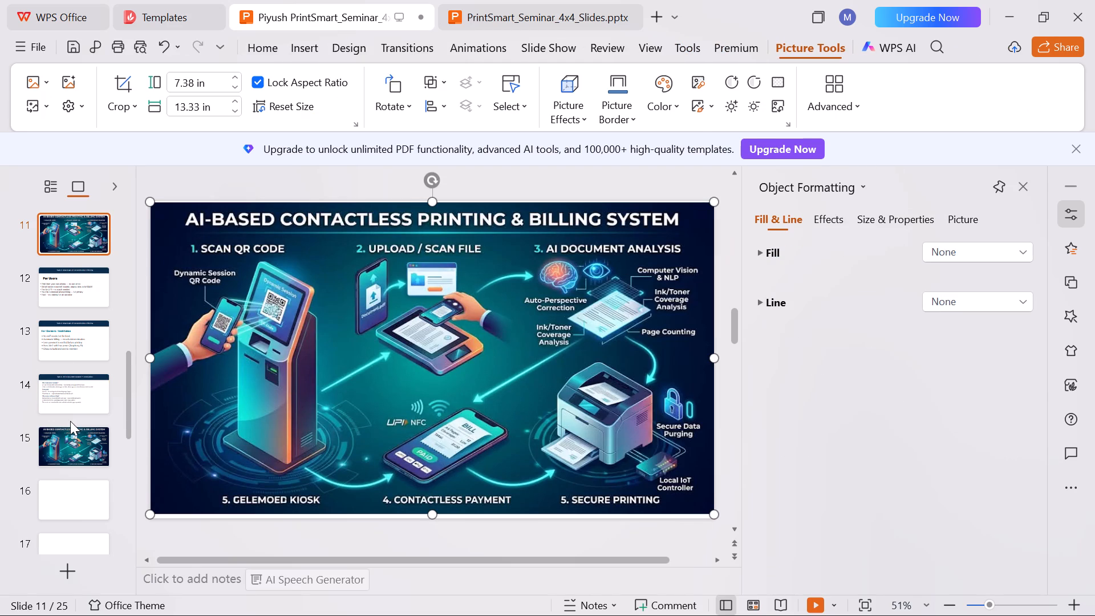
# Delete the duplicate picture slide 15 that follows "Topic 3: AI for Document Analysis — Introduction".
pyautogui.click(70, 434)
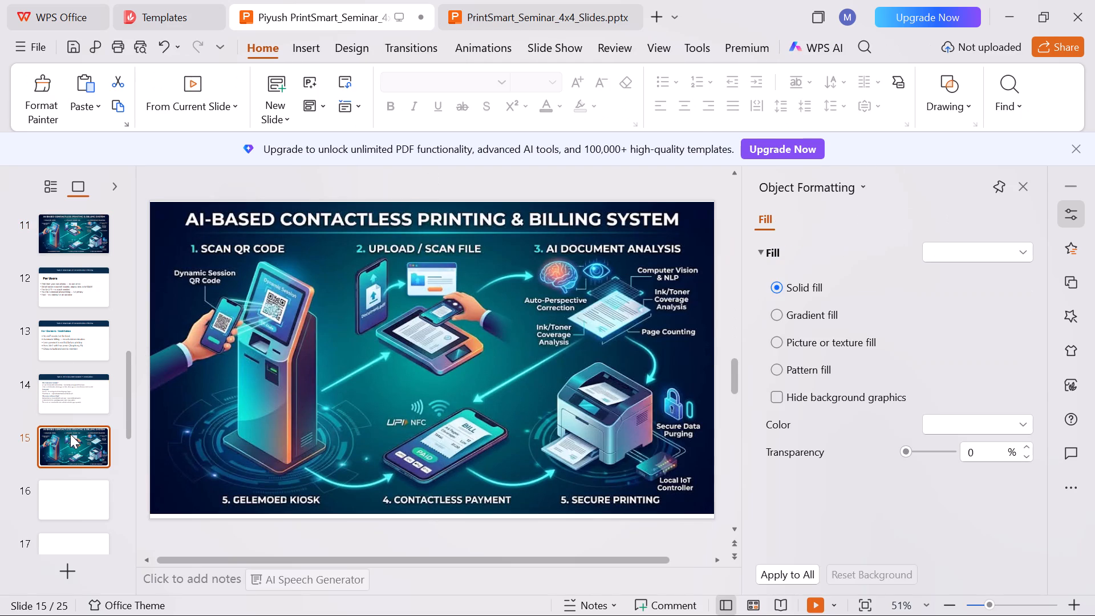
pyautogui.press('Delete')
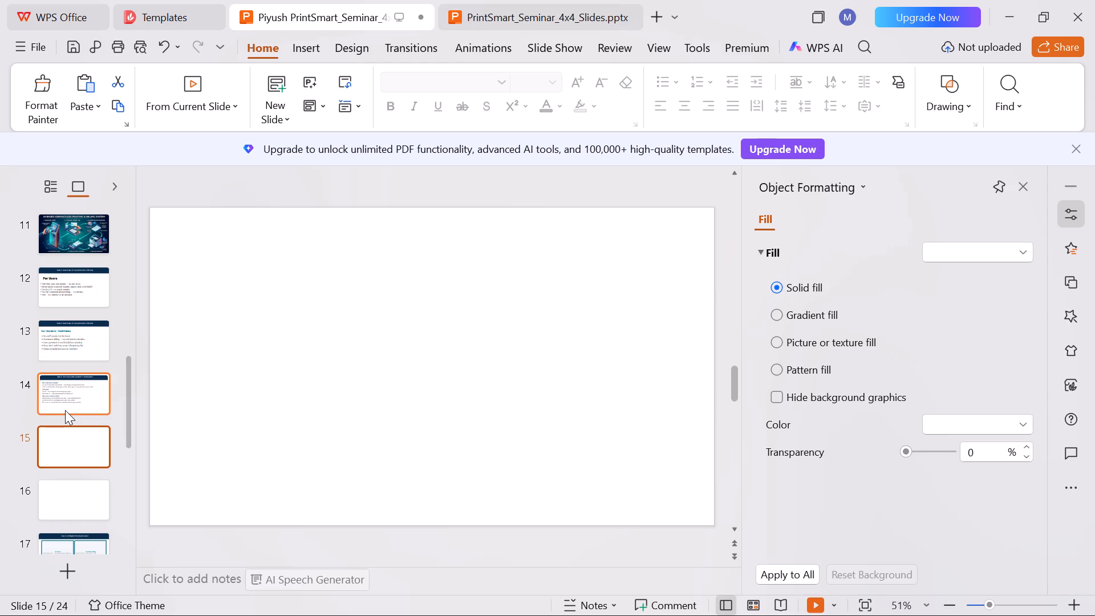
# Copy the "AI Features" heading from two-column slide 17 into a new text box on blank slide 15.
pyautogui.click(65, 410)
pyautogui.click(89, 543)
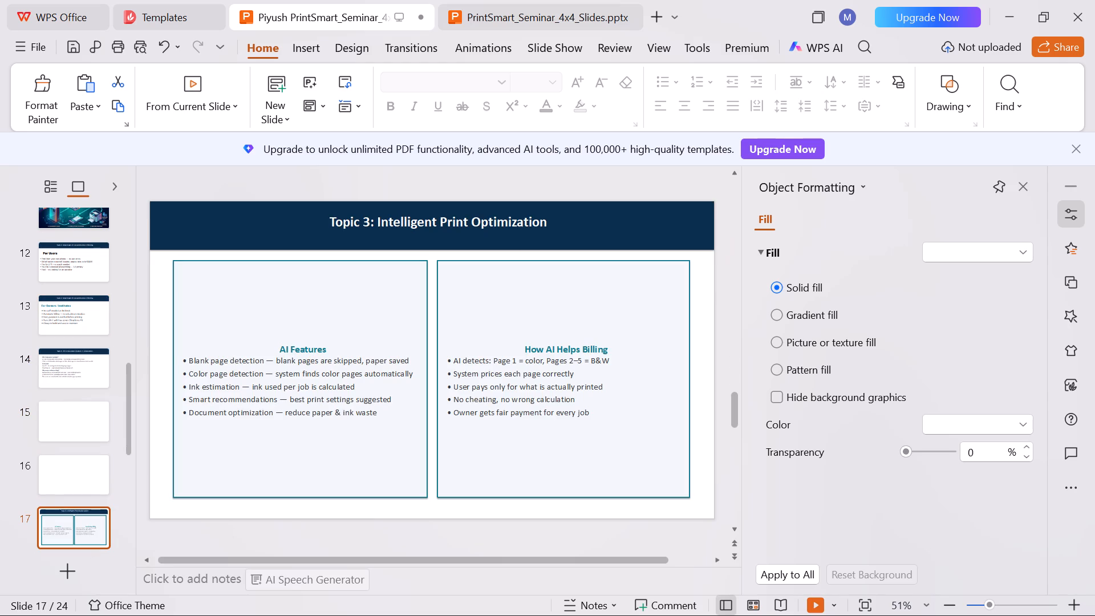
pyautogui.moveTo(331, 348); pyautogui.dragTo(256, 347)
pyautogui.hotkey('ctrl', 'c')
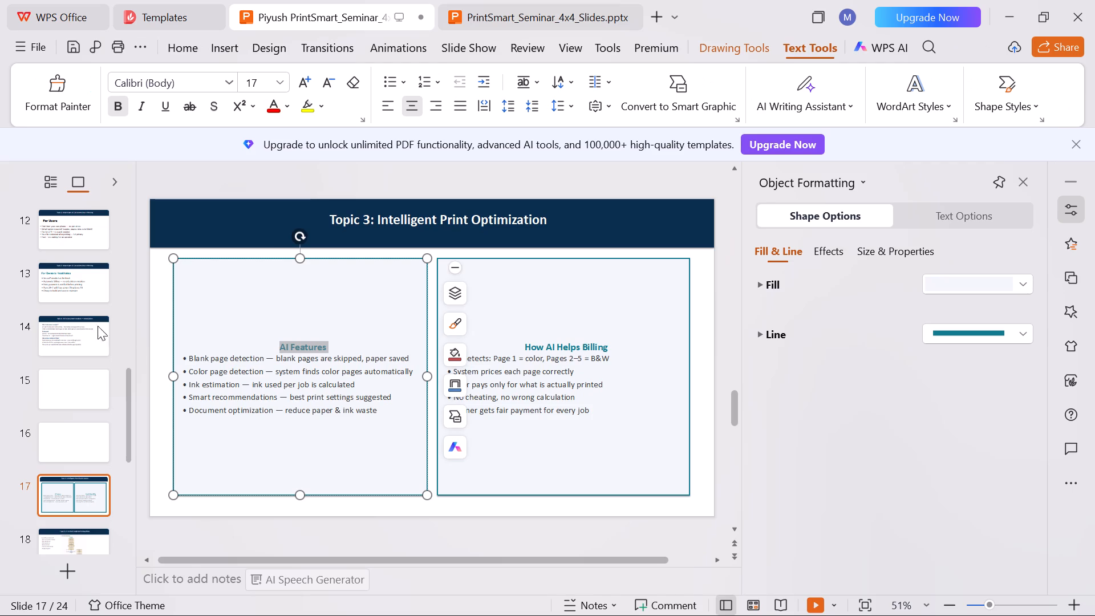
pyautogui.click(62, 385)
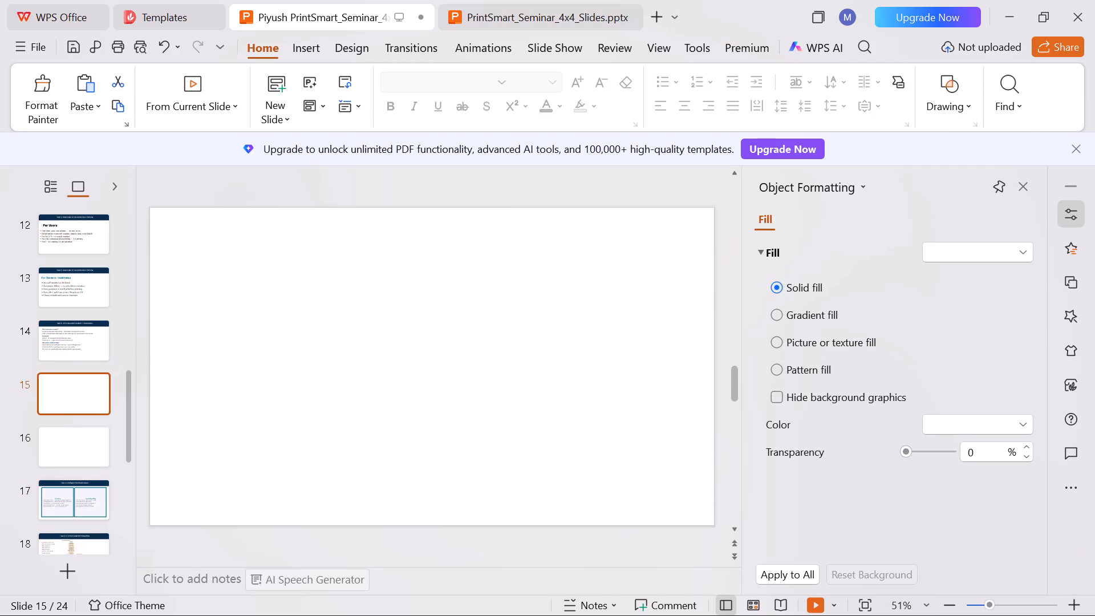
pyautogui.doubleClick(178, 327)
pyautogui.hotkey('ctrl', 'v')
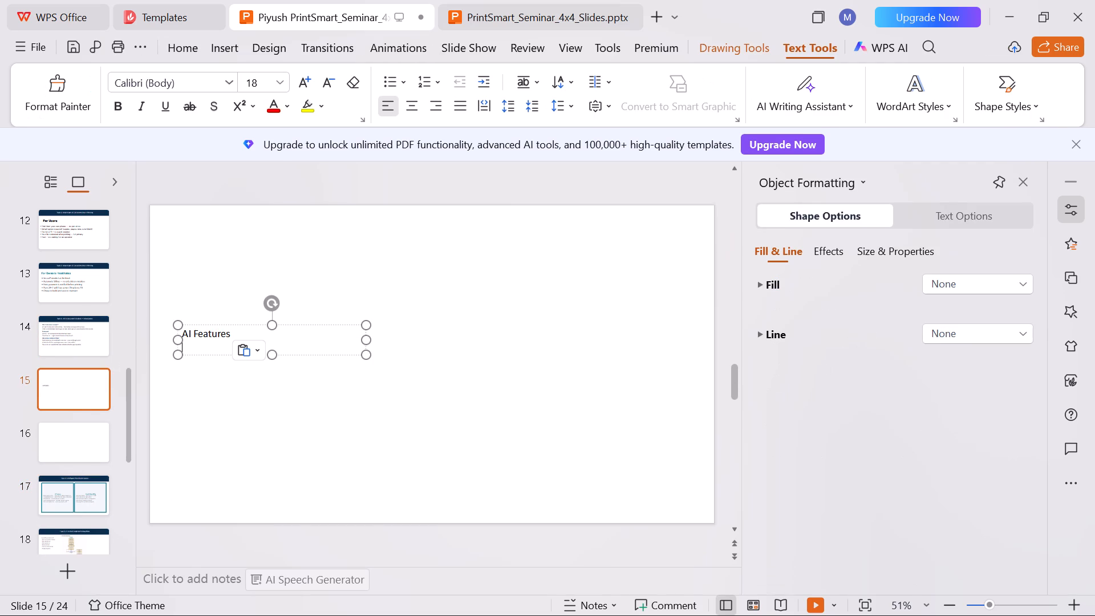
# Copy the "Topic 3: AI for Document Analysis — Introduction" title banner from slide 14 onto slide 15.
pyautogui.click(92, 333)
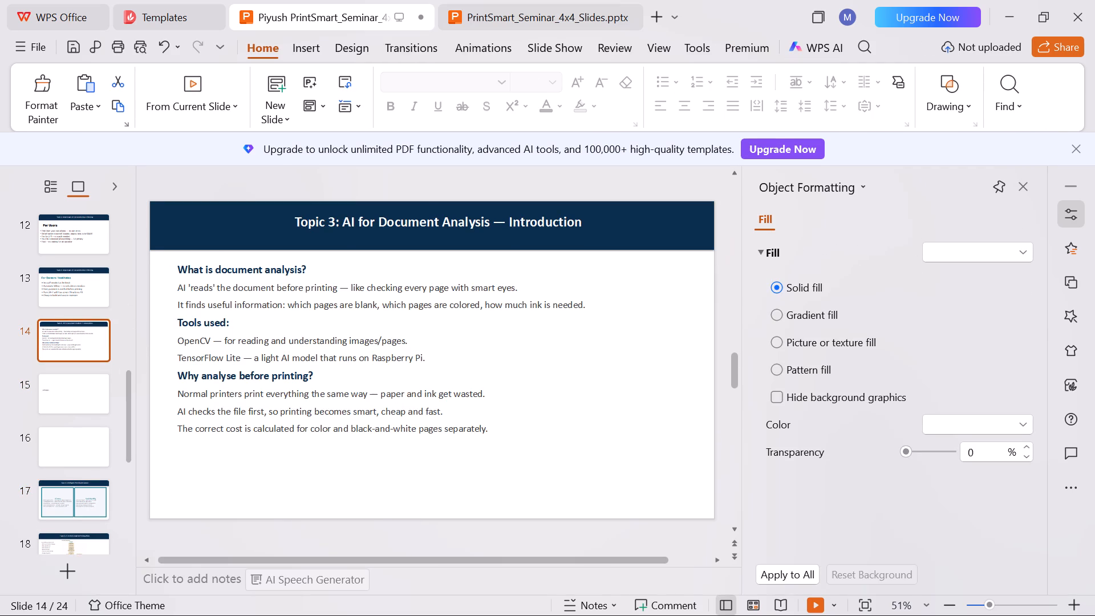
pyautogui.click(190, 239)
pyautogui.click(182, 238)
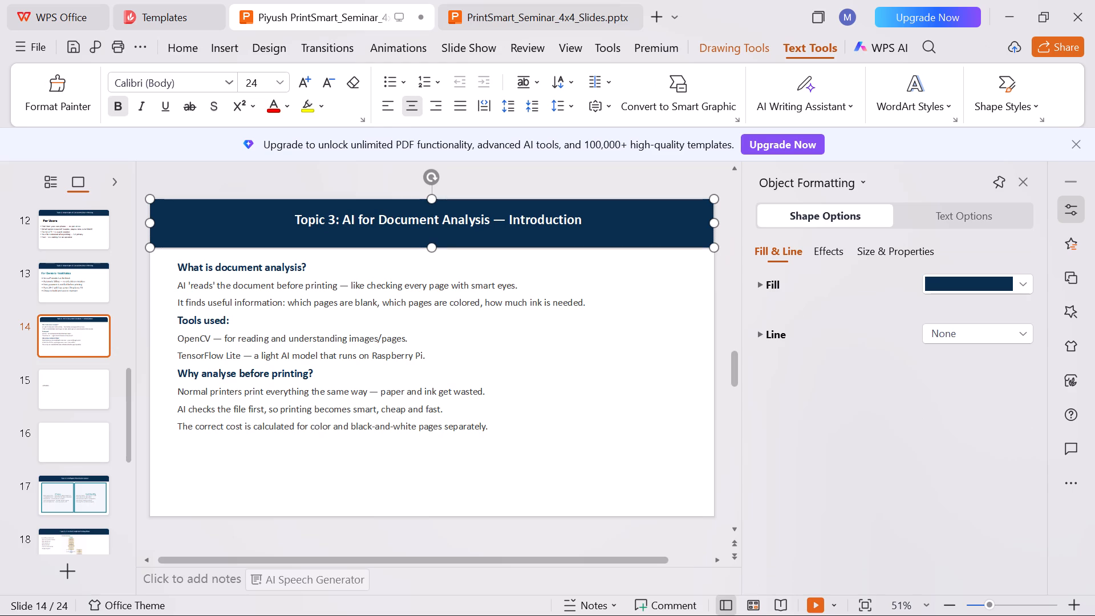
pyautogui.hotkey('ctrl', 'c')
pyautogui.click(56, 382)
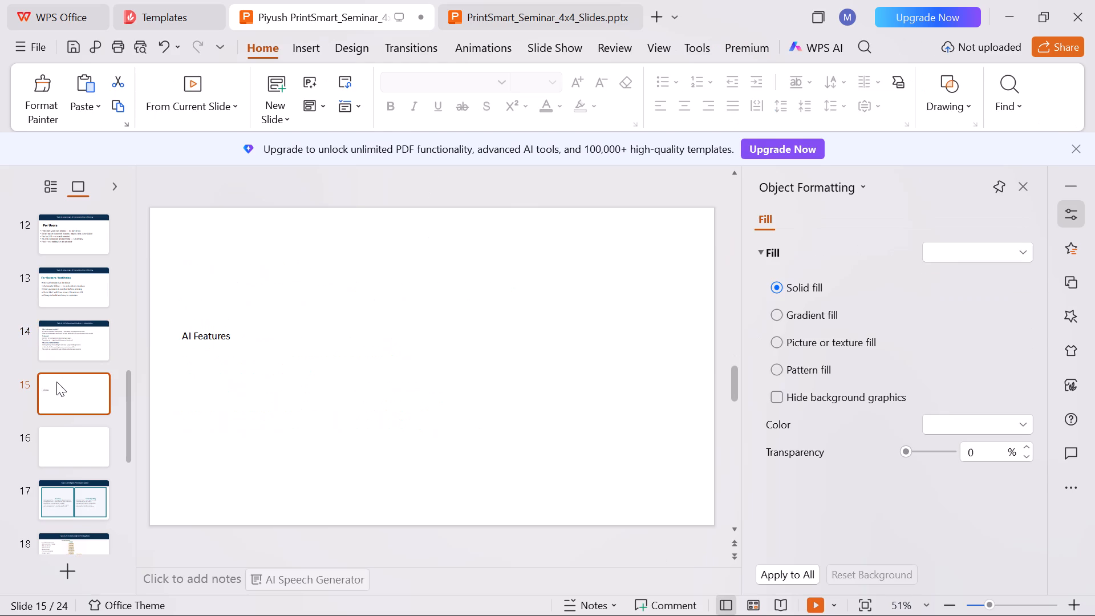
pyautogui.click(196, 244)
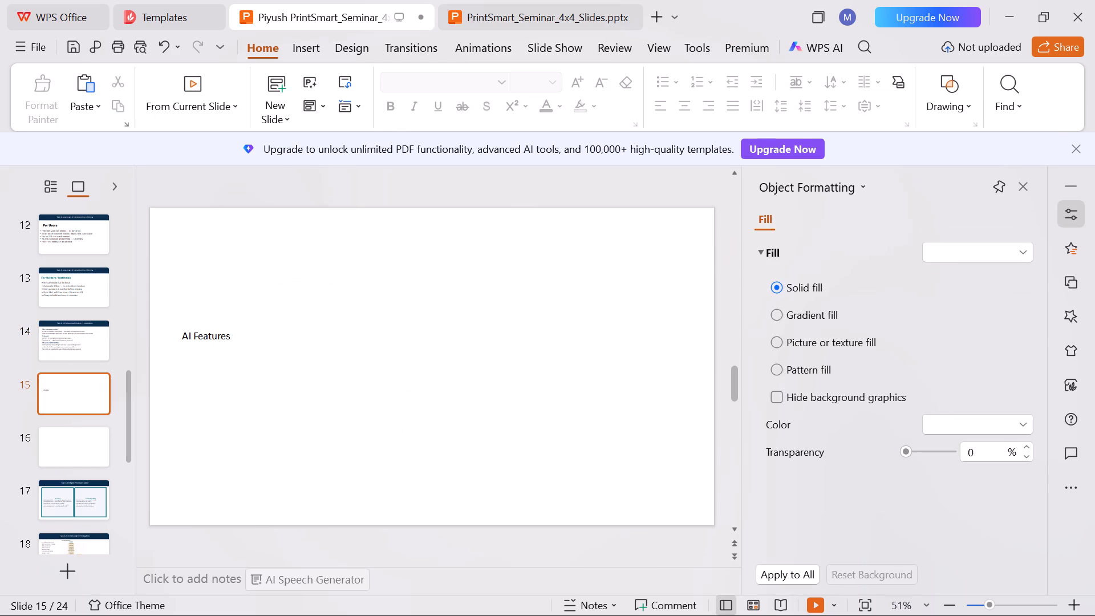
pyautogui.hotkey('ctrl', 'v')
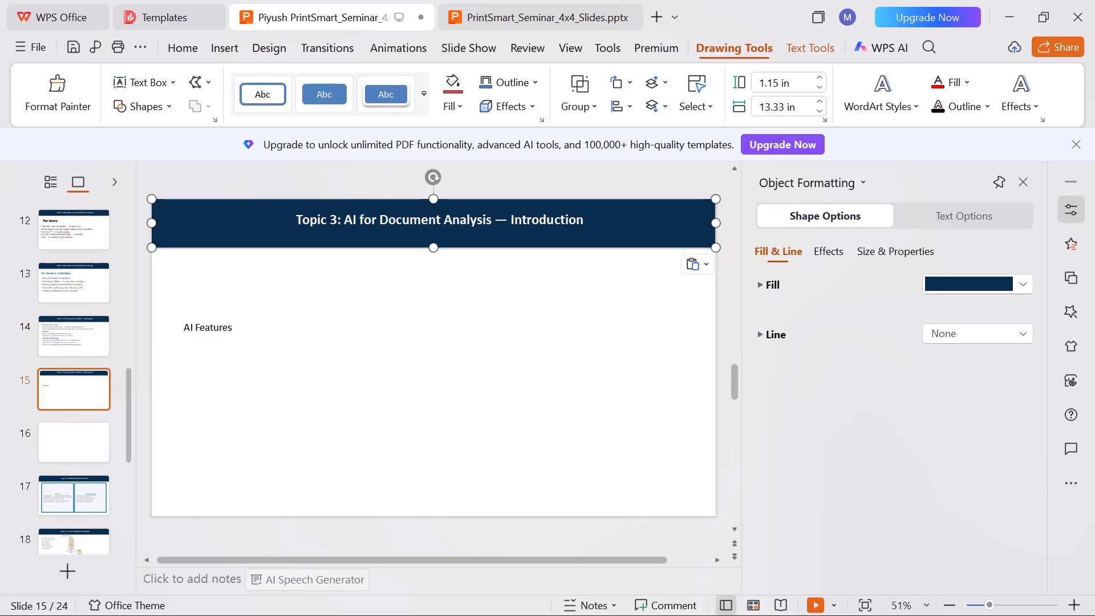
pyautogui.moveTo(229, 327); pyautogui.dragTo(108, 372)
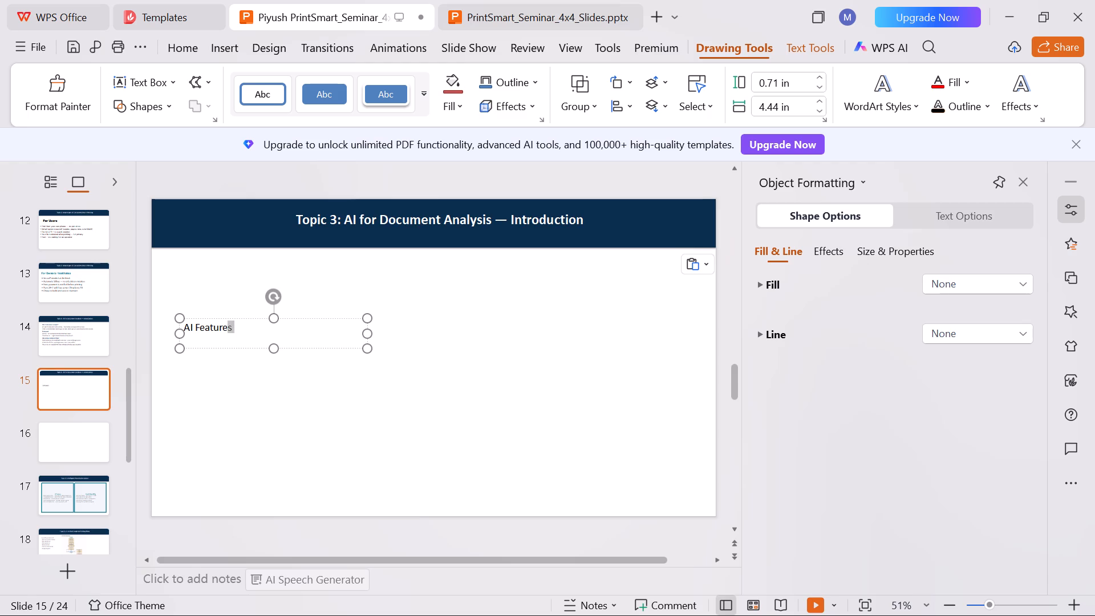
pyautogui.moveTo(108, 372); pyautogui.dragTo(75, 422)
# Replace slide 15's title banner with the "Topic 3: Intelligent Print Optimization" banner copied from slide 17.
pyautogui.click(70, 498)
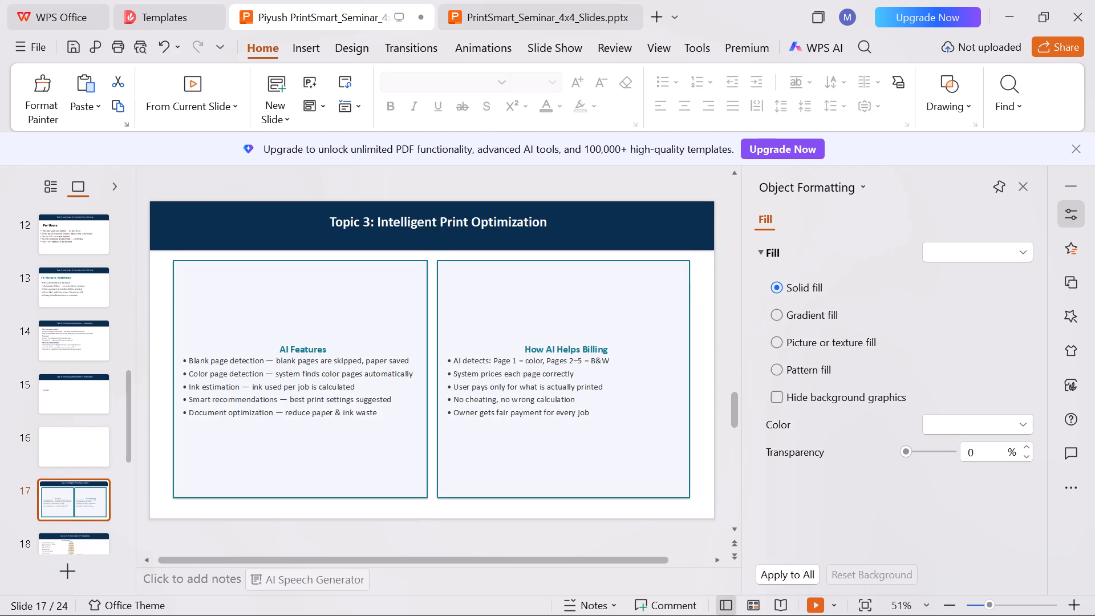
pyautogui.click(283, 242)
pyautogui.hotkey('ctrl', 'c')
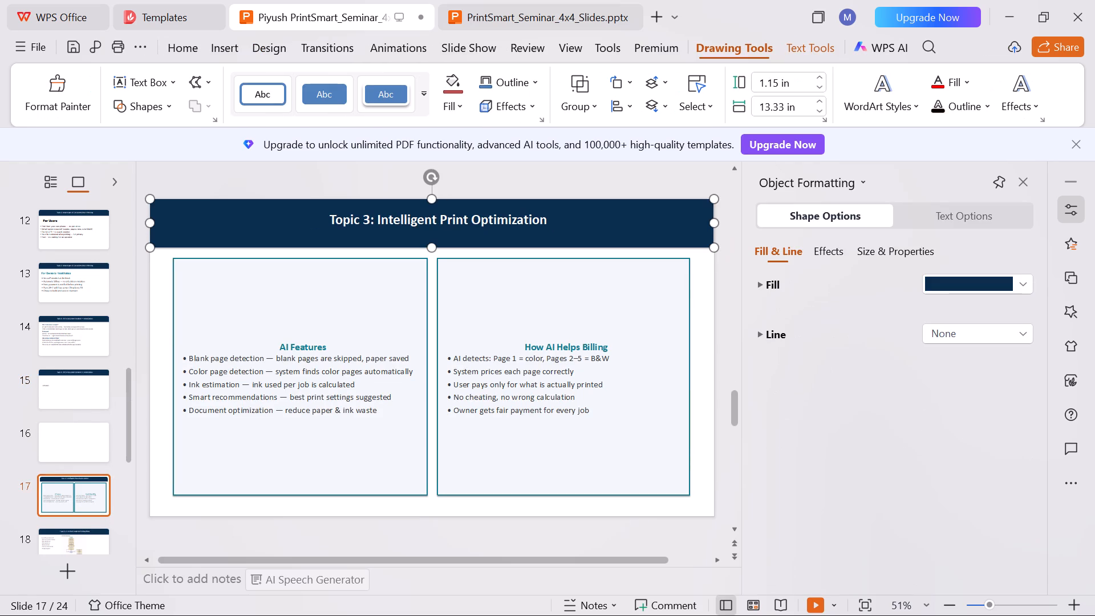
pyautogui.click(90, 380)
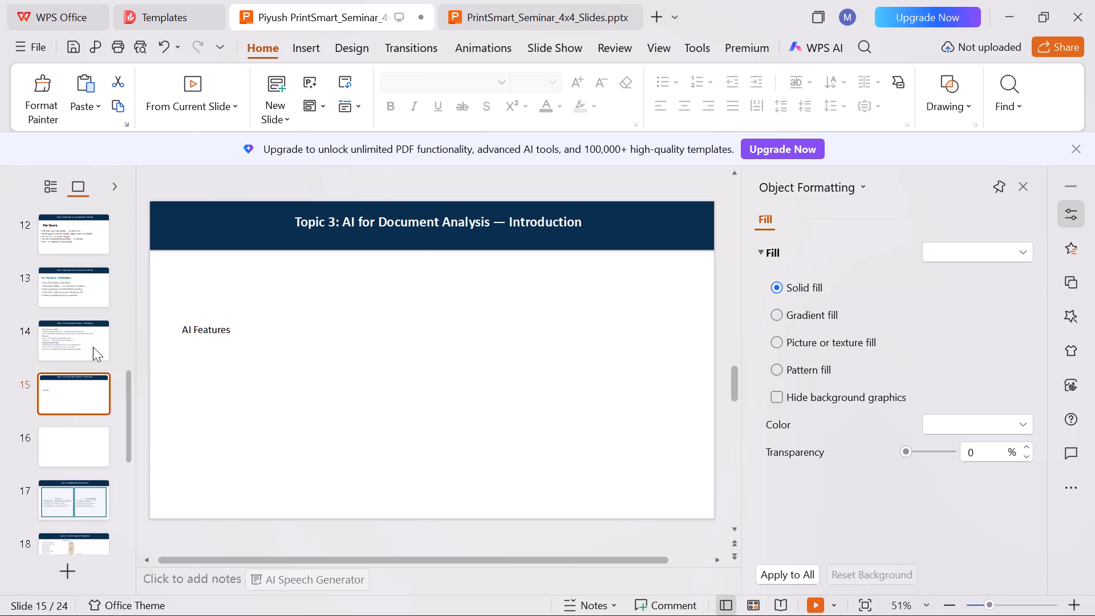
pyautogui.click(166, 239)
pyautogui.press('Delete')
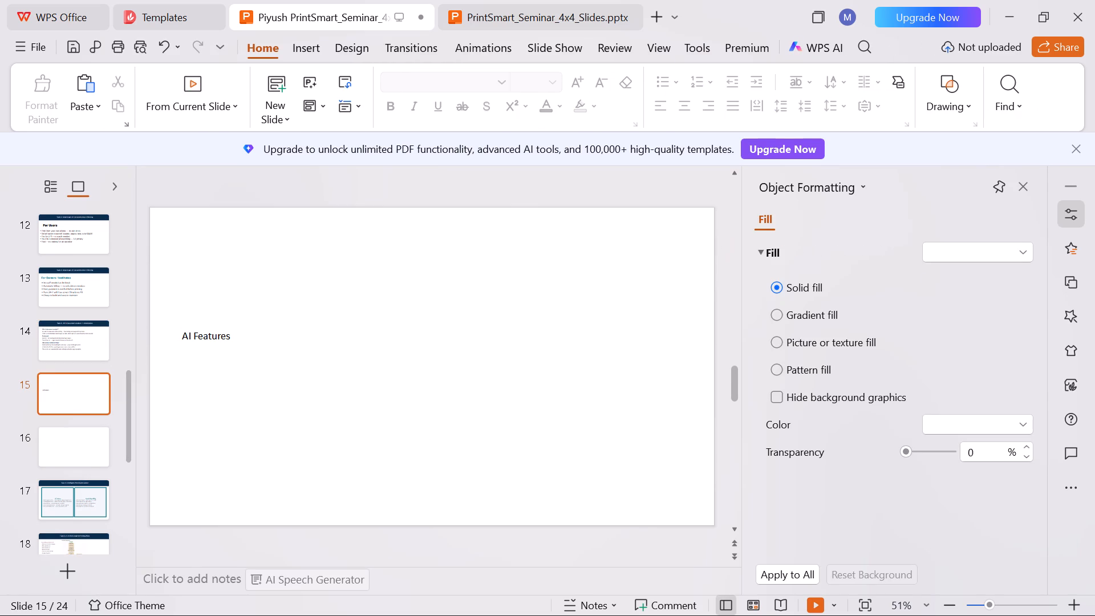
pyautogui.hotkey('ctrl', 'v')
# Format the "AI Features" heading on slide 15 in Arial Black at size 36.
pyautogui.click(244, 330)
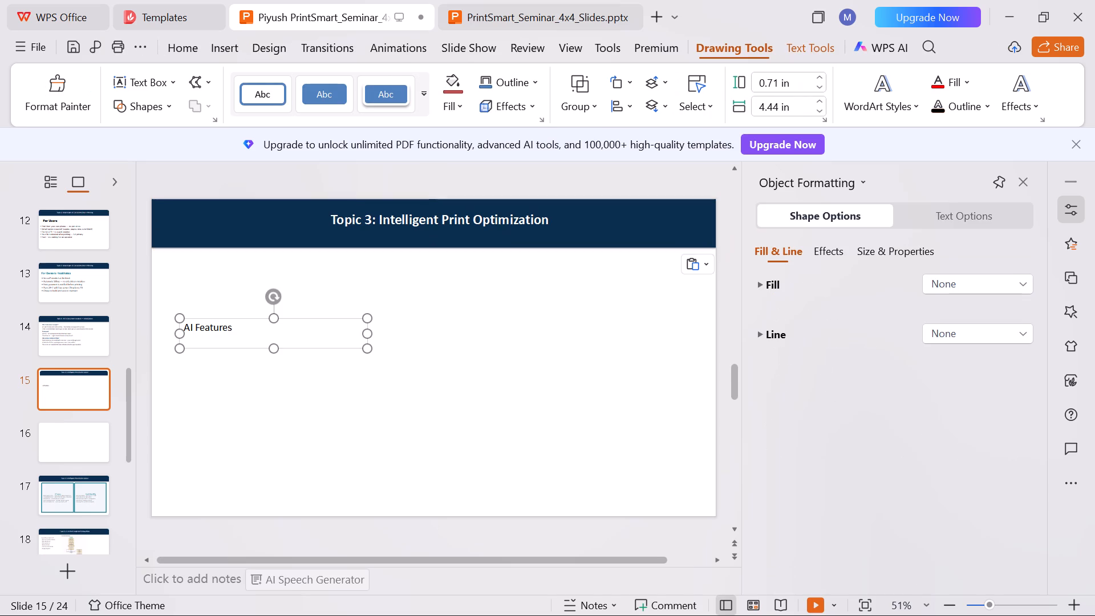
pyautogui.moveTo(239, 329); pyautogui.dragTo(220, 327)
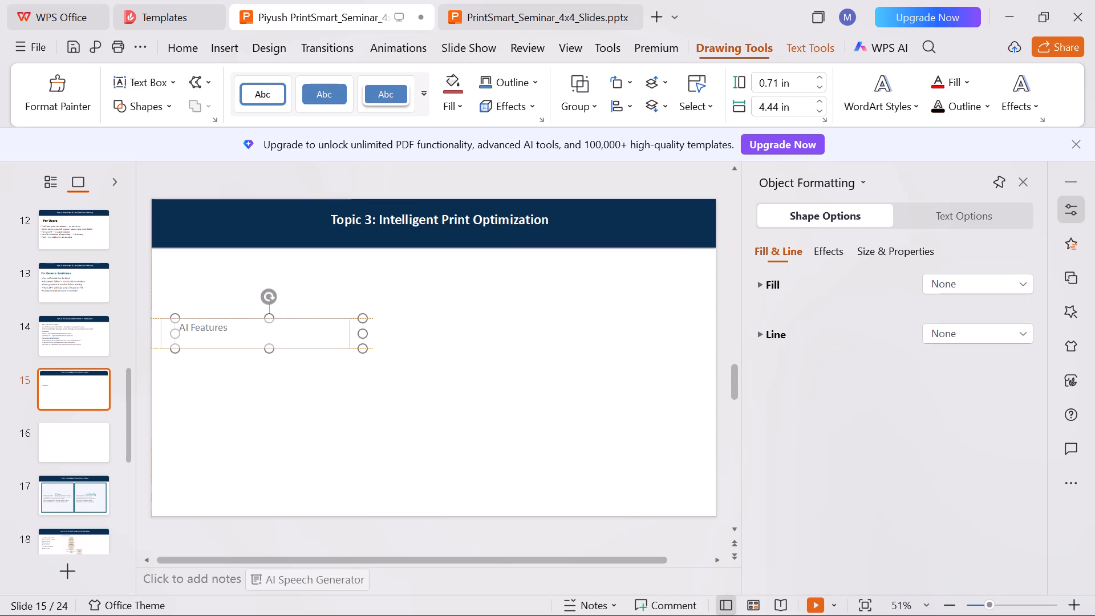
pyautogui.moveTo(220, 327); pyautogui.dragTo(233, 330)
pyautogui.moveTo(219, 329); pyautogui.dragTo(166, 328)
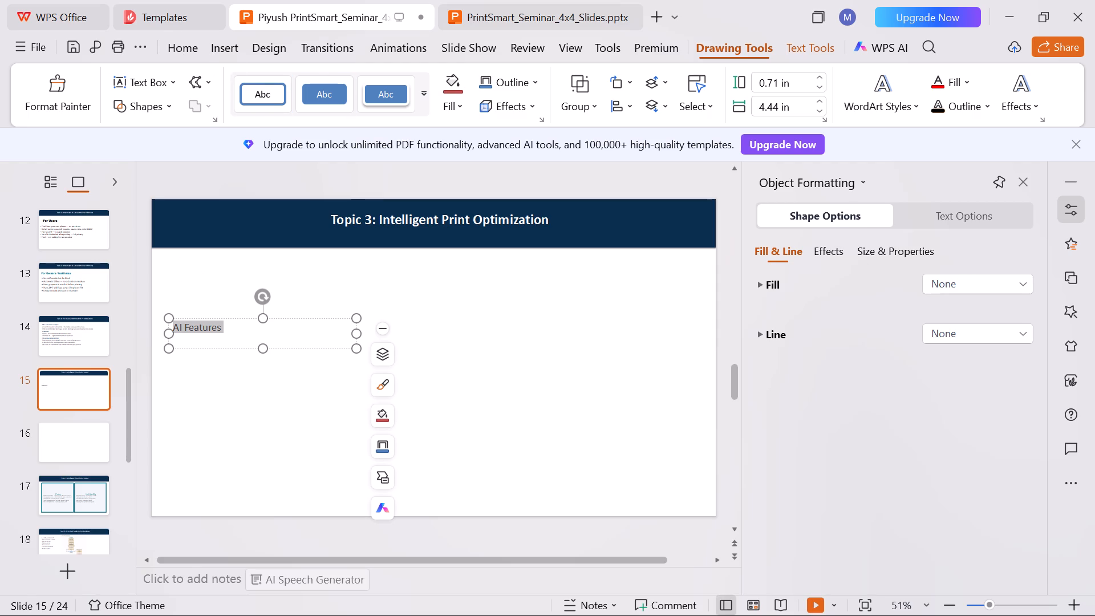
pyautogui.click(185, 46)
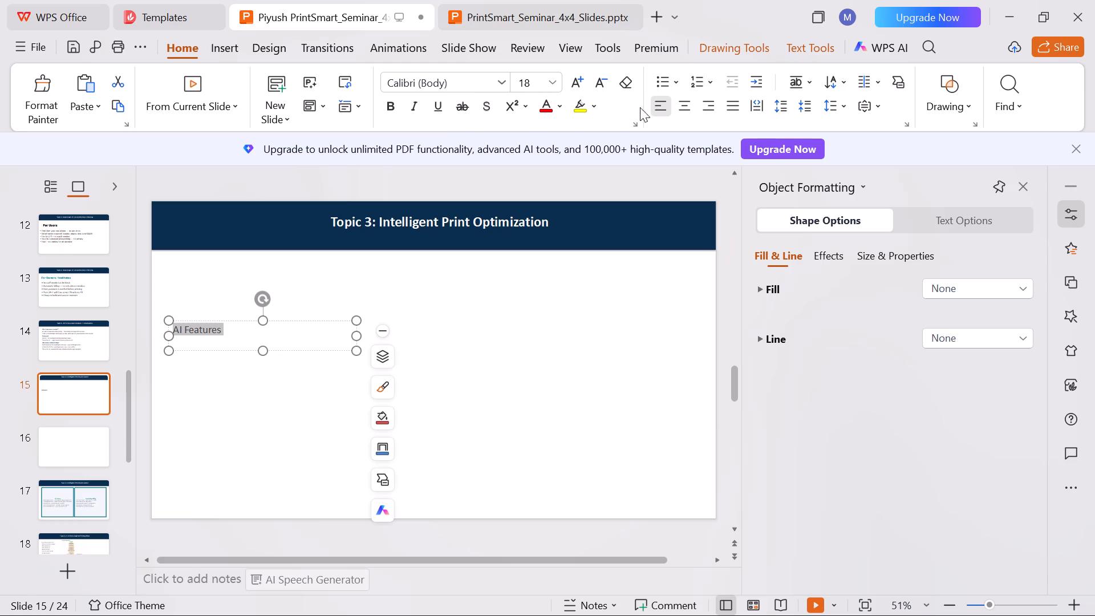
pyautogui.moveTo(555, 81); pyautogui.dragTo(539, 204)
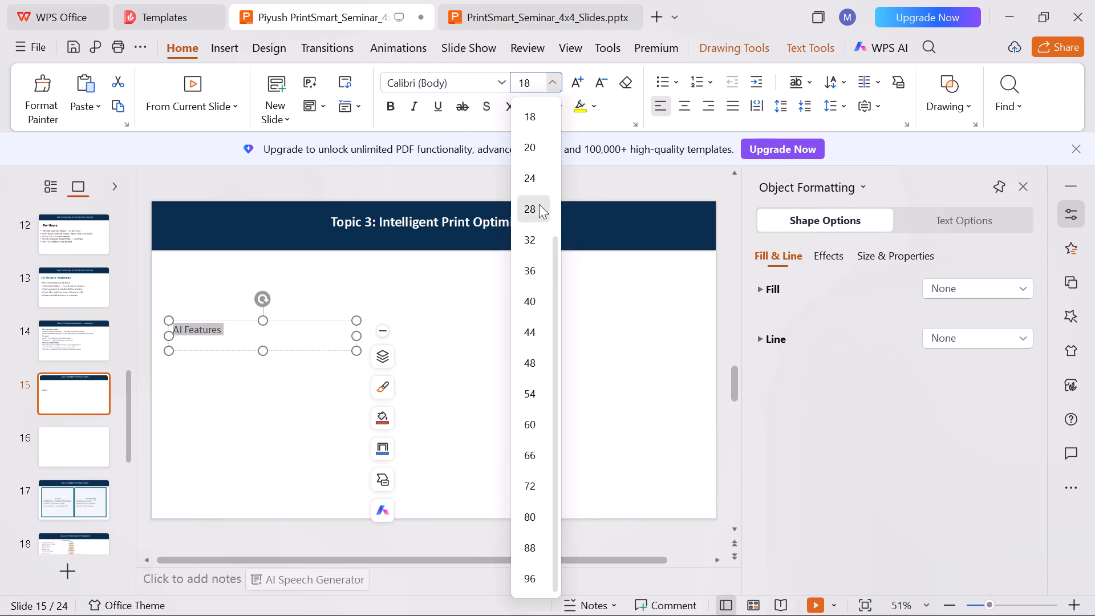
pyautogui.moveTo(539, 204); pyautogui.dragTo(529, 281)
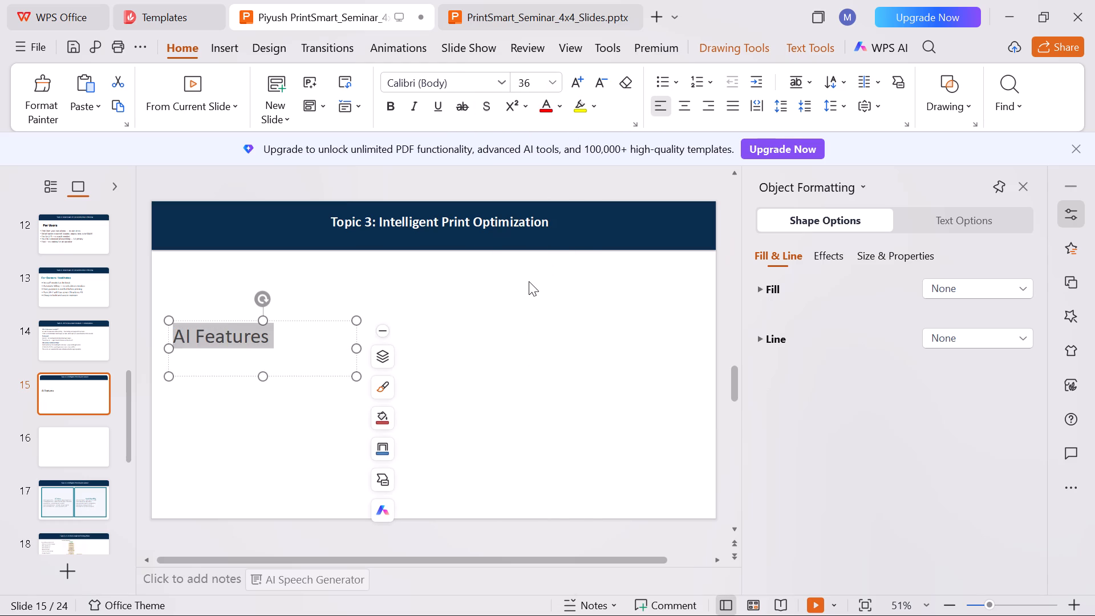
pyautogui.click(508, 73)
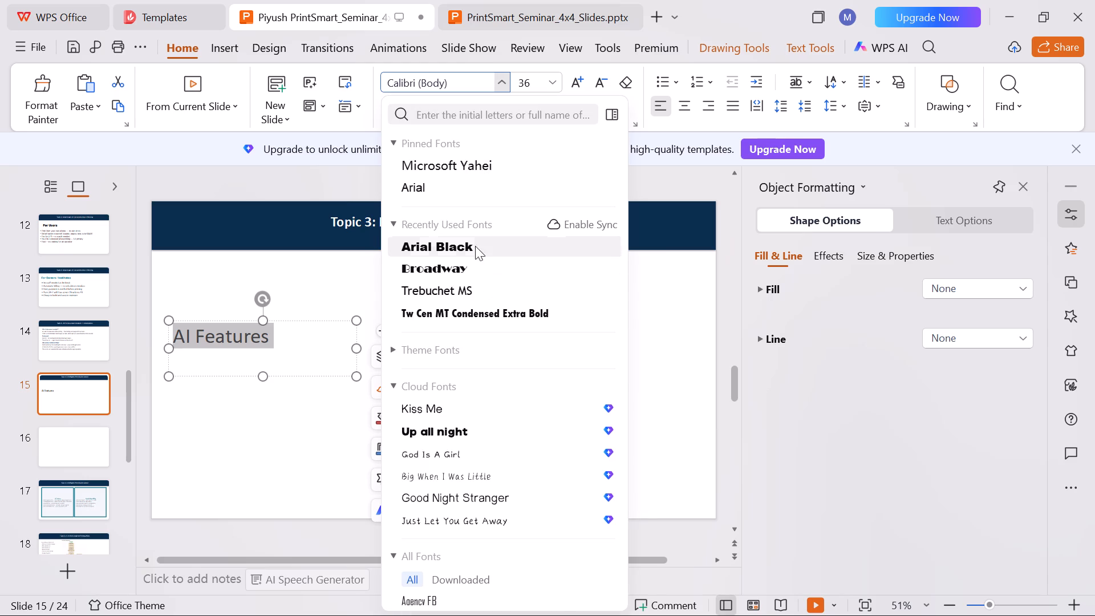
pyautogui.click(475, 238)
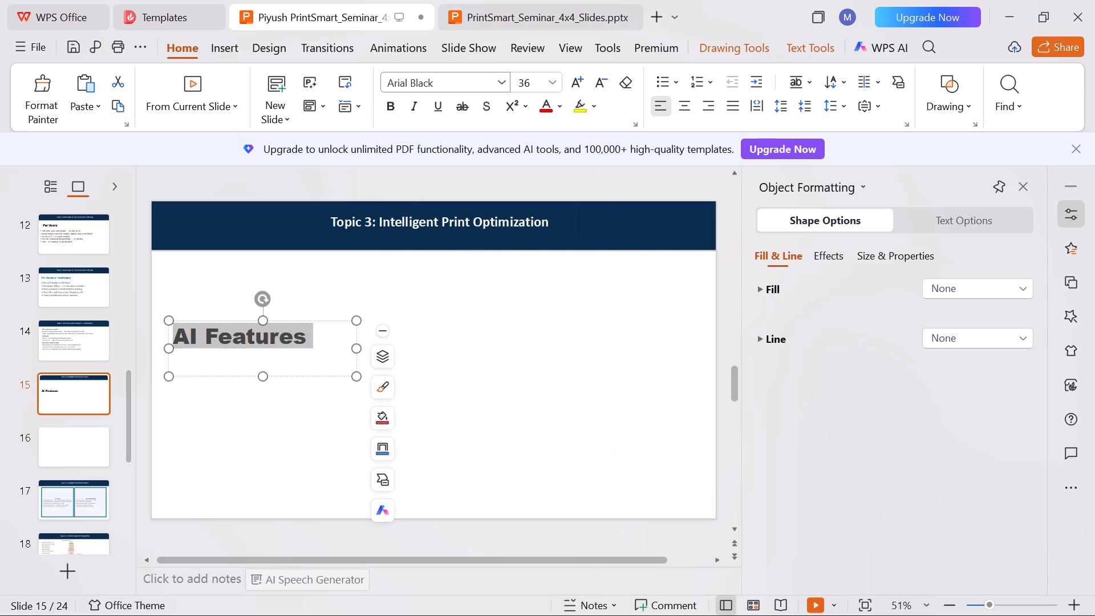
# Move the "AI Features" heading up to just below the title banner, near the slide's left edge.
pyautogui.moveTo(334, 335); pyautogui.dragTo(327, 286)
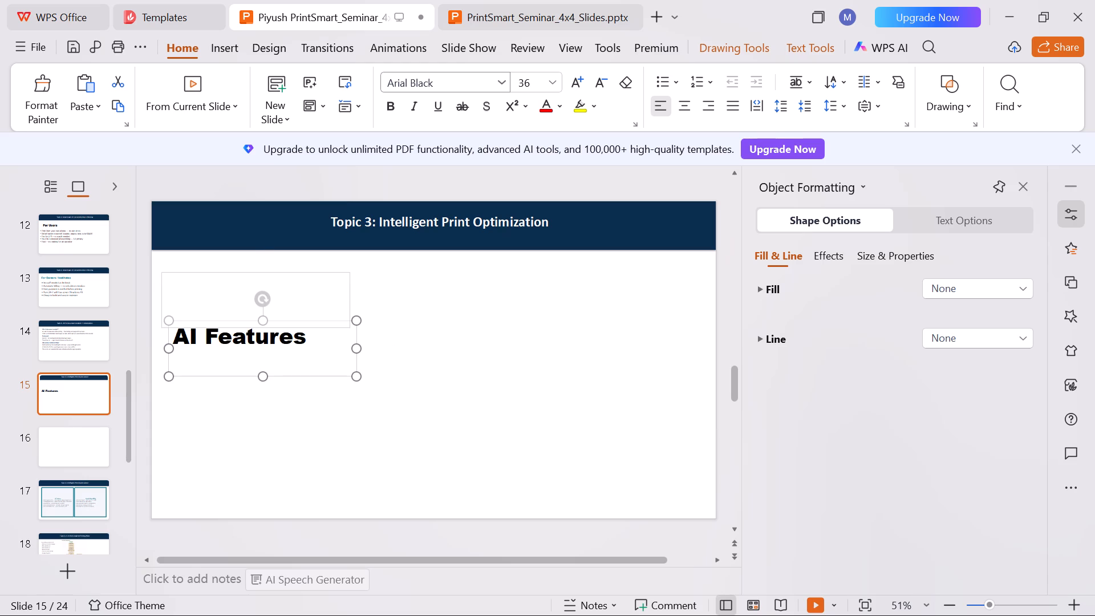
pyautogui.moveTo(327, 286); pyautogui.dragTo(326, 286)
pyautogui.moveTo(253, 325); pyautogui.dragTo(255, 307)
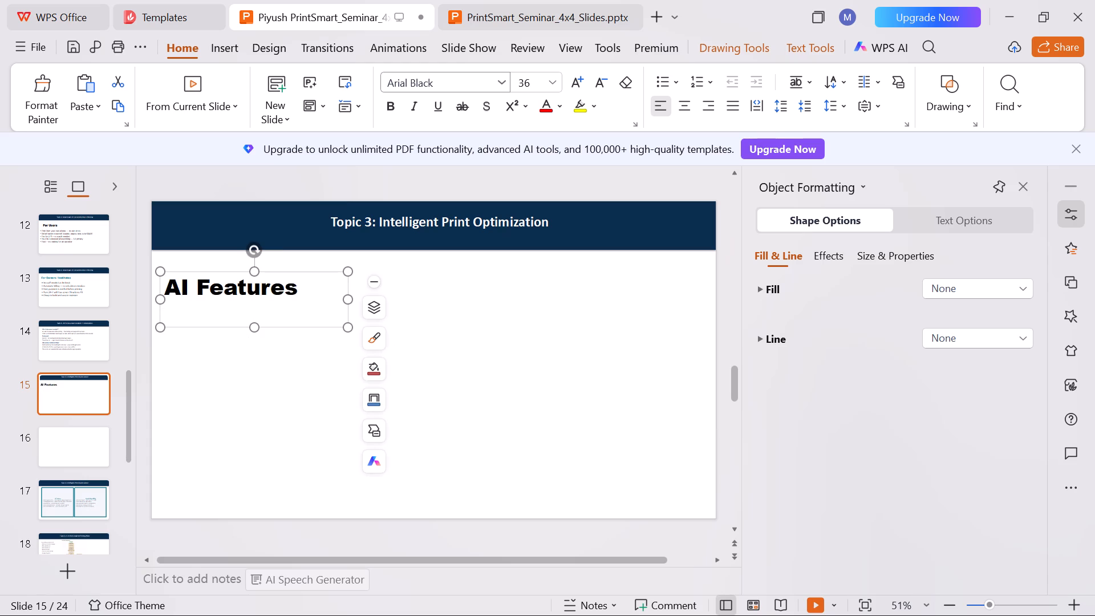
pyautogui.moveTo(318, 283); pyautogui.dragTo(331, 279)
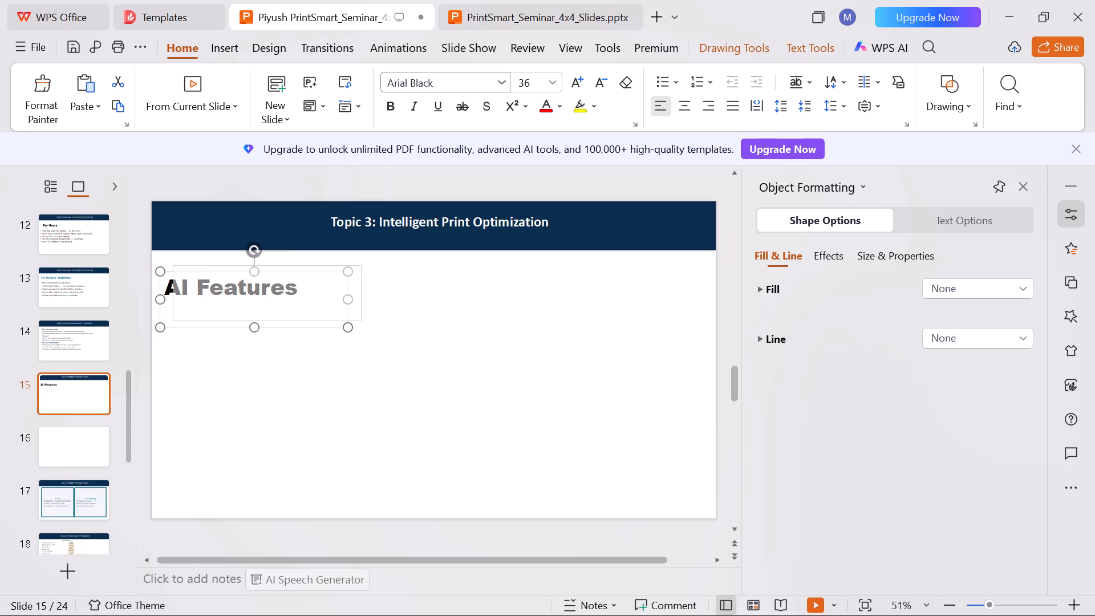
pyautogui.moveTo(331, 279); pyautogui.dragTo(330, 280)
pyautogui.click(263, 362)
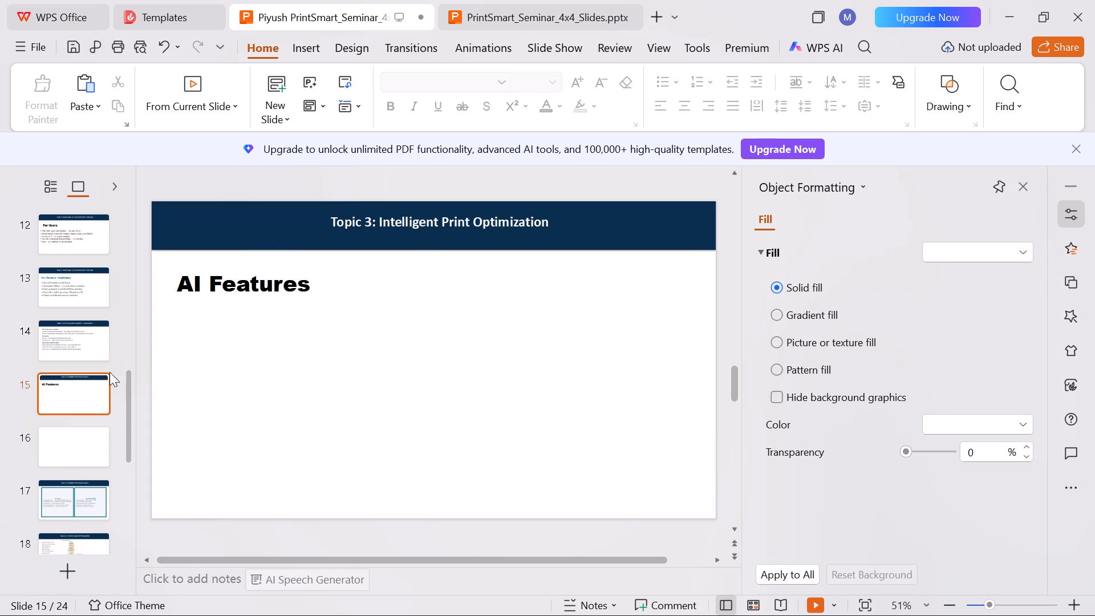
# Copy the five AI Features bullets from slide 17 into a new text box below the heading on slide 15.
pyautogui.click(72, 509)
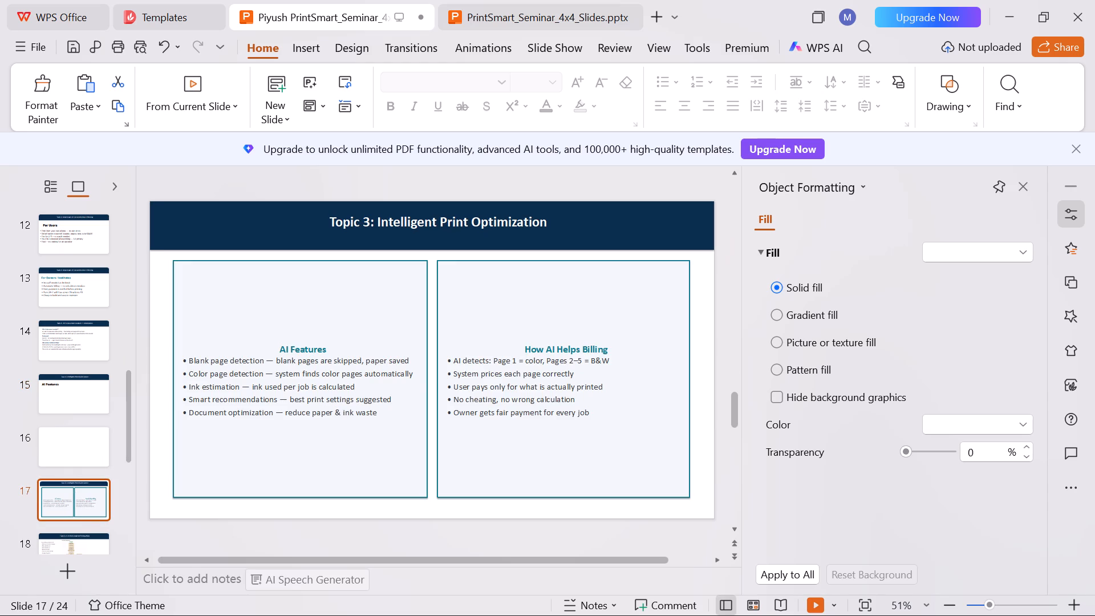
pyautogui.moveTo(379, 413); pyautogui.dragTo(212, 360)
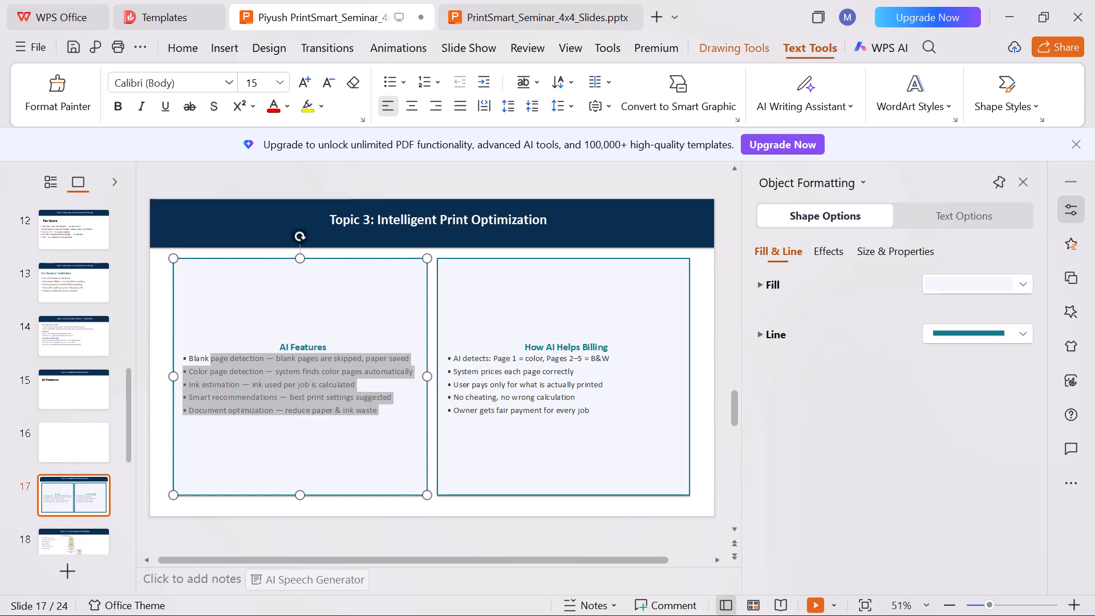
pyautogui.moveTo(212, 360); pyautogui.dragTo(179, 358)
pyautogui.hotkey('ctrl', 'c')
pyautogui.click(87, 387)
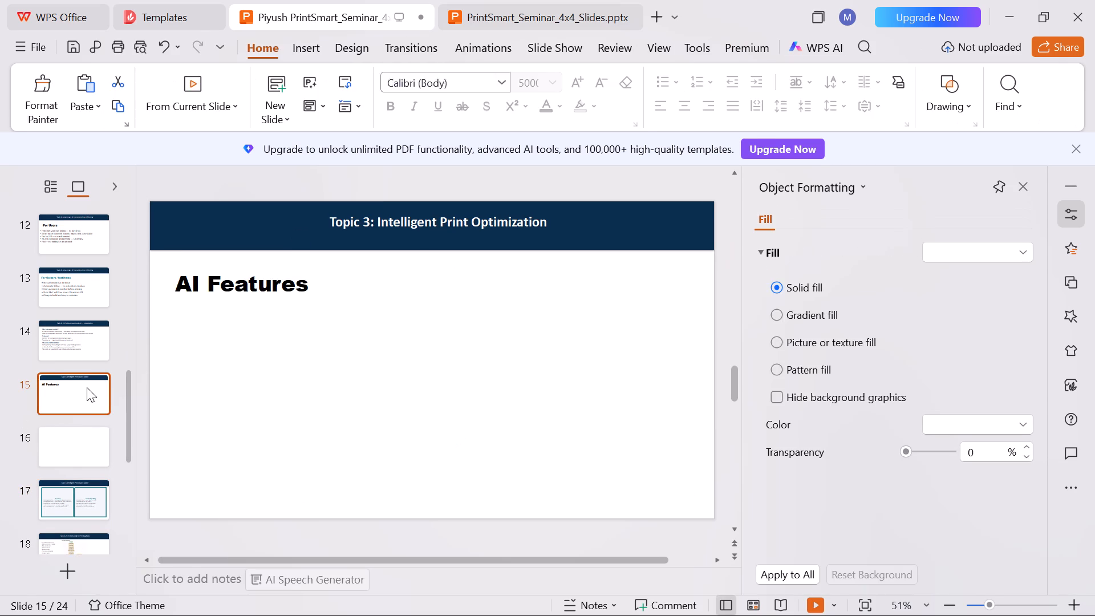
pyautogui.doubleClick(260, 321)
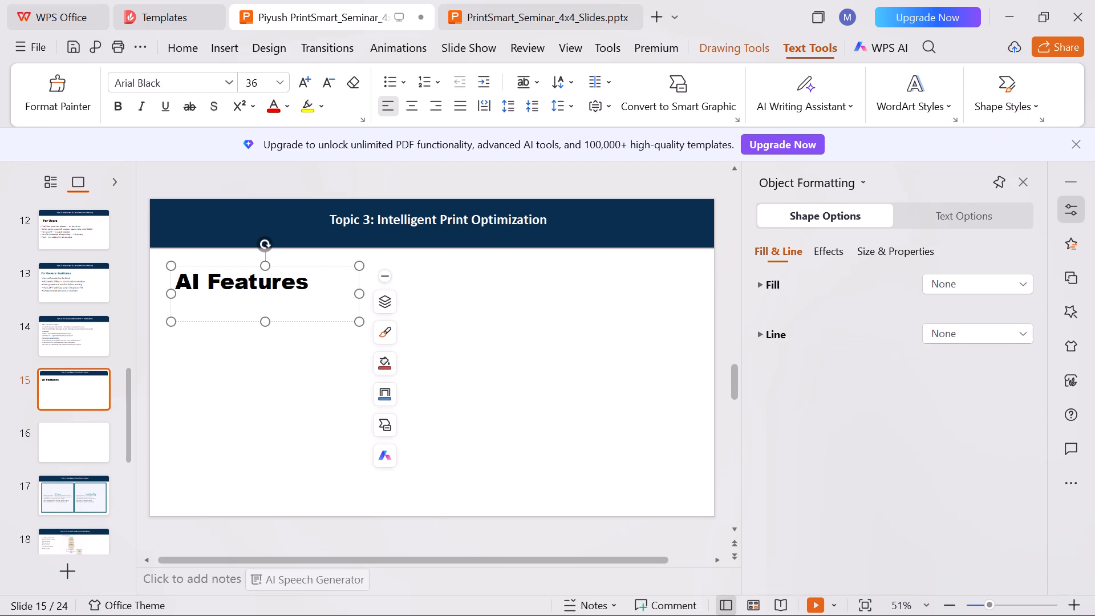
pyautogui.doubleClick(260, 347)
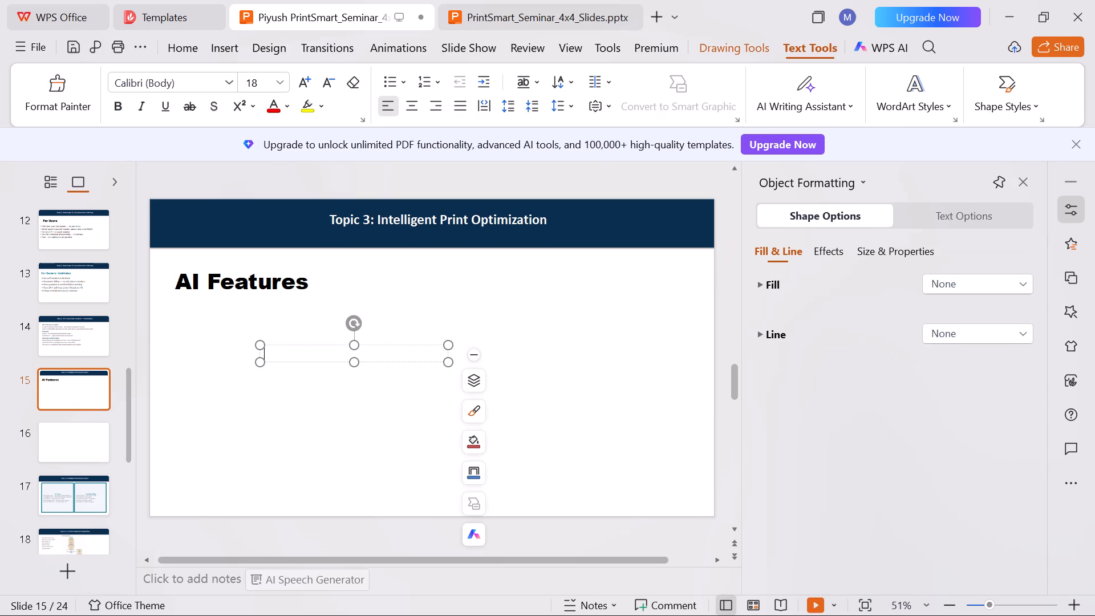
pyautogui.hotkey('ctrl', 'v')
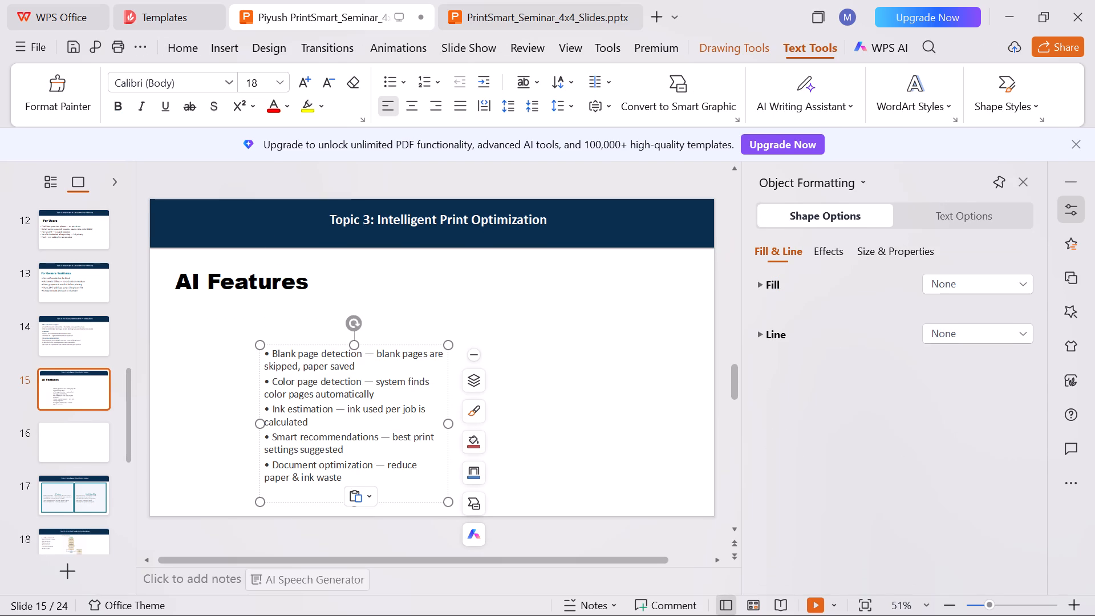
# Widen the bullet text box so it starts under the "AI Features" heading and each bullet fits on one line.
pyautogui.moveTo(256, 345); pyautogui.dragTo(178, 327)
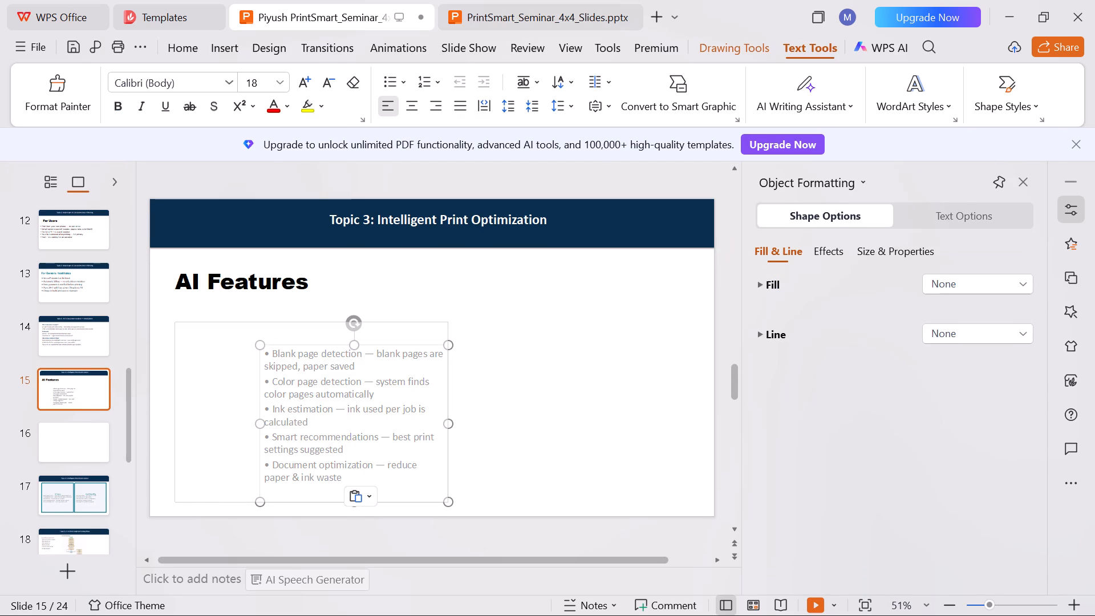
pyautogui.moveTo(178, 327); pyautogui.dragTo(163, 321)
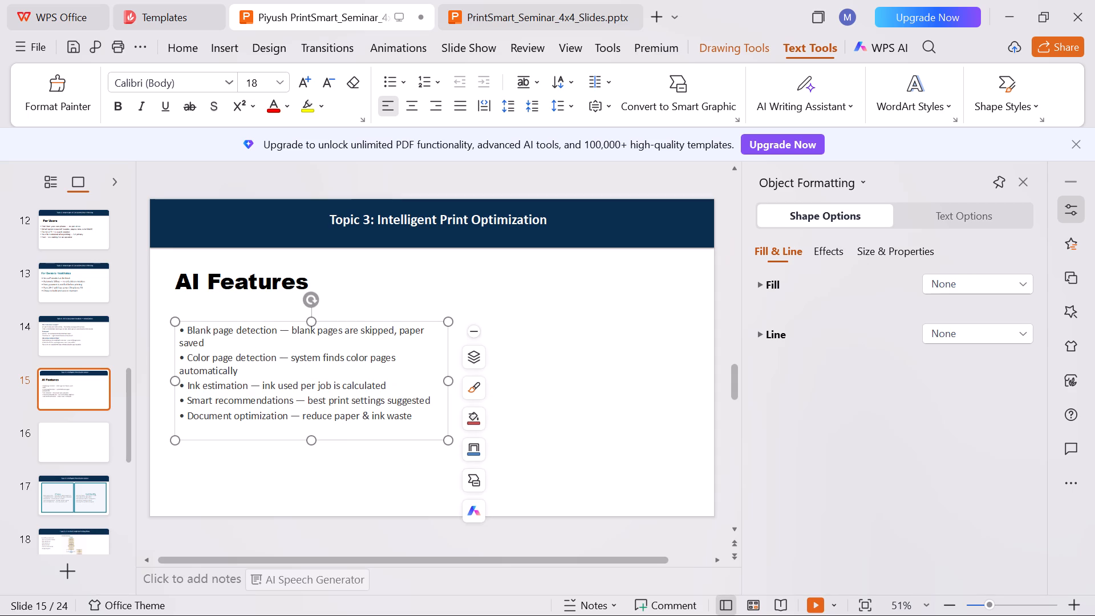
pyautogui.moveTo(450, 436); pyautogui.dragTo(473, 457)
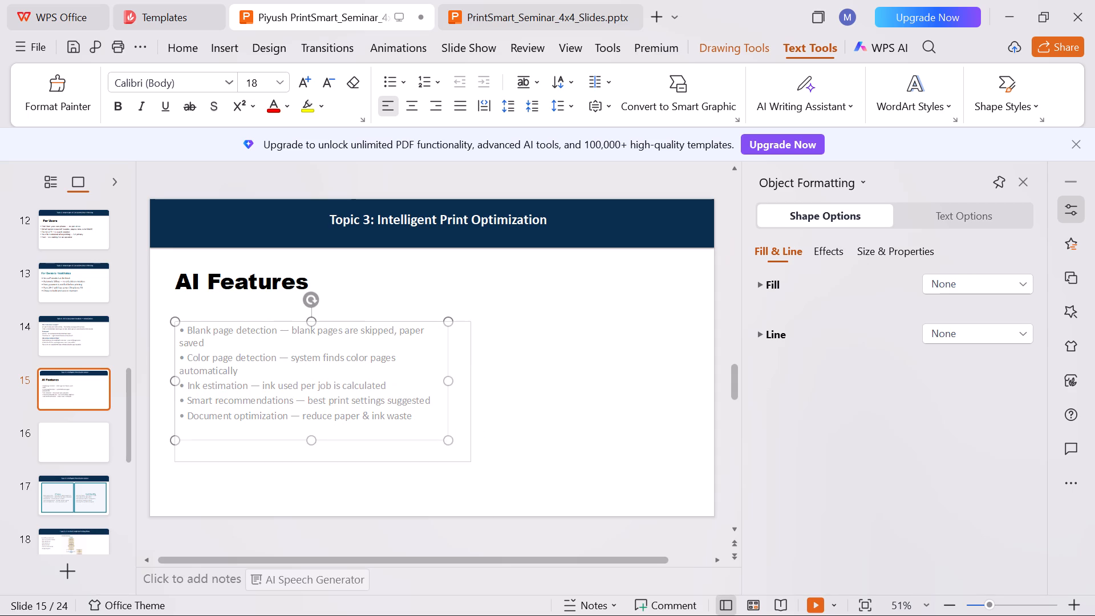
pyautogui.moveTo(473, 457); pyautogui.dragTo(473, 457)
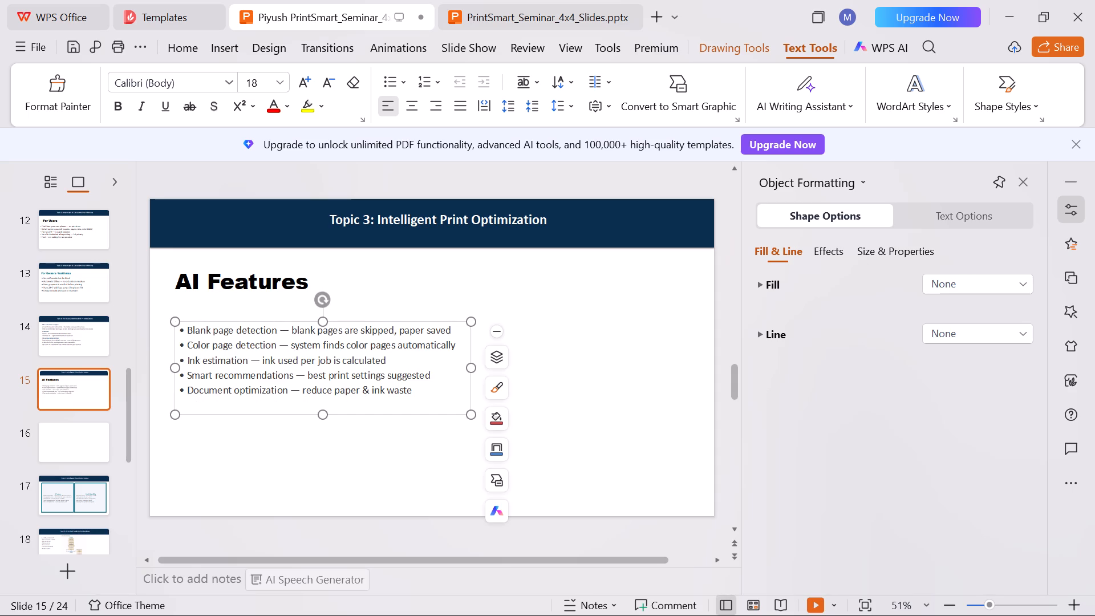
# Set the five AI Features bullets on slide 15 to font size 23.
pyautogui.moveTo(412, 391); pyautogui.dragTo(191, 332)
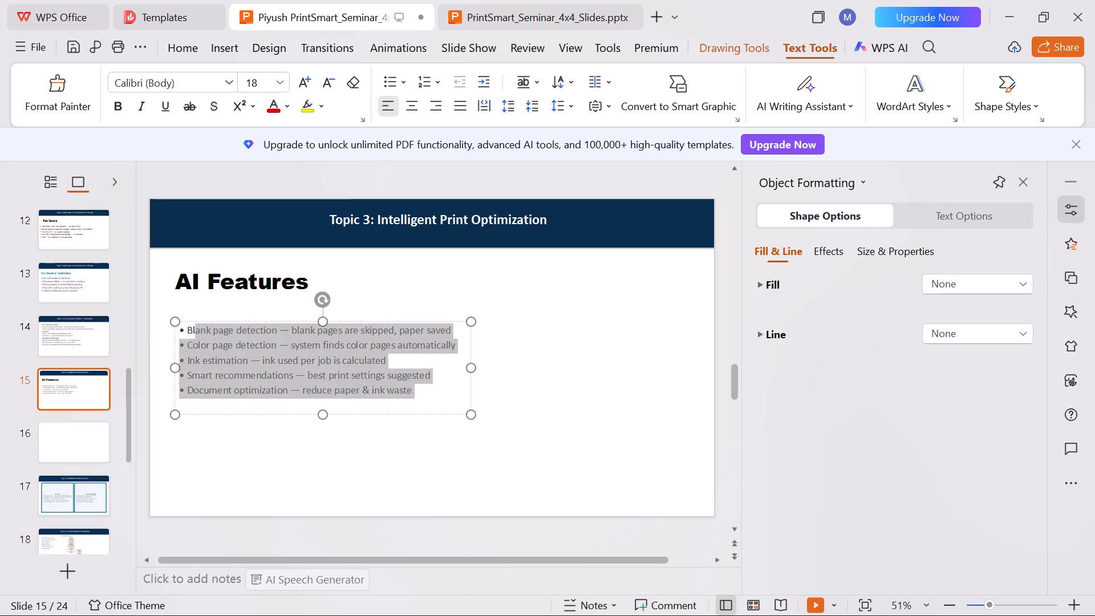
pyautogui.moveTo(191, 332); pyautogui.dragTo(173, 318)
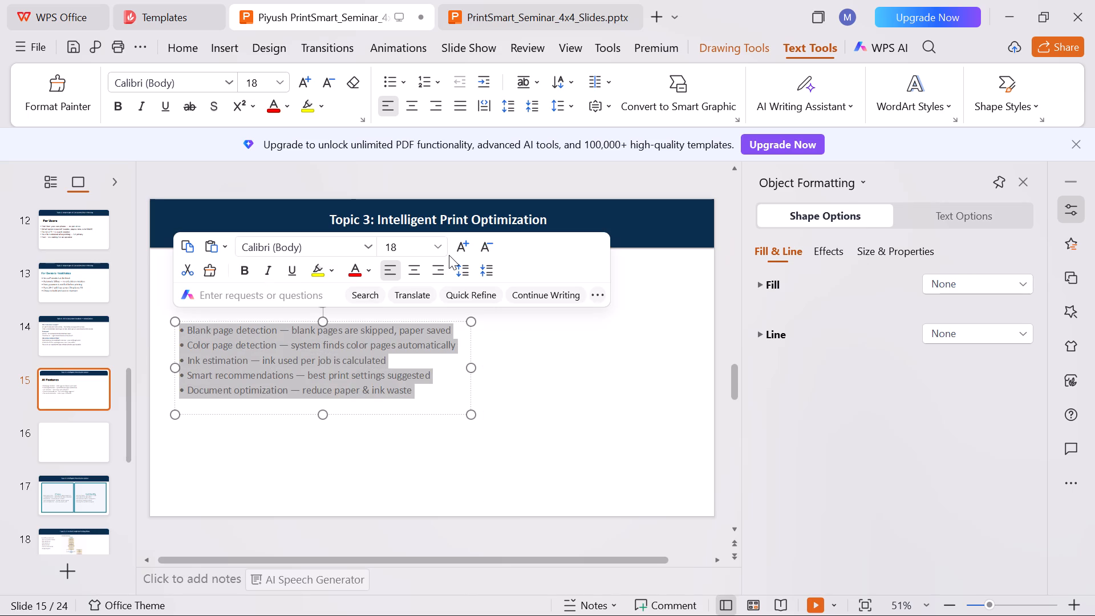
pyautogui.tripleClick(460, 239)
pyautogui.click(460, 239)
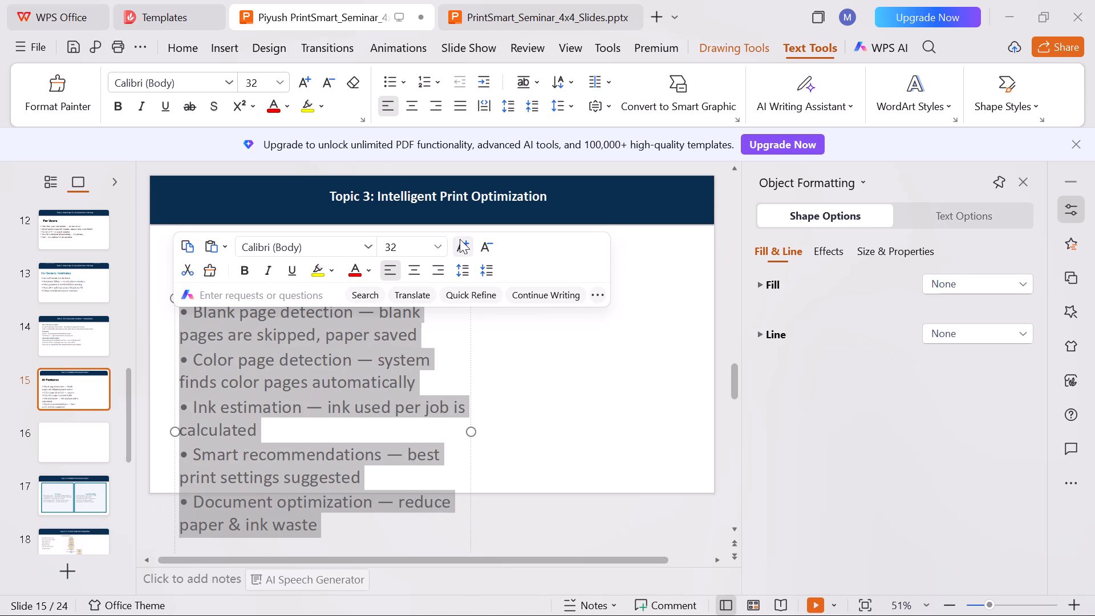
pyautogui.click(484, 240)
pyautogui.click(484, 240)
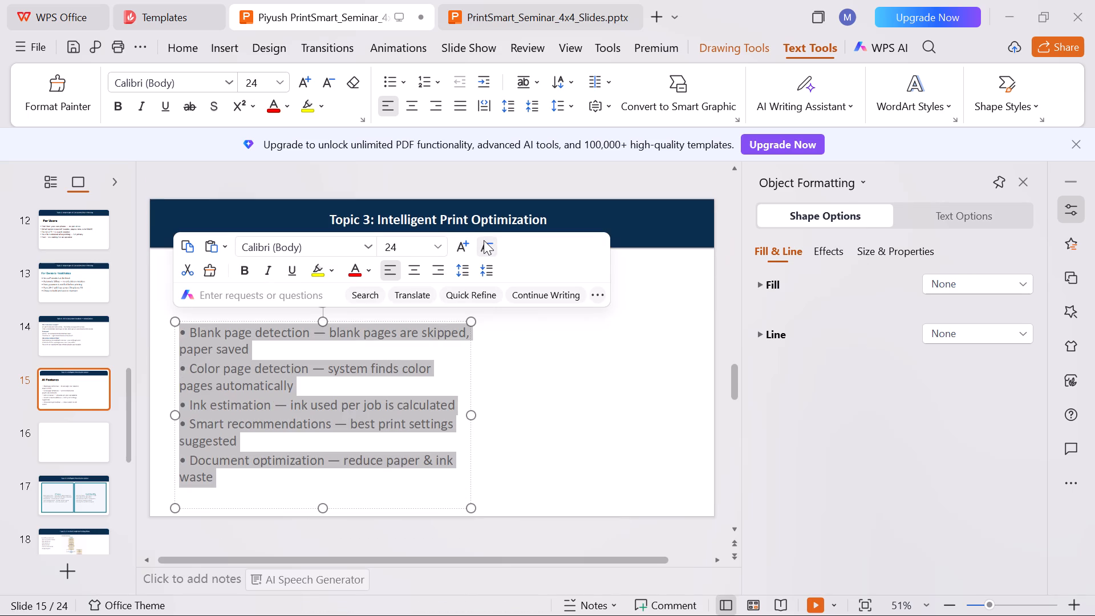
pyautogui.click(484, 240)
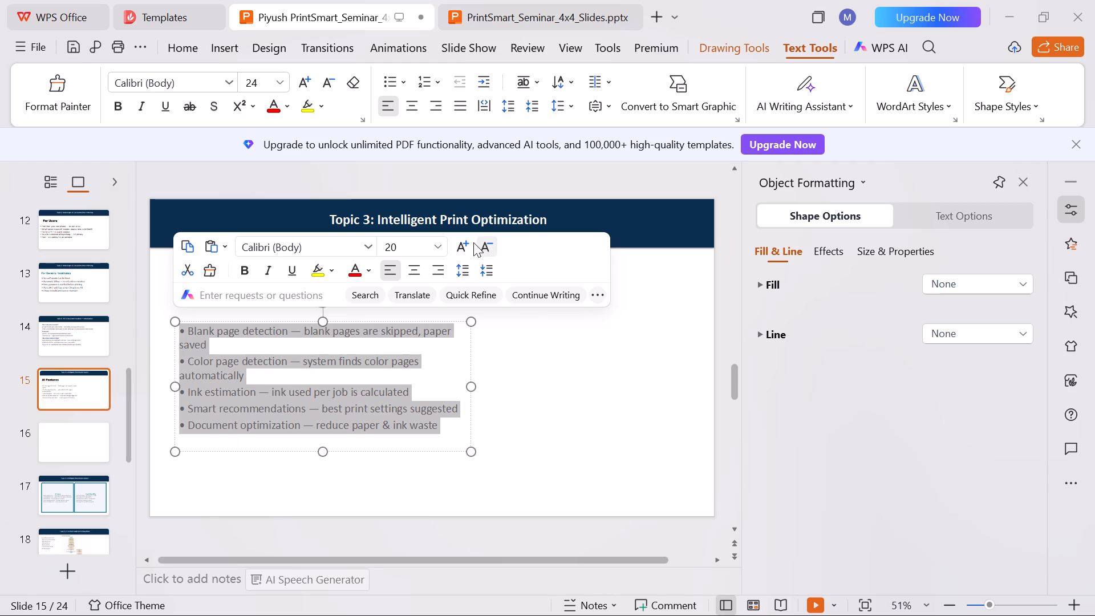
pyautogui.click(439, 245)
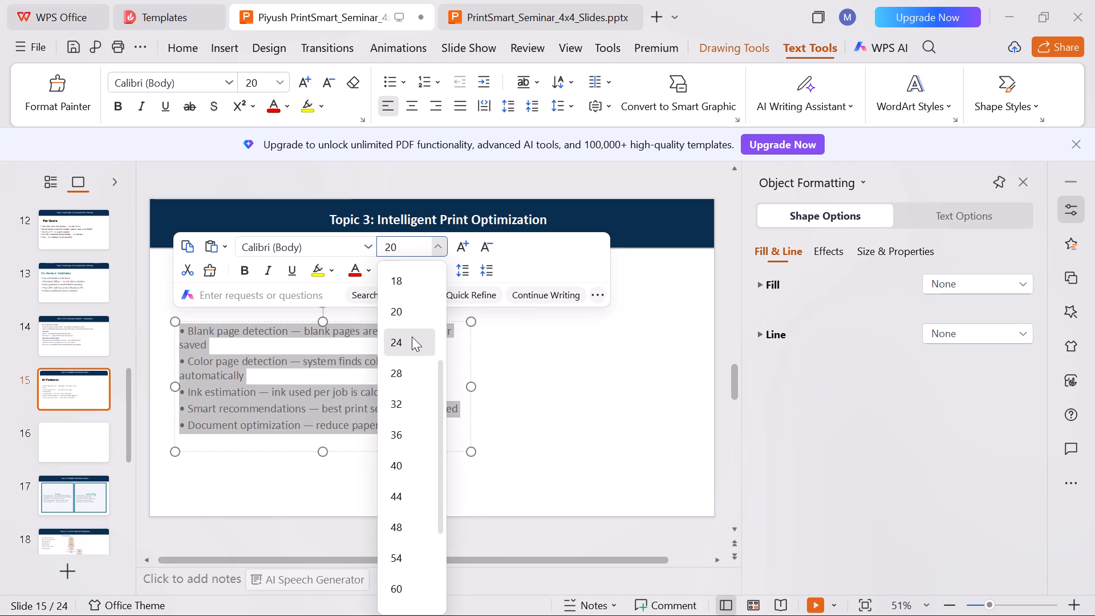
pyautogui.click(400, 250)
pyautogui.doubleClick(400, 250)
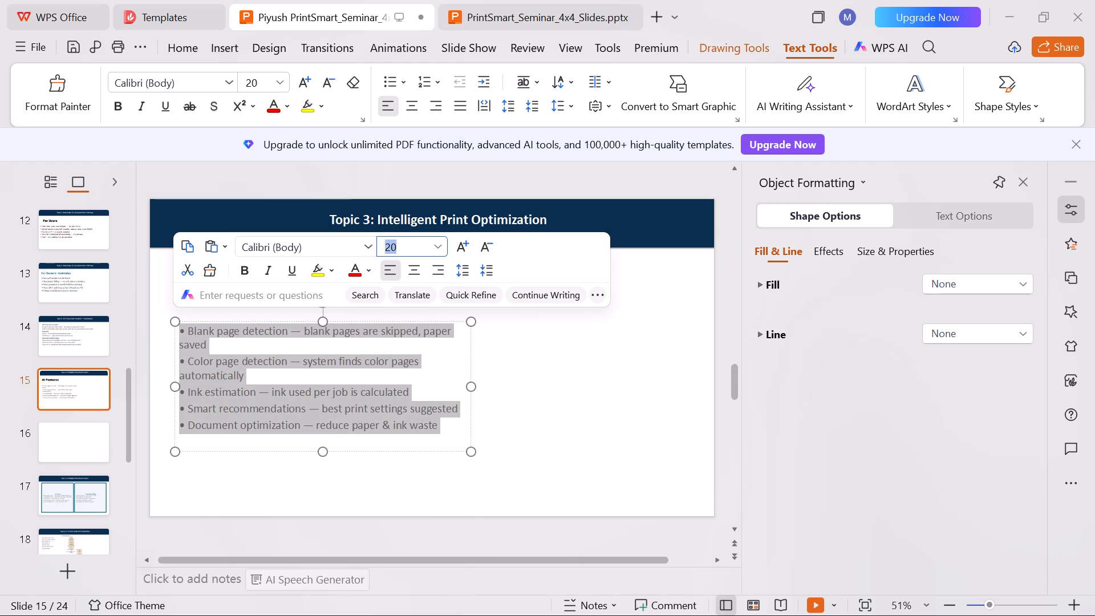
pyautogui.press('BackSpace')
pyautogui.write('22')
pyautogui.press('Return')
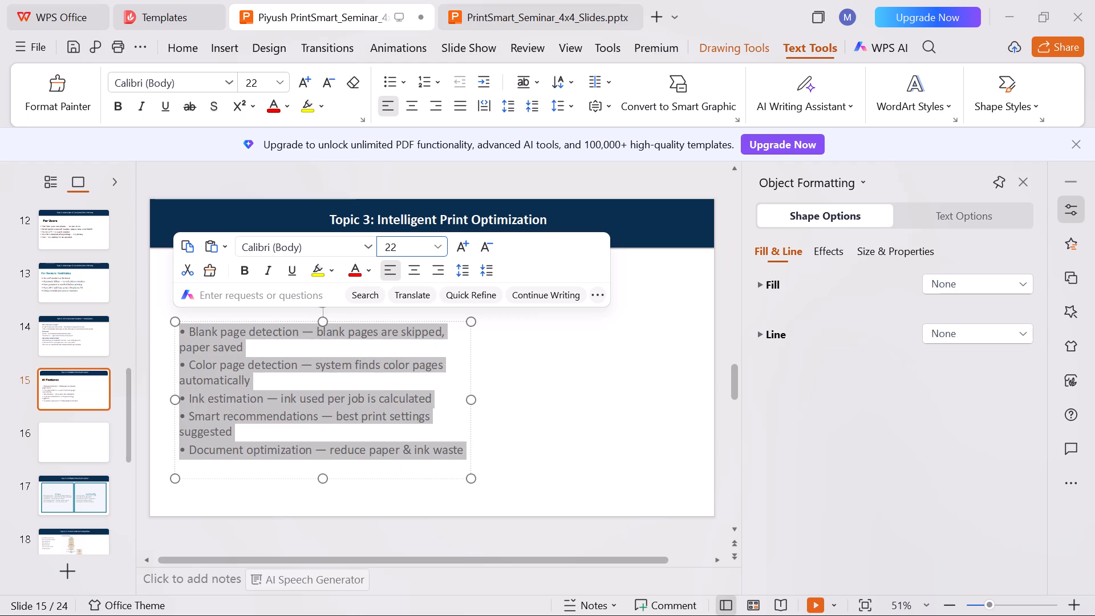
pyautogui.press('BackSpace')
pyautogui.press('3')
pyautogui.press('Return')
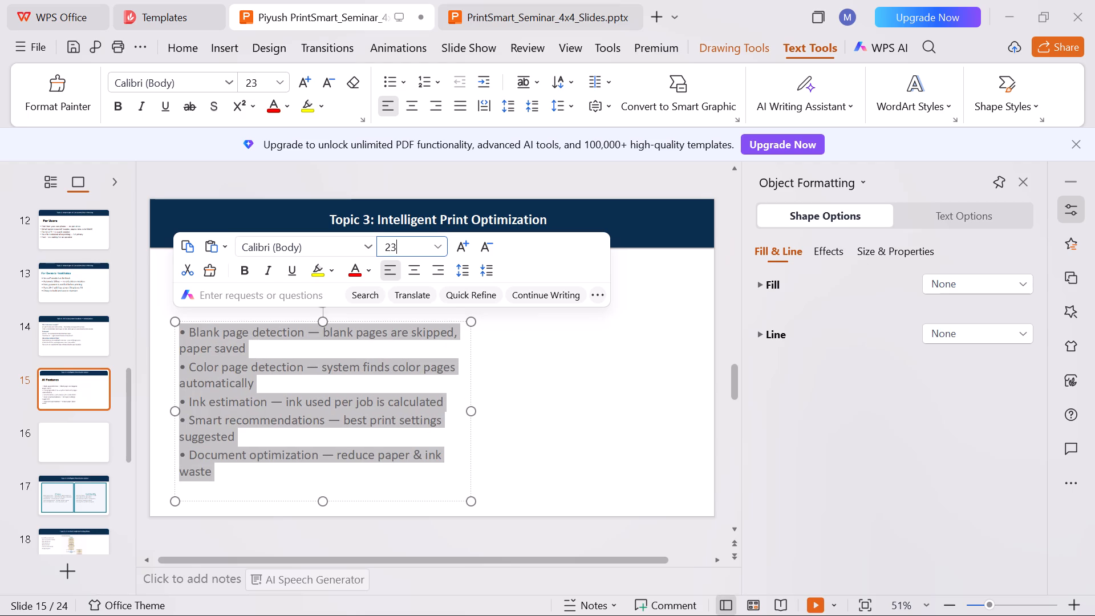
# Widen the AI Features bullet text box until each bullet fits on one line, and open its font size choices.
pyautogui.moveTo(474, 407); pyautogui.dragTo(528, 406)
pyautogui.moveTo(528, 406); pyautogui.dragTo(596, 400)
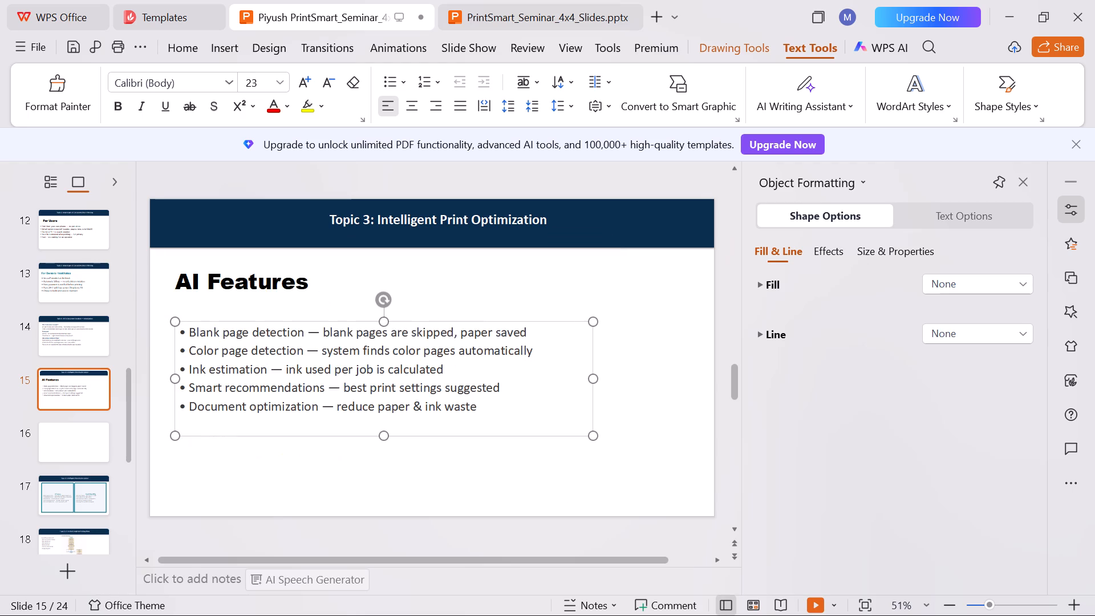
pyautogui.moveTo(596, 434); pyautogui.dragTo(595, 454)
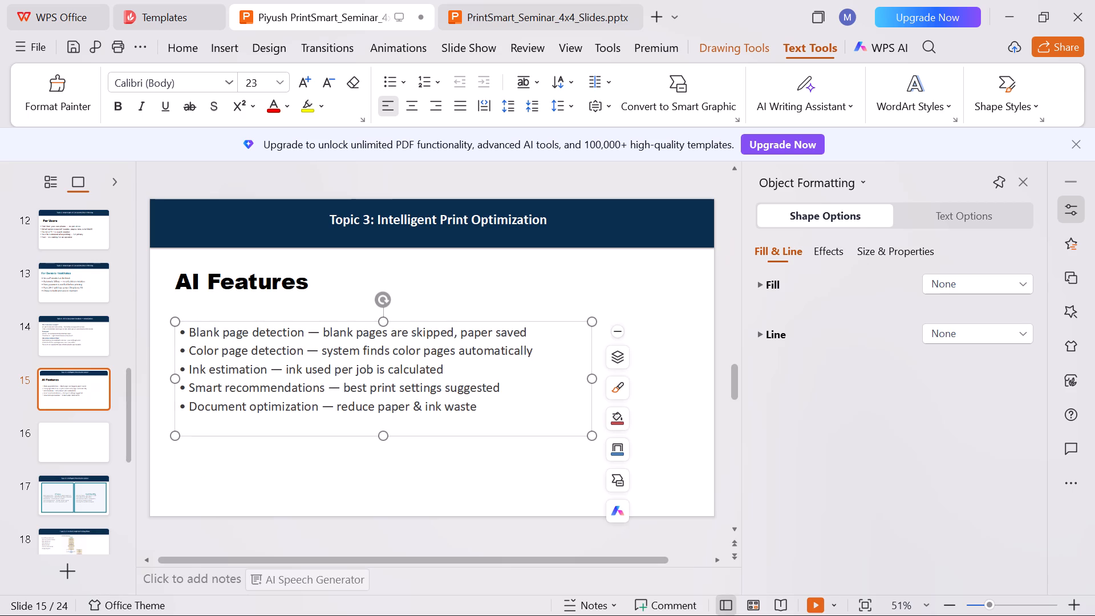
pyautogui.click(278, 80)
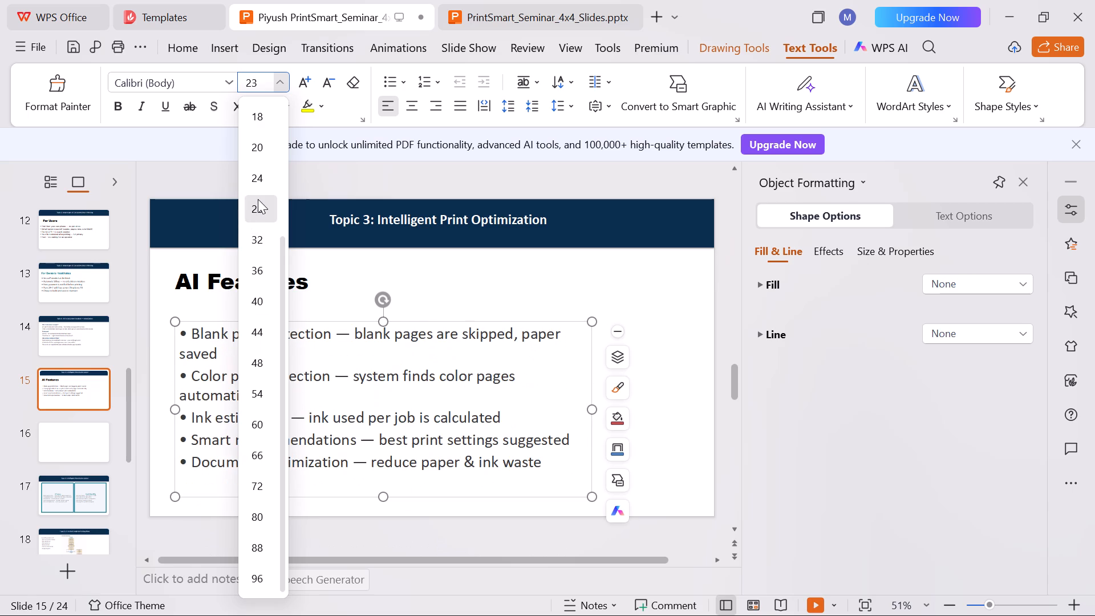
# Set the AI Features bullets on slide 15 to font size 28 and widen their text box so each bullet fits on one line.
pyautogui.click(258, 199)
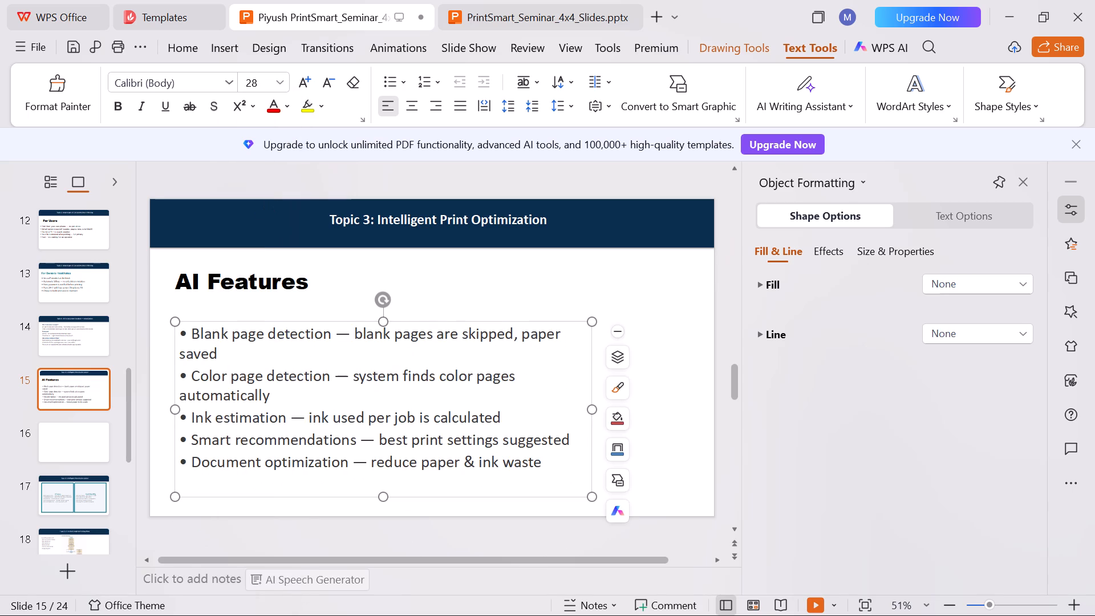
pyautogui.moveTo(595, 407); pyautogui.dragTo(618, 407)
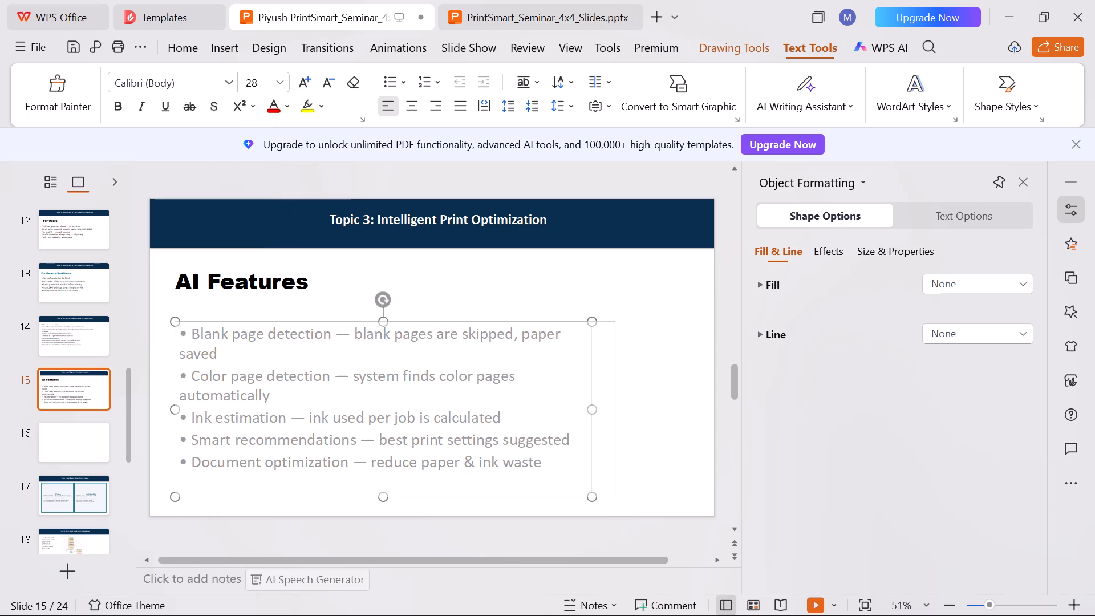
pyautogui.moveTo(618, 407); pyautogui.dragTo(624, 403)
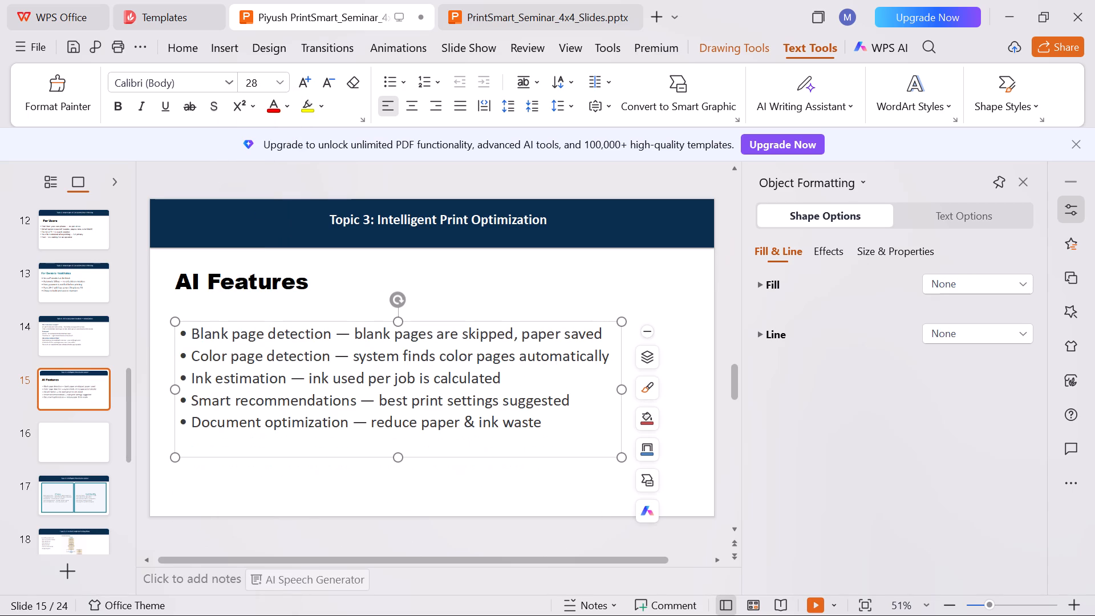
# Left-align the five AI Features bullets on slide 15 and deselect the text box.
pyautogui.moveTo(541, 423); pyautogui.dragTo(153, 324)
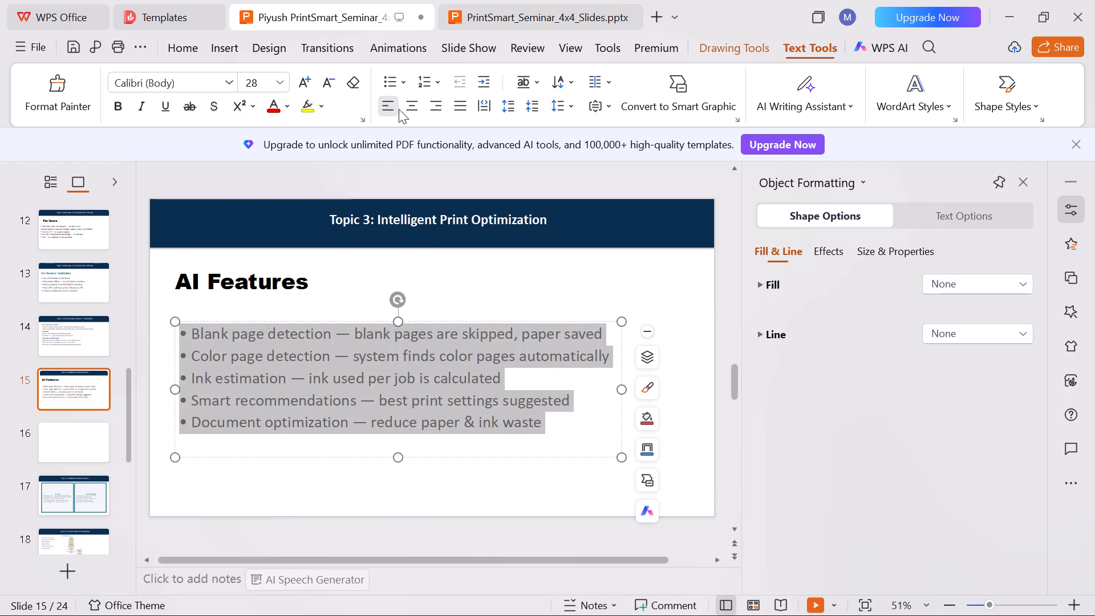
pyautogui.click(389, 108)
pyautogui.click(231, 485)
# Copy the "Topic 3: Intelligent Print Optimization" title banner from slide 17 onto the blank slide 16.
pyautogui.click(54, 493)
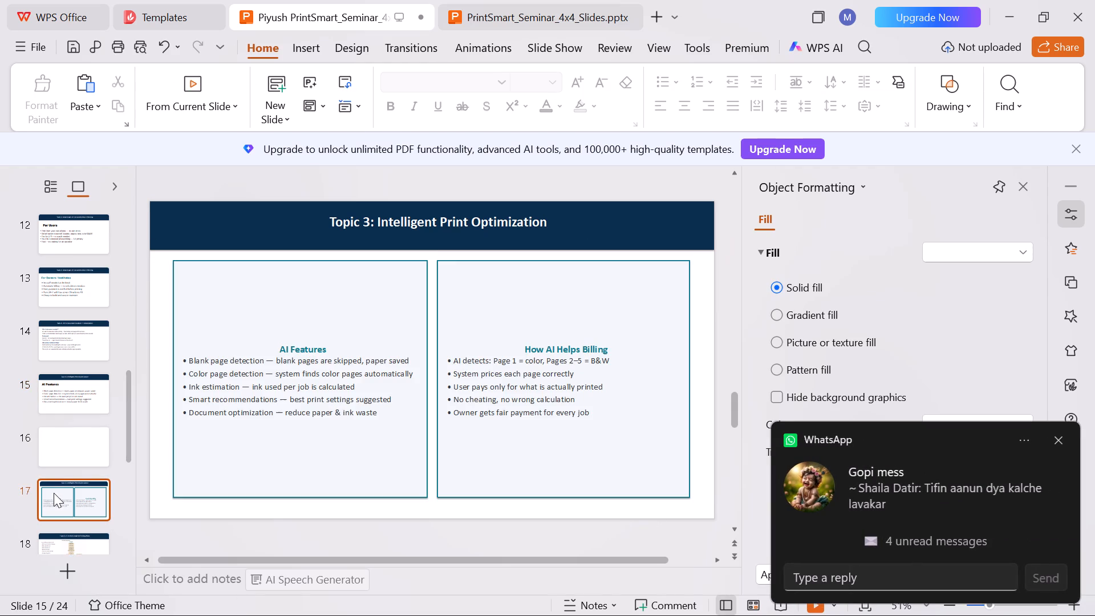
pyautogui.click(214, 230)
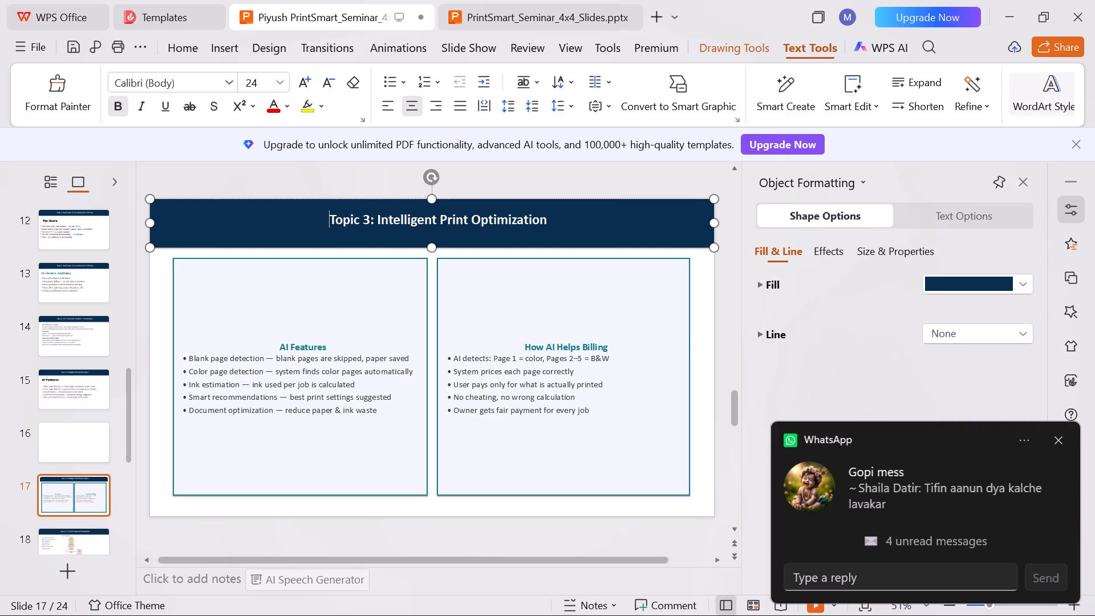
pyautogui.click(181, 242)
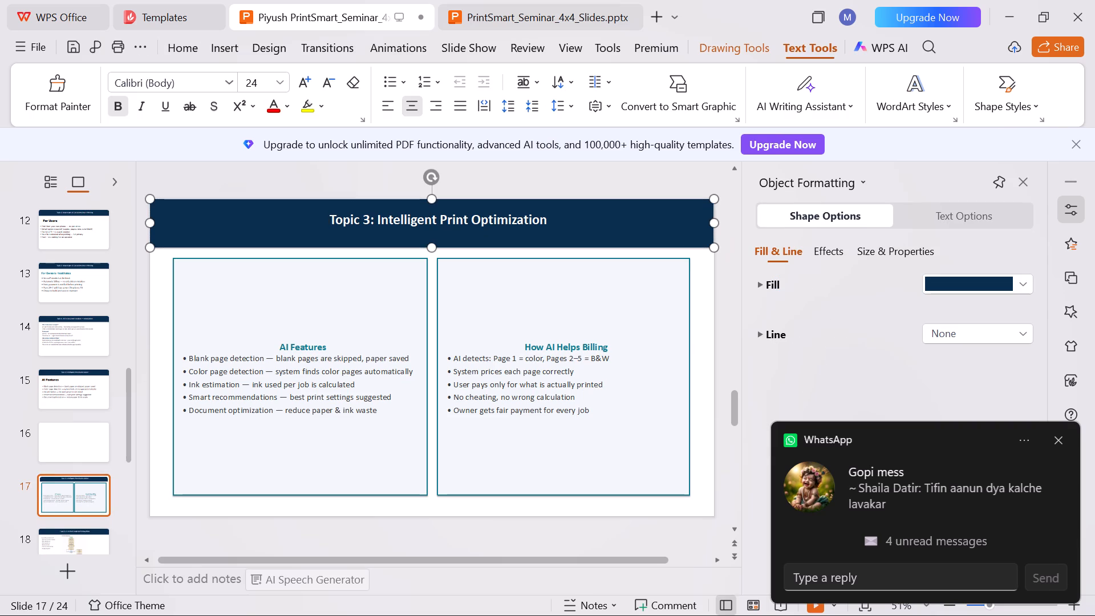
pyautogui.hotkey('ctrl', 'c')
pyautogui.click(67, 433)
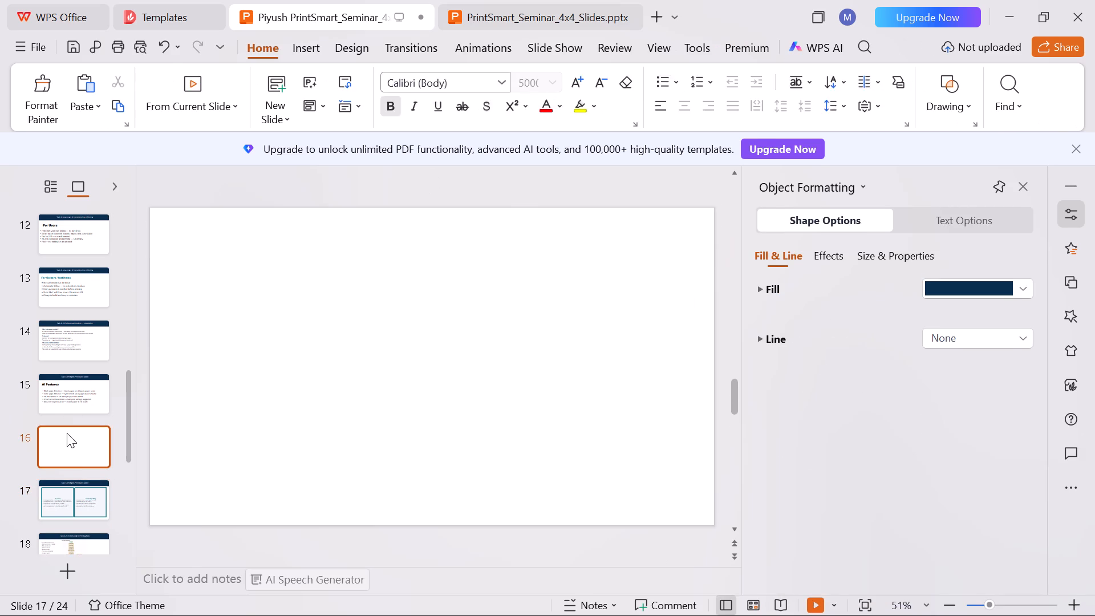
pyautogui.click(240, 231)
pyautogui.hotkey('ctrl', 'v')
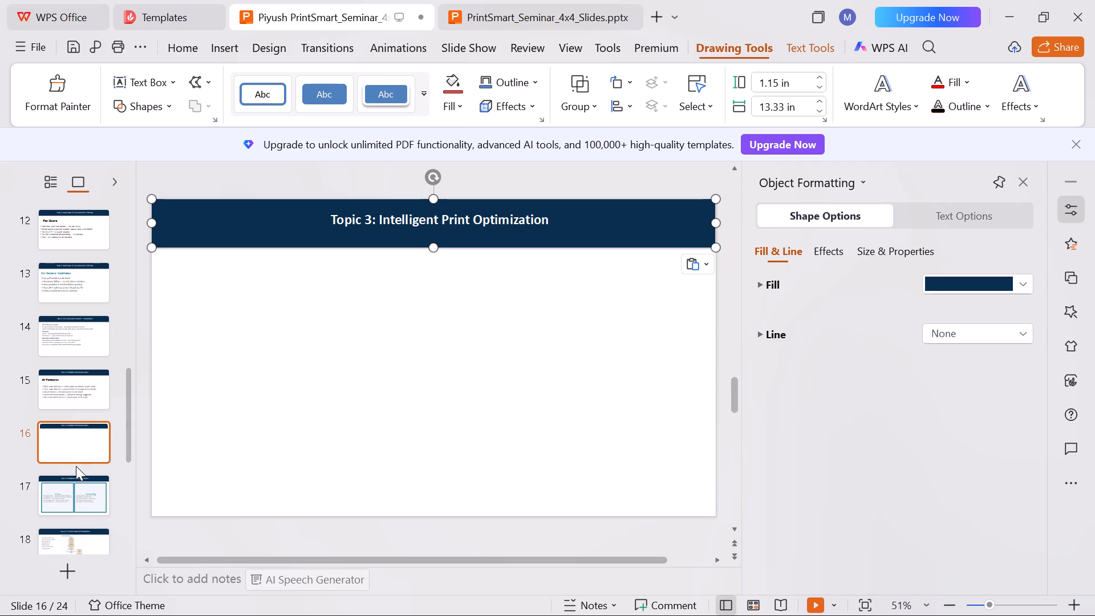
# Return to slide 17 with the two-column AI Features and How AI Helps Billing content.
pyautogui.click(84, 512)
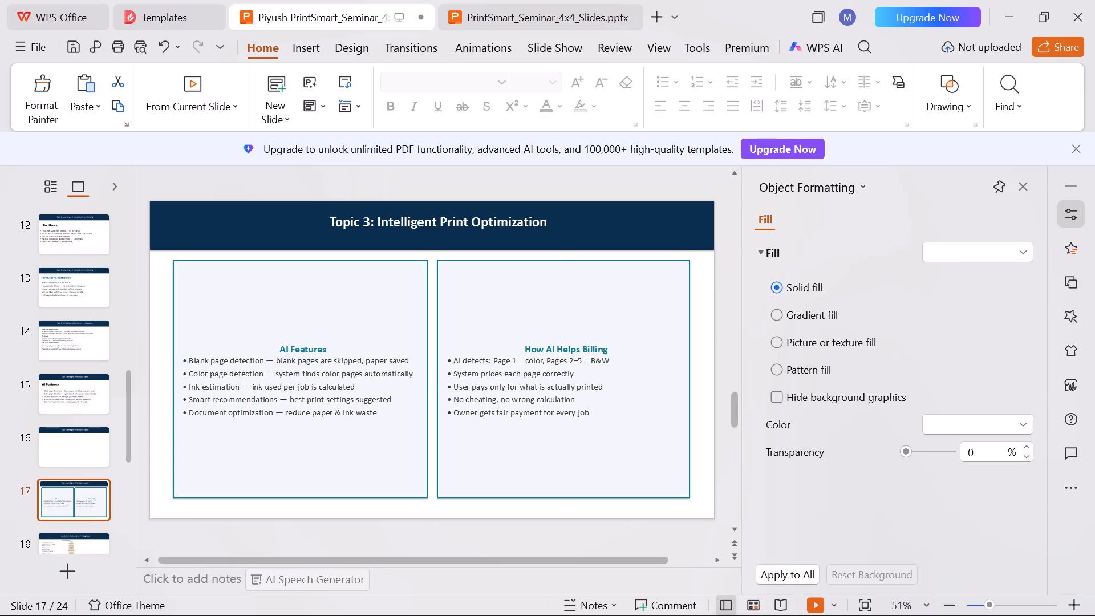
# Copy the "How AI Helps Billing" heading from slide 17 into a new text box on slide 16.
pyautogui.click(607, 351)
pyautogui.moveTo(607, 351); pyautogui.dragTo(505, 342)
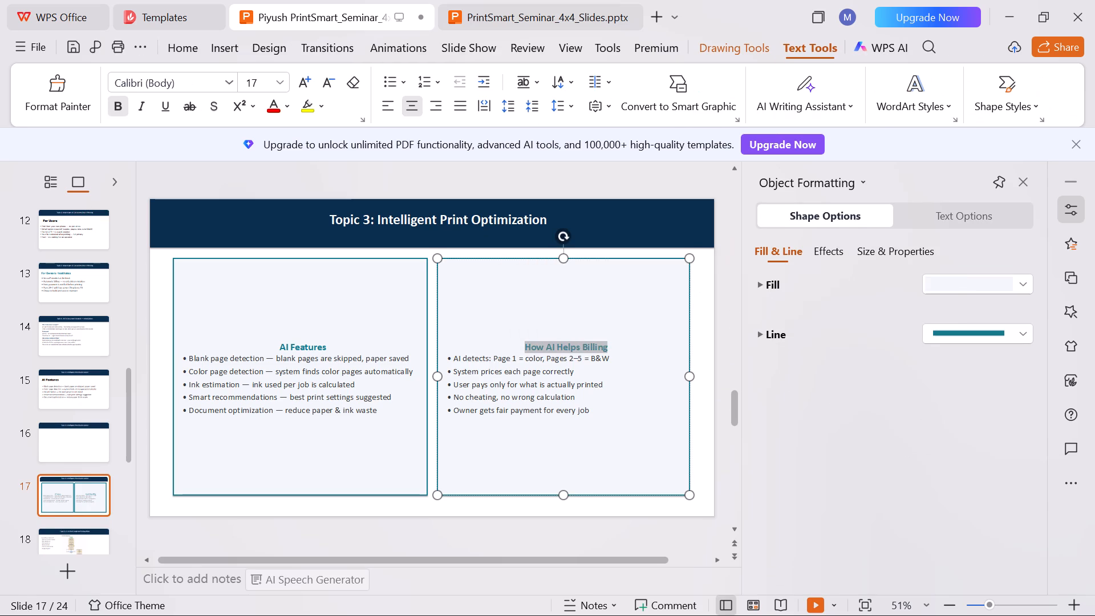
pyautogui.hotkey('ctrl', 'c')
pyautogui.click(86, 443)
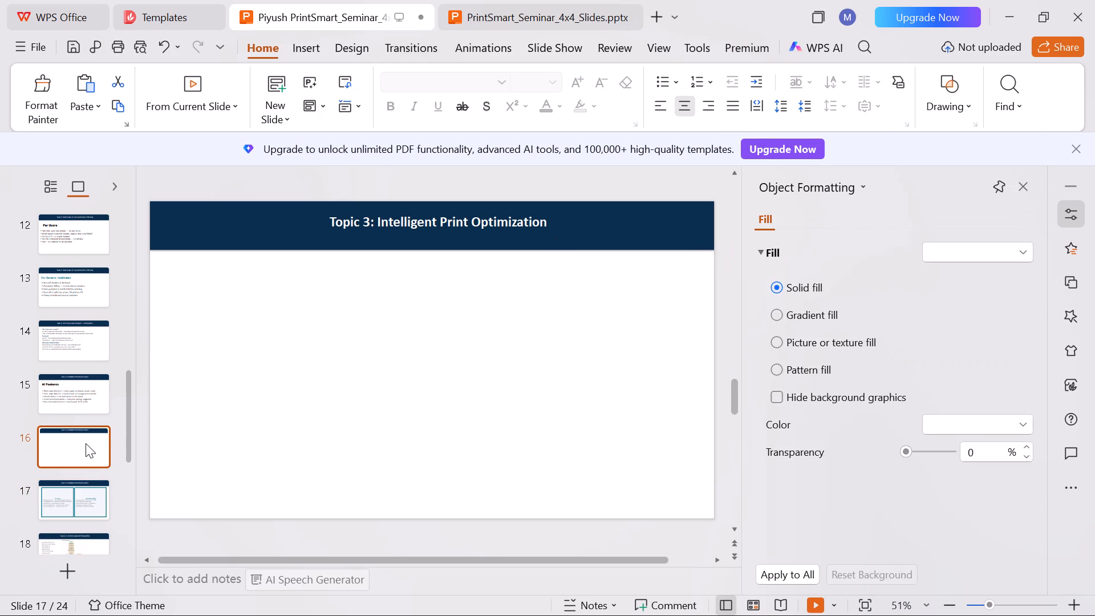
pyautogui.doubleClick(233, 273)
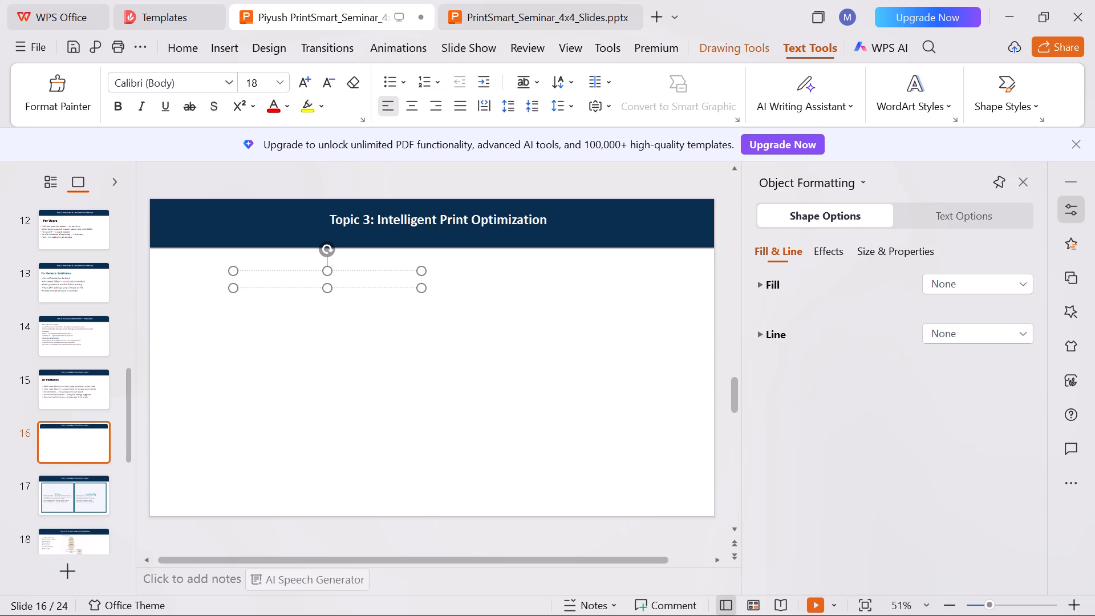
pyautogui.hotkey('ctrl', 'v')
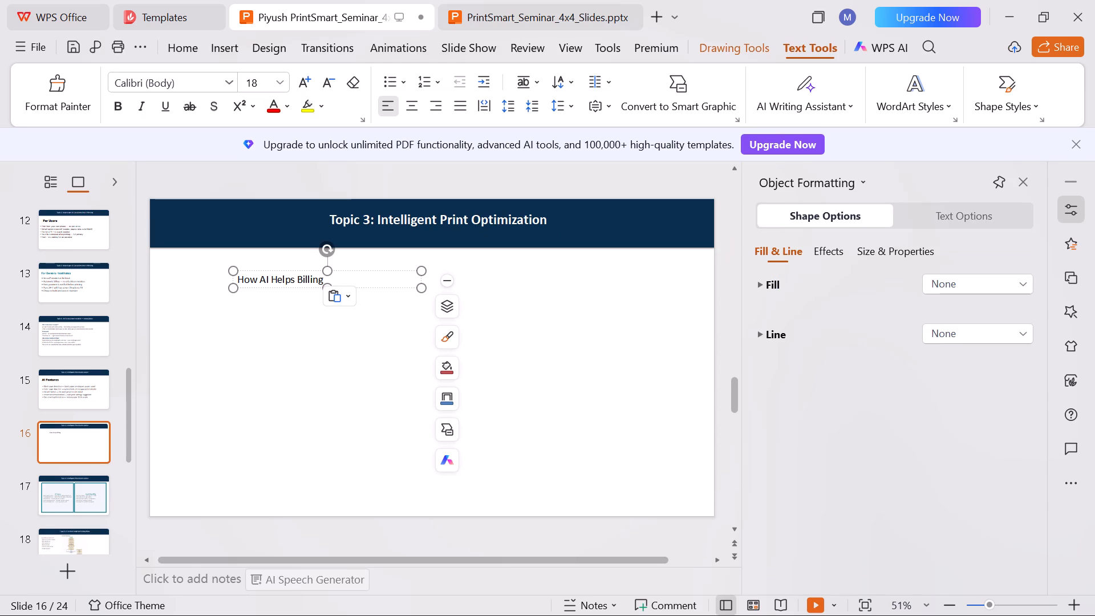
# Format the "How AI Helps Billing" heading on slide 16 in Arial Black at size 36.
pyautogui.moveTo(321, 278); pyautogui.dragTo(200, 288)
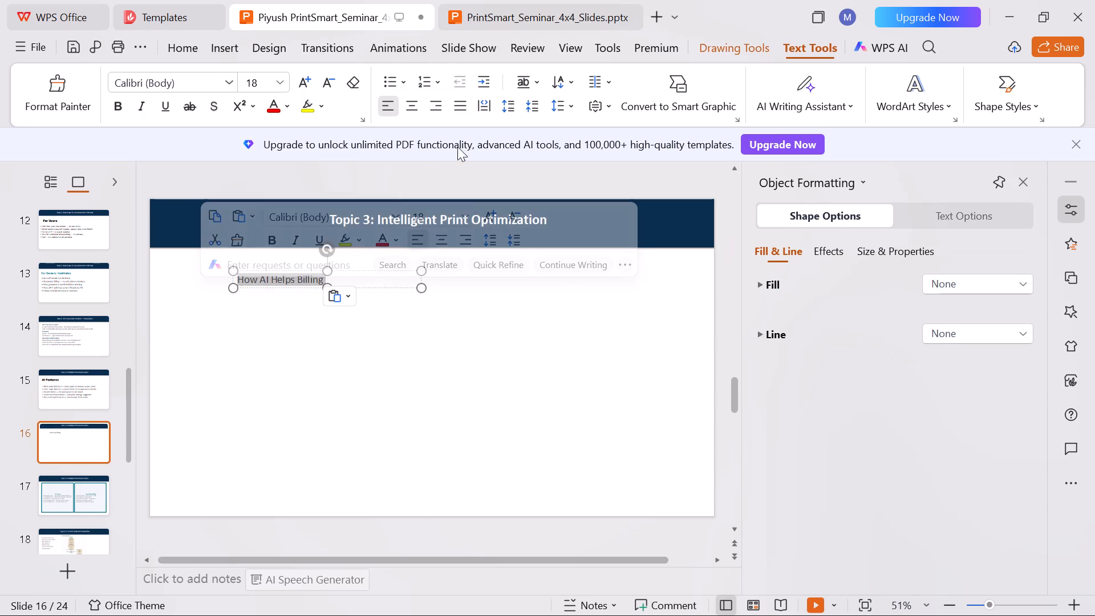
pyautogui.click(468, 214)
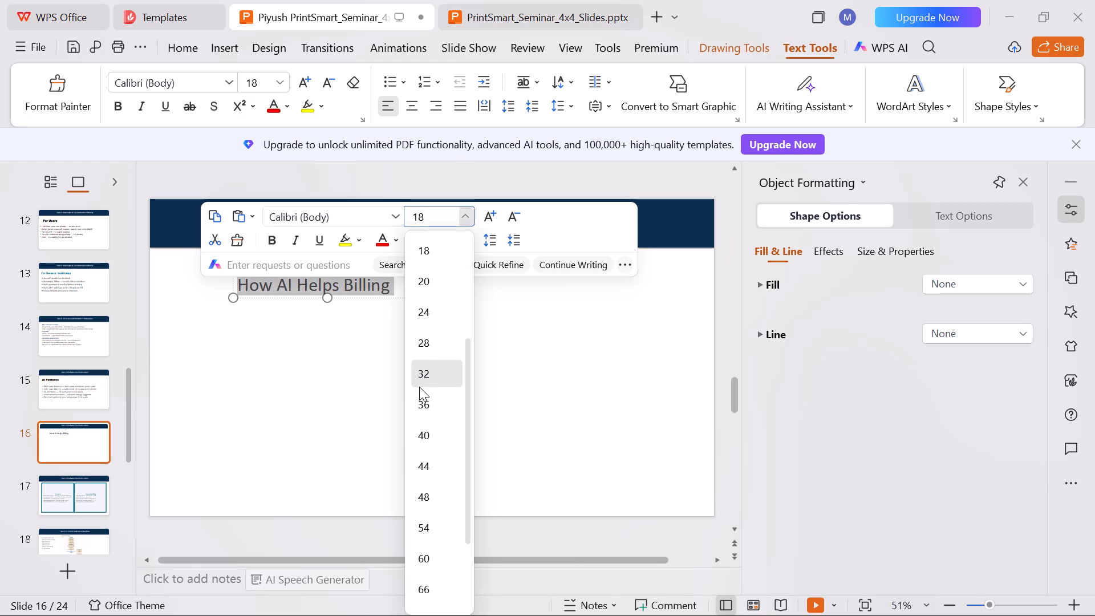
pyautogui.click(421, 406)
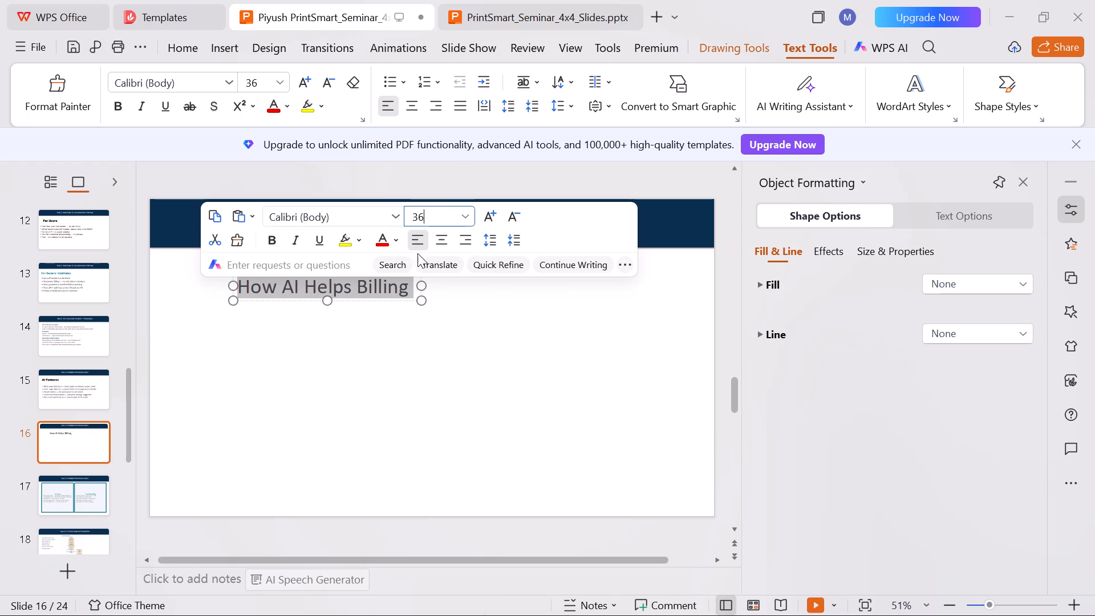
pyautogui.click(396, 215)
pyautogui.click(367, 419)
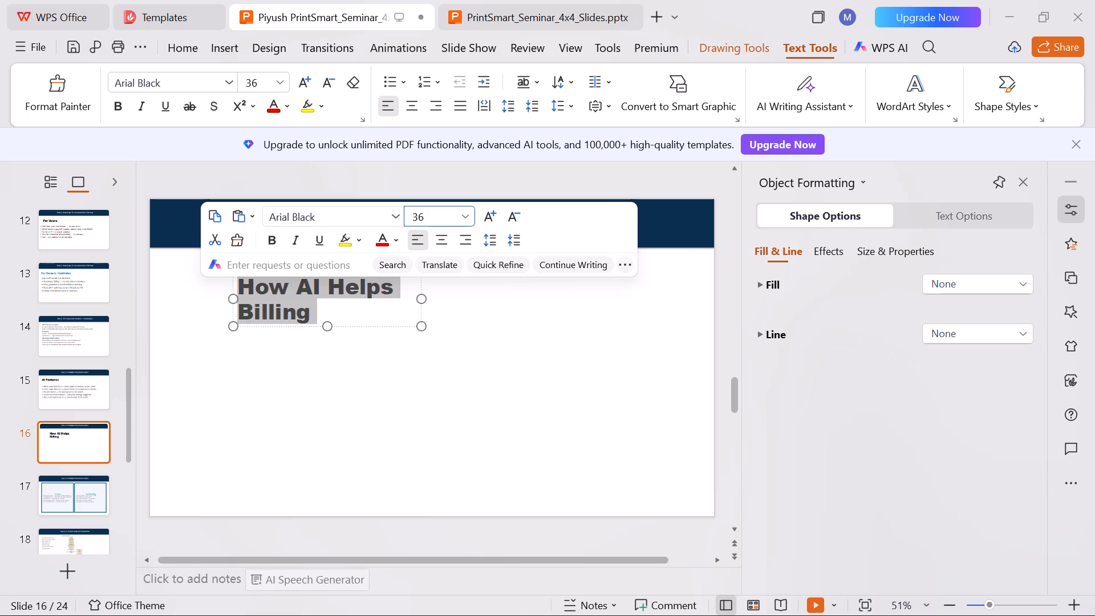
# Widen the heading's text box to fit it on one line and move it near the slide's left edge, below the banner.
pyautogui.moveTo(423, 301); pyautogui.dragTo(459, 304)
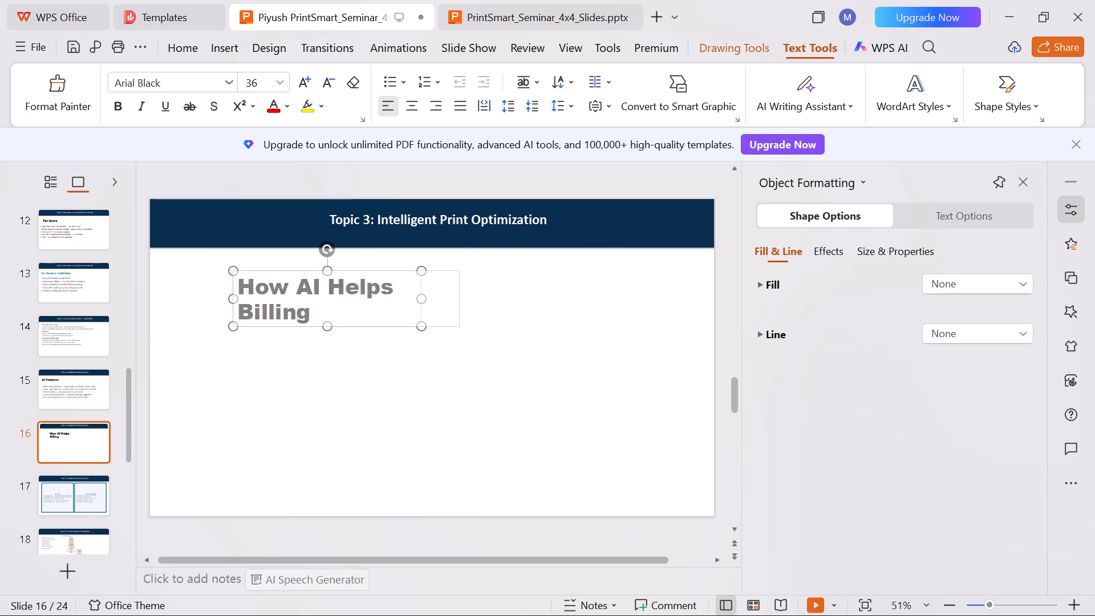
pyautogui.moveTo(459, 304); pyautogui.dragTo(487, 307)
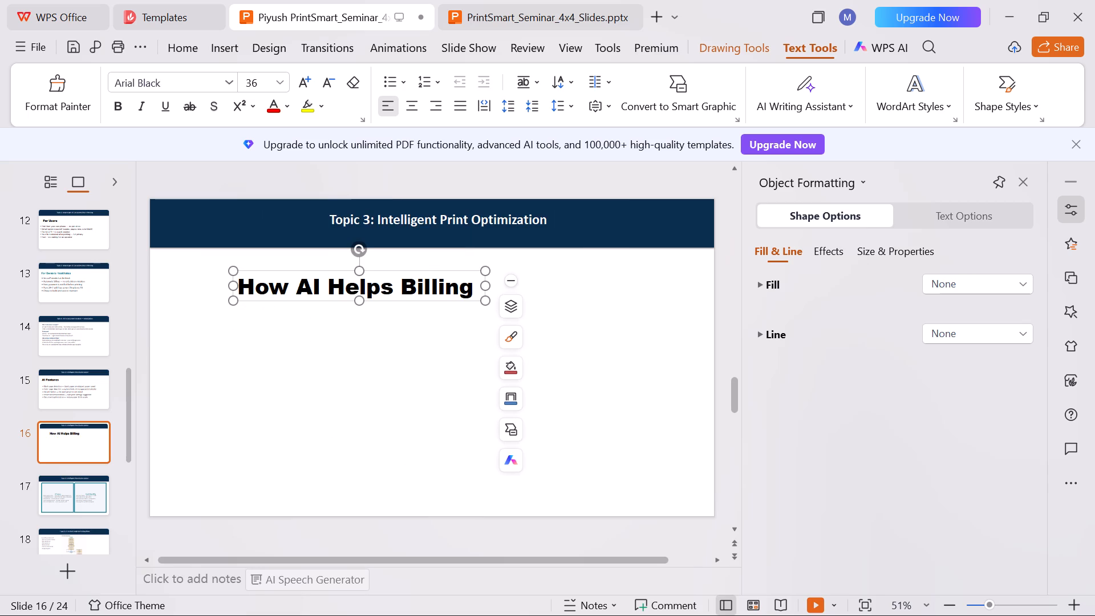
pyautogui.click(360, 302)
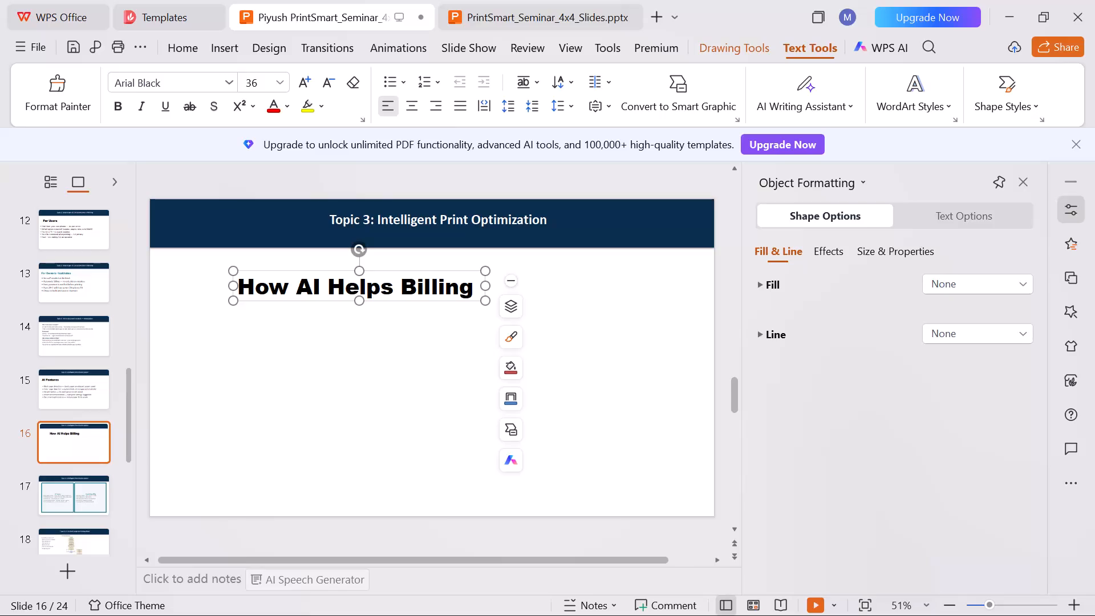
pyautogui.moveTo(233, 277); pyautogui.dragTo(171, 269)
pyautogui.click(270, 419)
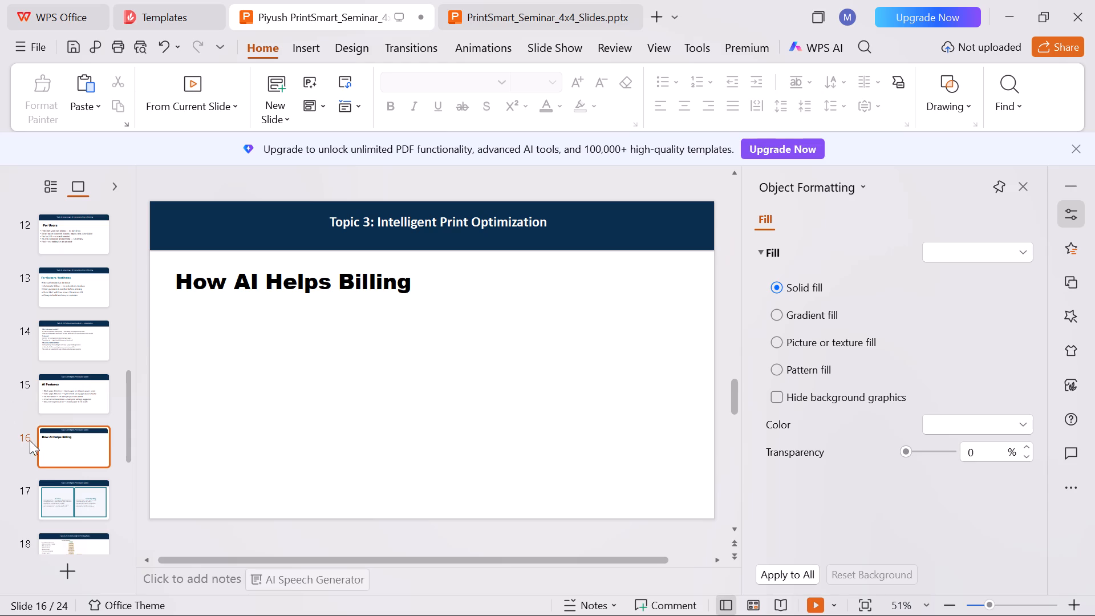
# Copy the five "How AI Helps Billing" bullets from slide 17 onto slide 16 below the heading.
pyautogui.click(86, 489)
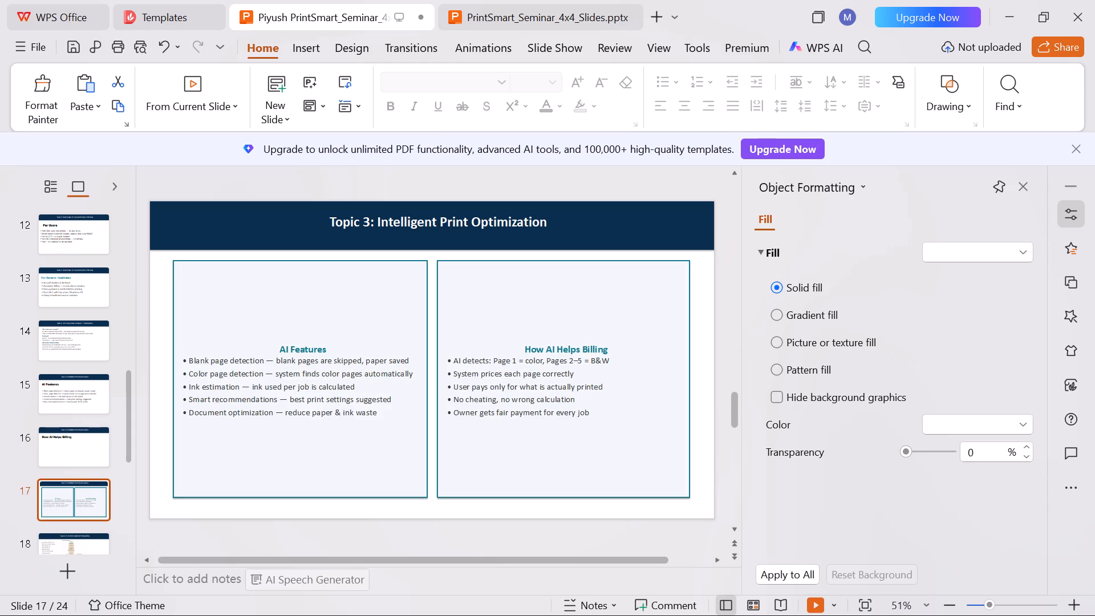
pyautogui.moveTo(588, 412); pyautogui.dragTo(443, 347)
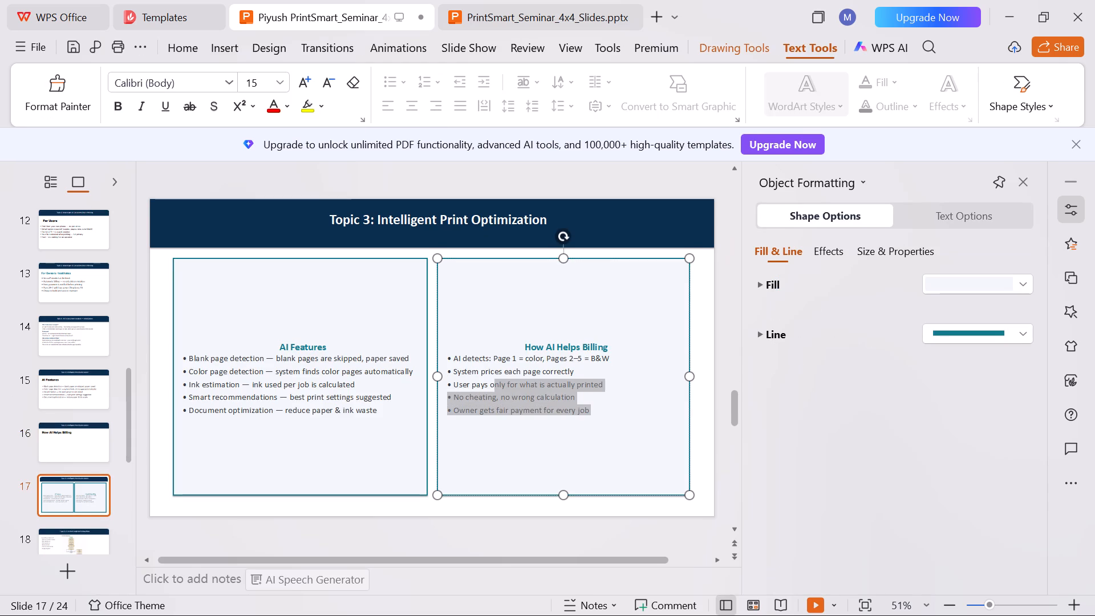
pyautogui.moveTo(443, 347); pyautogui.dragTo(437, 356)
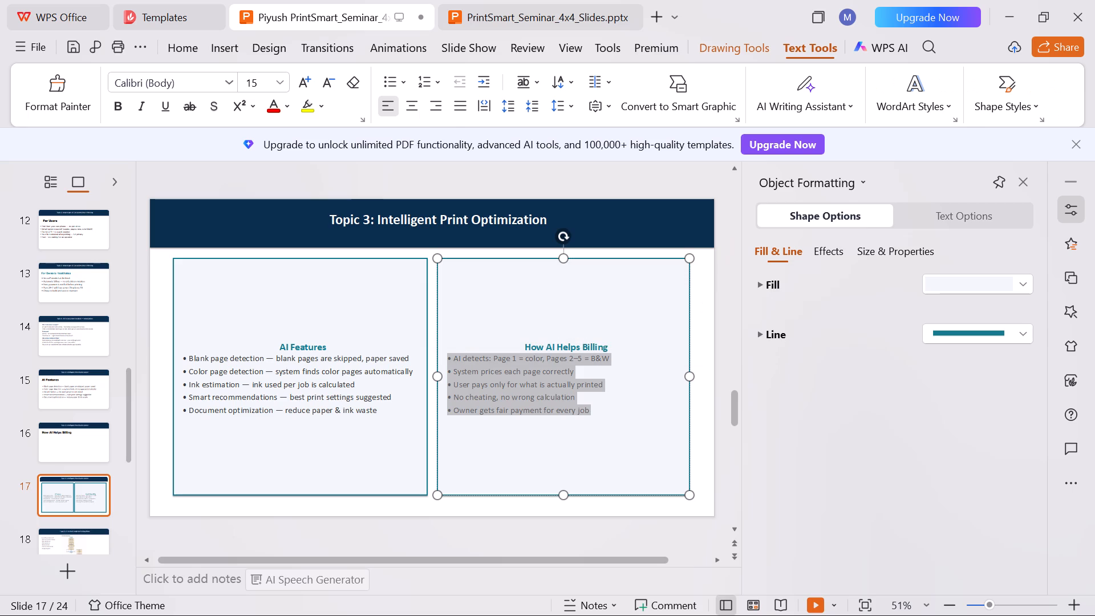
pyautogui.hotkey('ctrl', 'v')
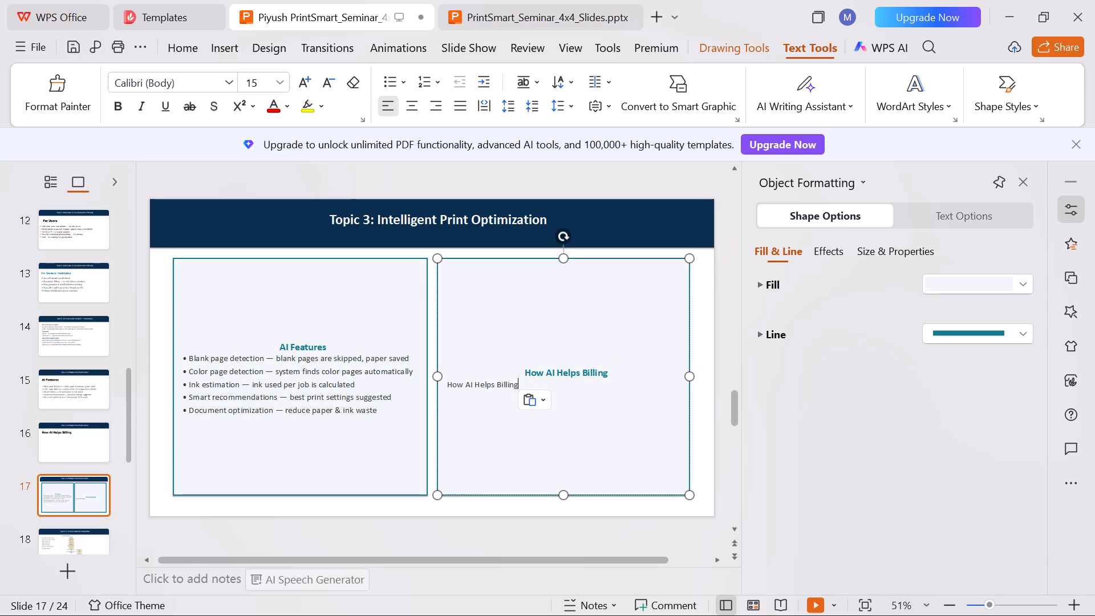
pyautogui.click(142, 50)
pyautogui.click(174, 74)
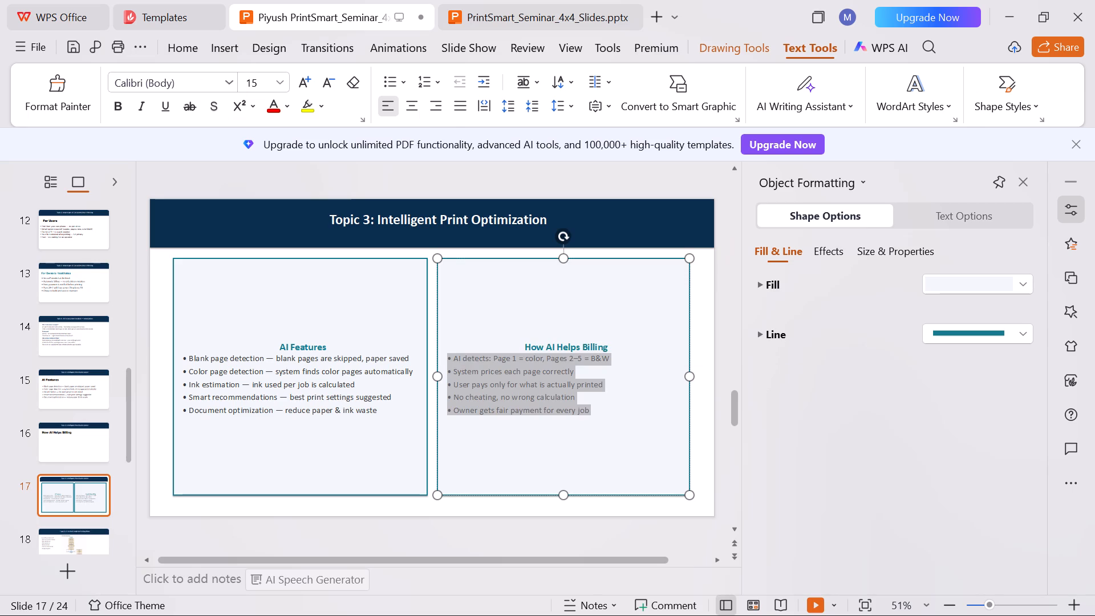
pyautogui.hotkey('ctrl', 'c')
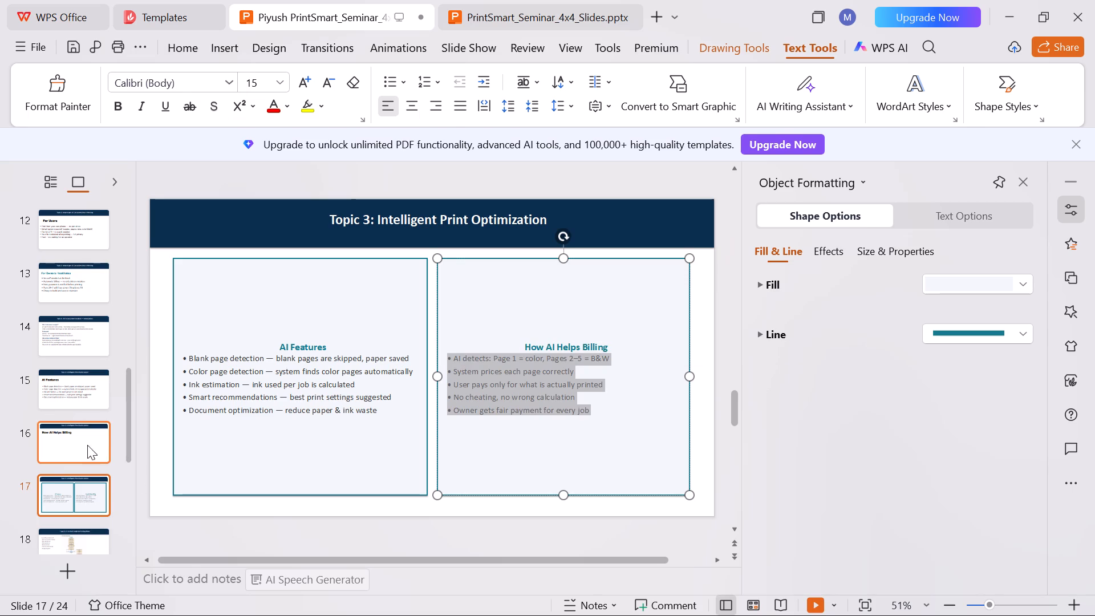
pyautogui.click(84, 440)
pyautogui.hotkey('ctrl', 'v')
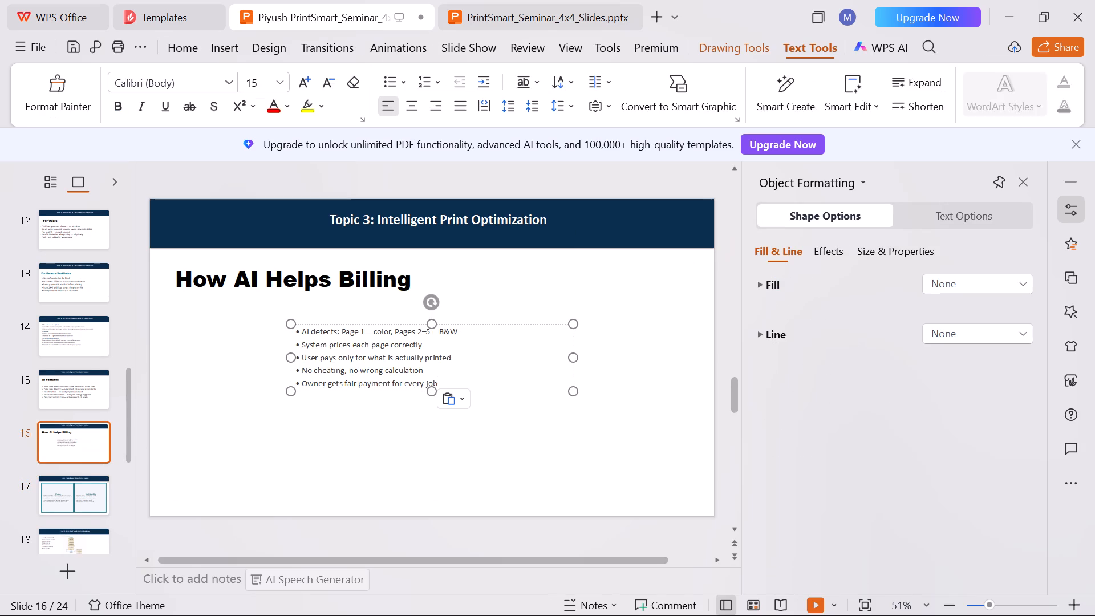
# Set the five "How AI Helps Billing" bullets on slide 16 to font size 32.
pyautogui.click(454, 379)
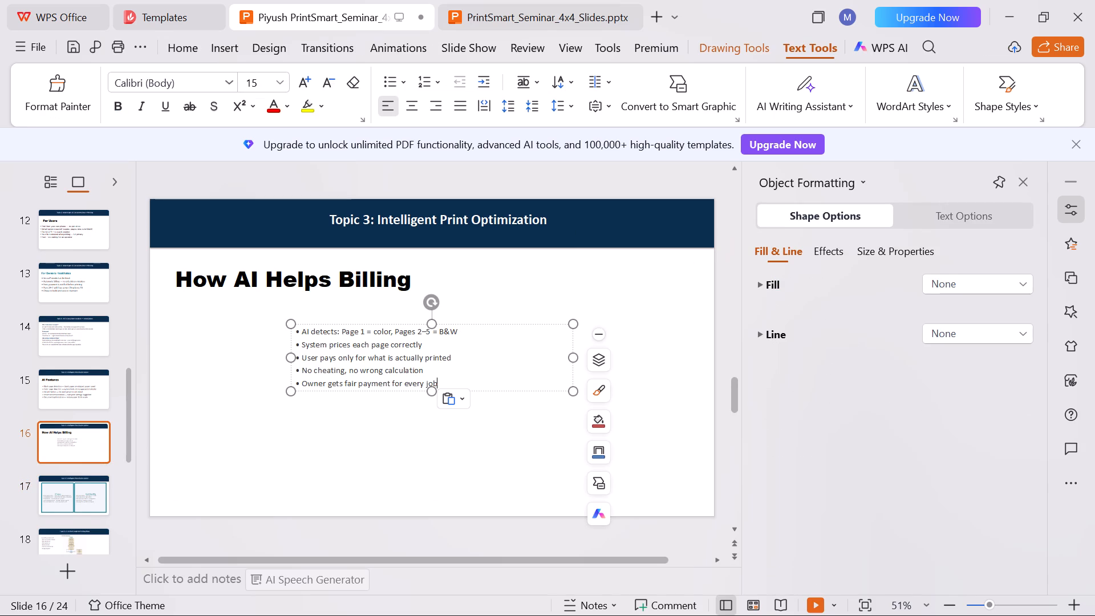
pyautogui.moveTo(440, 380); pyautogui.dragTo(265, 288)
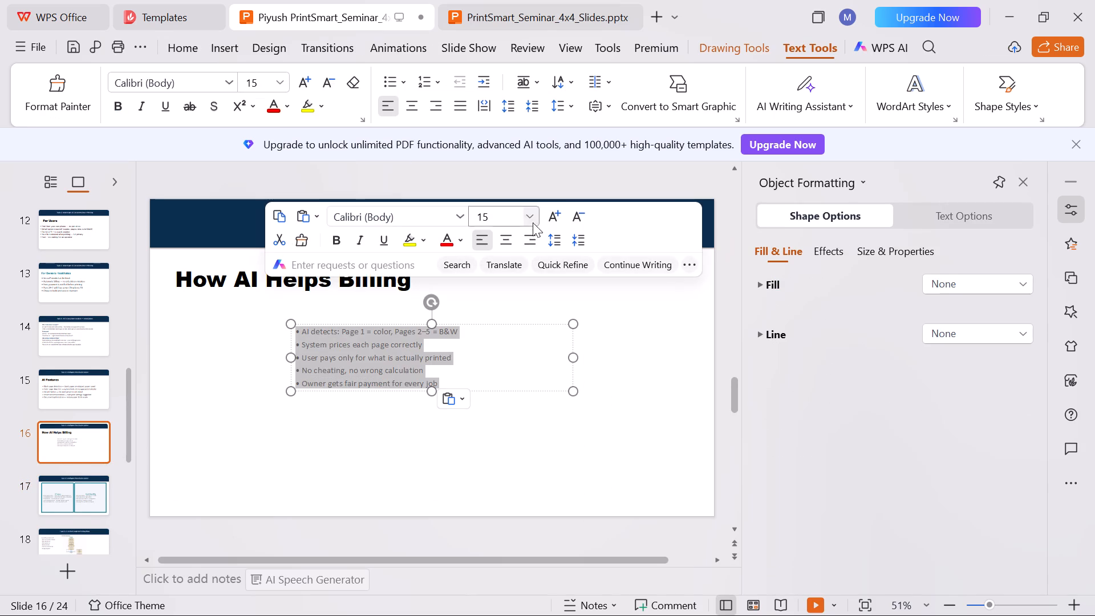
pyautogui.click(536, 211)
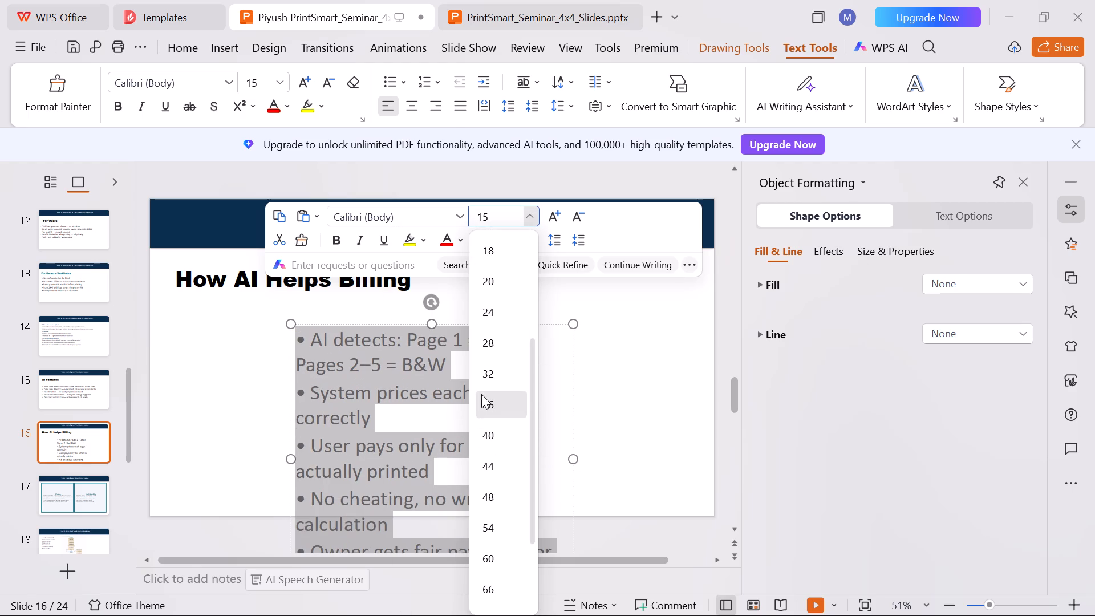
pyautogui.click(480, 375)
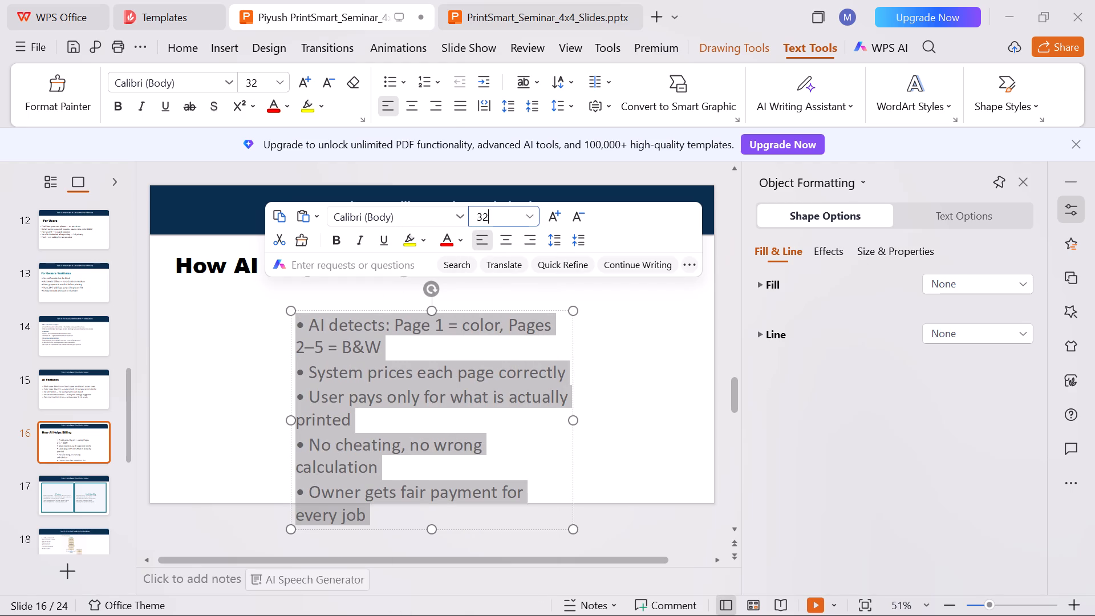
# Widen the bullets' text box on both sides so each bullet fits on one line and starts under the heading's left edge.
pyautogui.moveTo(575, 422); pyautogui.dragTo(650, 419)
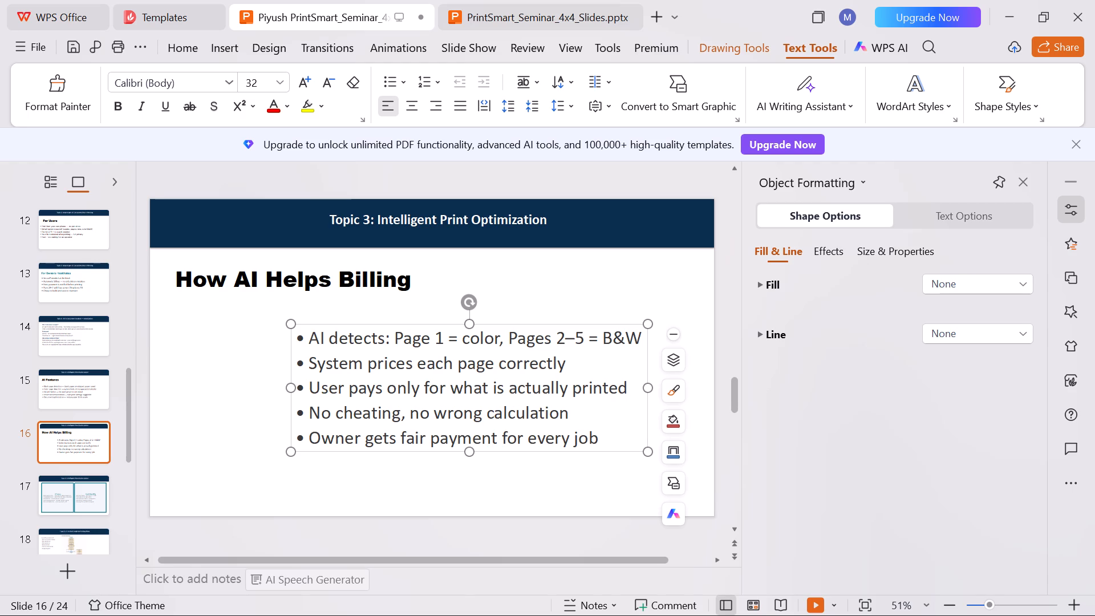
pyautogui.moveTo(291, 388); pyautogui.dragTo(167, 366)
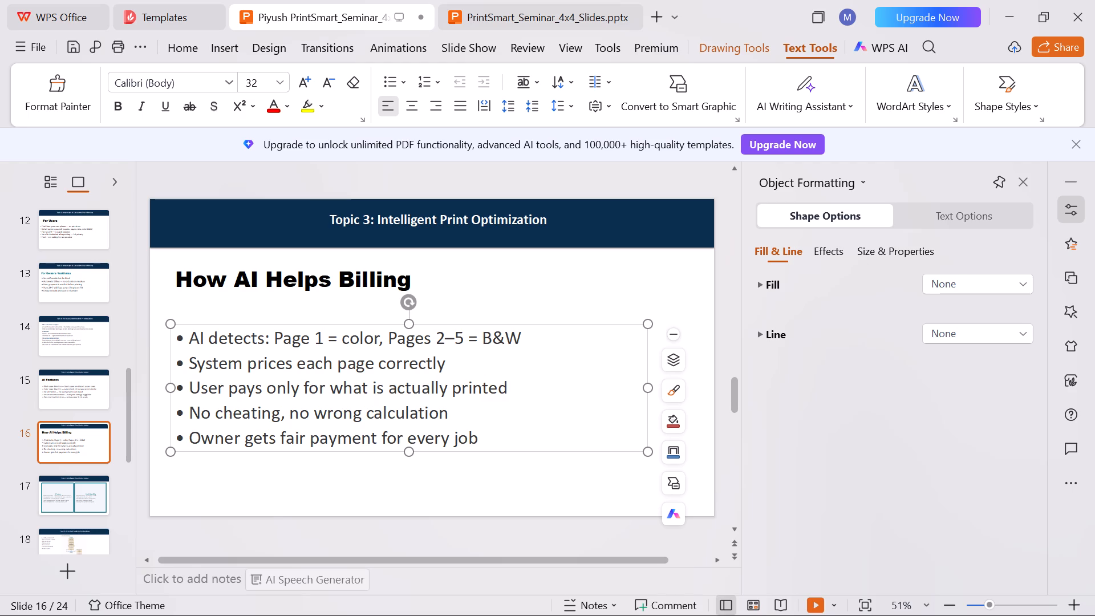
# Delete the original two-column "Topic 3: Intelligent Print Optimization" slide 17.
pyautogui.click(82, 505)
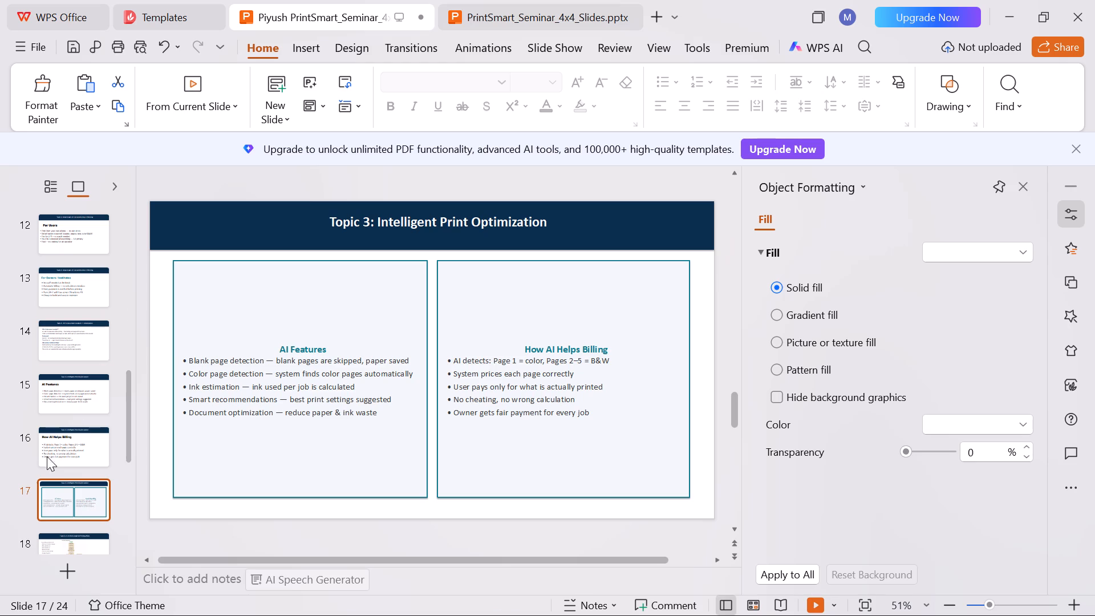
pyautogui.click(38, 504)
pyautogui.press('Delete')
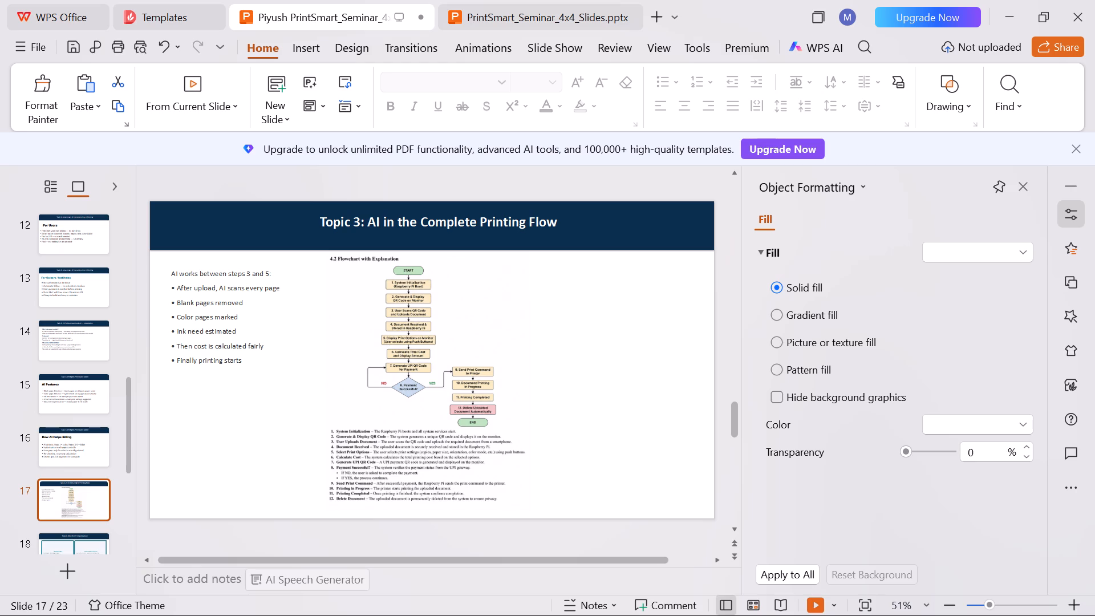
# Delete the flowchart picture from the "Topic 3: AI in the Complete Printing Flow" slide.
pyautogui.click(326, 257)
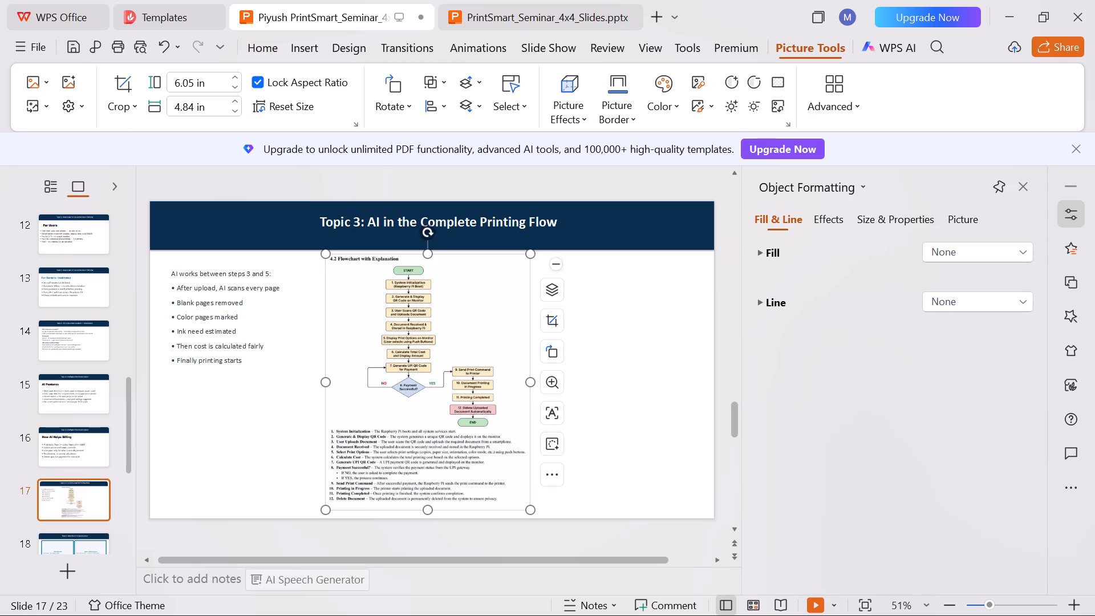
pyautogui.press('Delete')
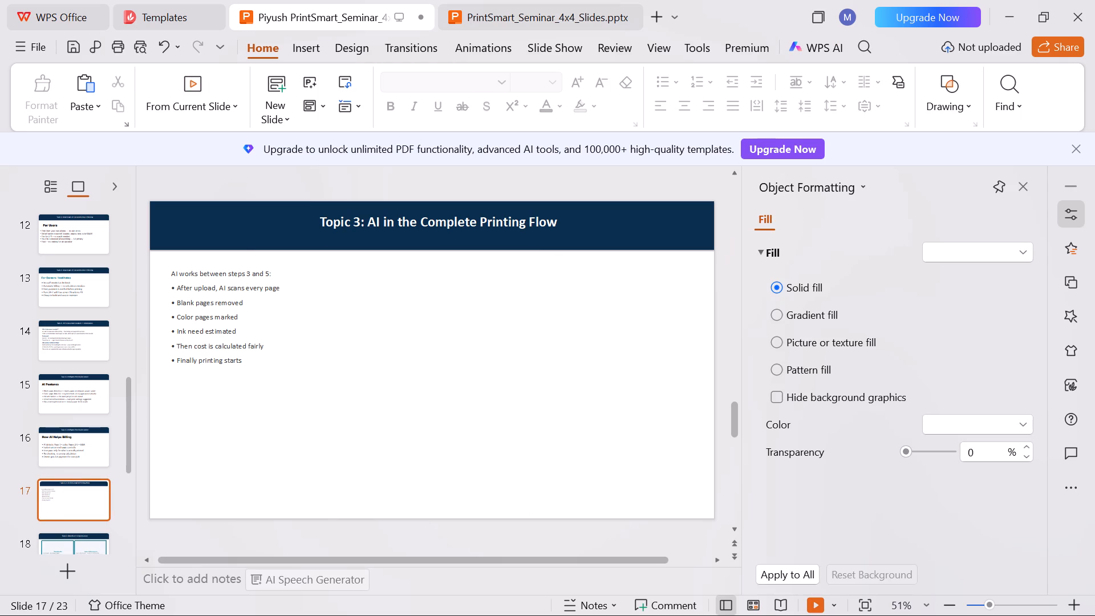
# Widen the text box on the "AI in the Complete Printing Flow" slide to more than twice its width.
pyautogui.click(163, 269)
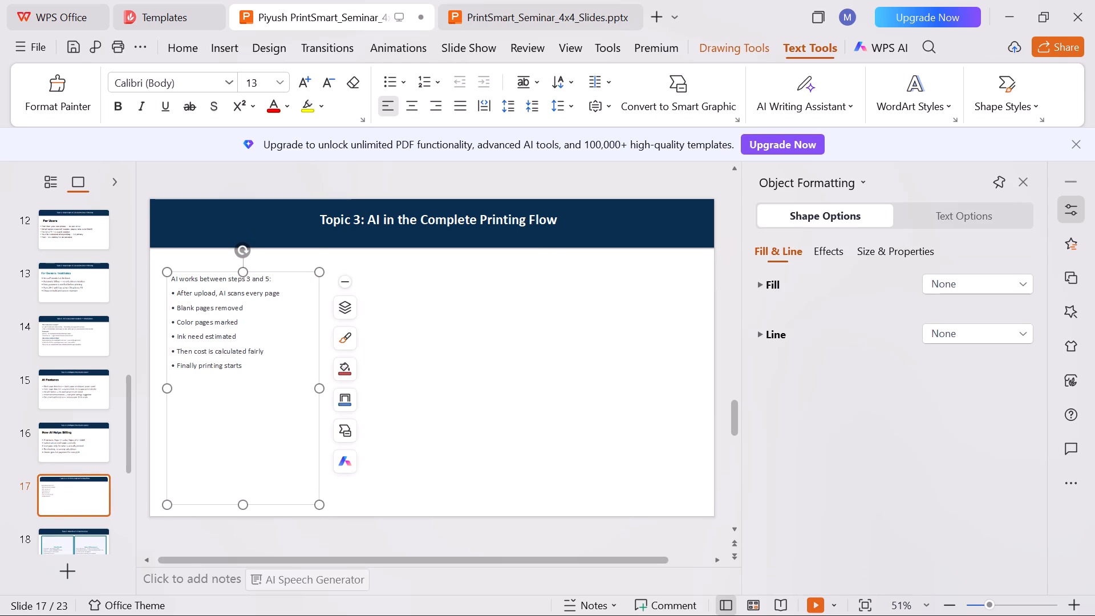
pyautogui.click(314, 389)
pyautogui.moveTo(318, 504); pyautogui.dragTo(513, 497)
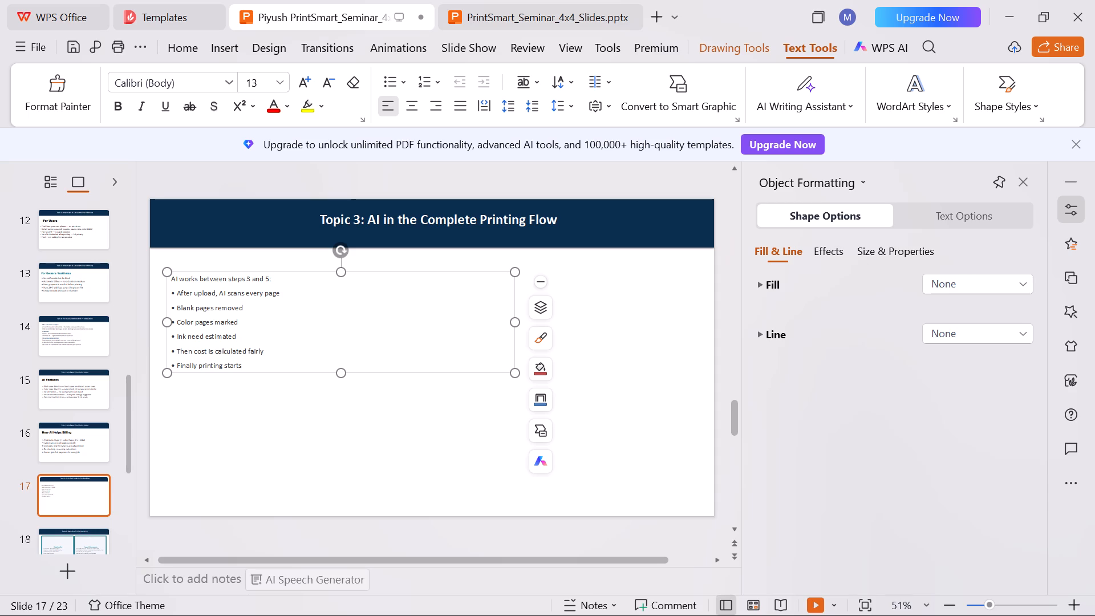
# Format the line "AI works between steps 3 and 5:" as a heading in Arial Black at size 32.
pyautogui.doubleClick(270, 280)
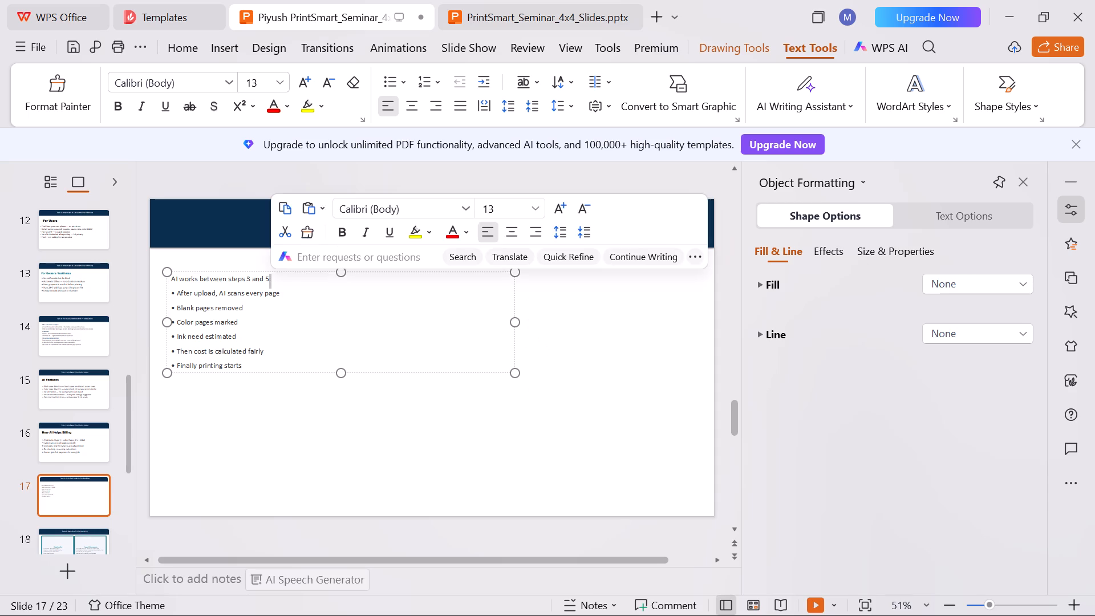
pyautogui.click(270, 280)
pyautogui.click(273, 282)
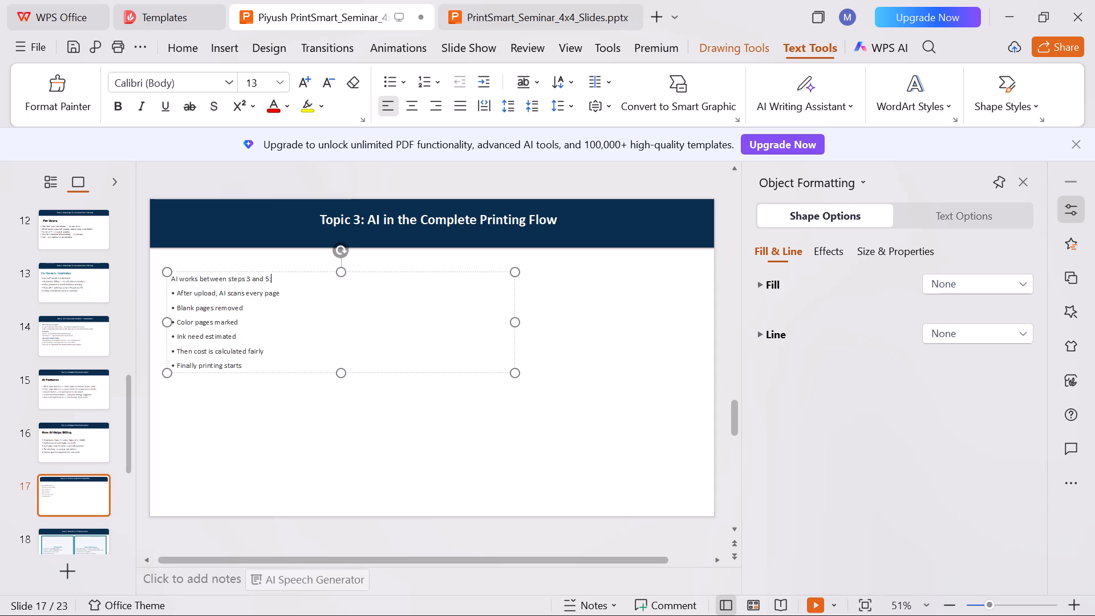
pyautogui.moveTo(273, 282); pyautogui.dragTo(171, 274)
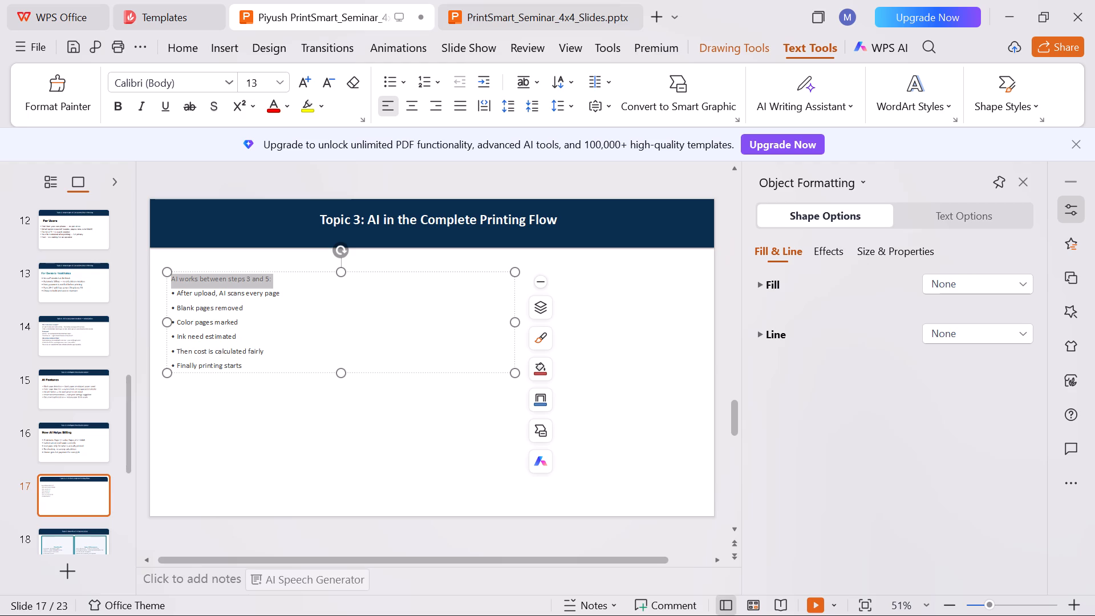
pyautogui.click(163, 48)
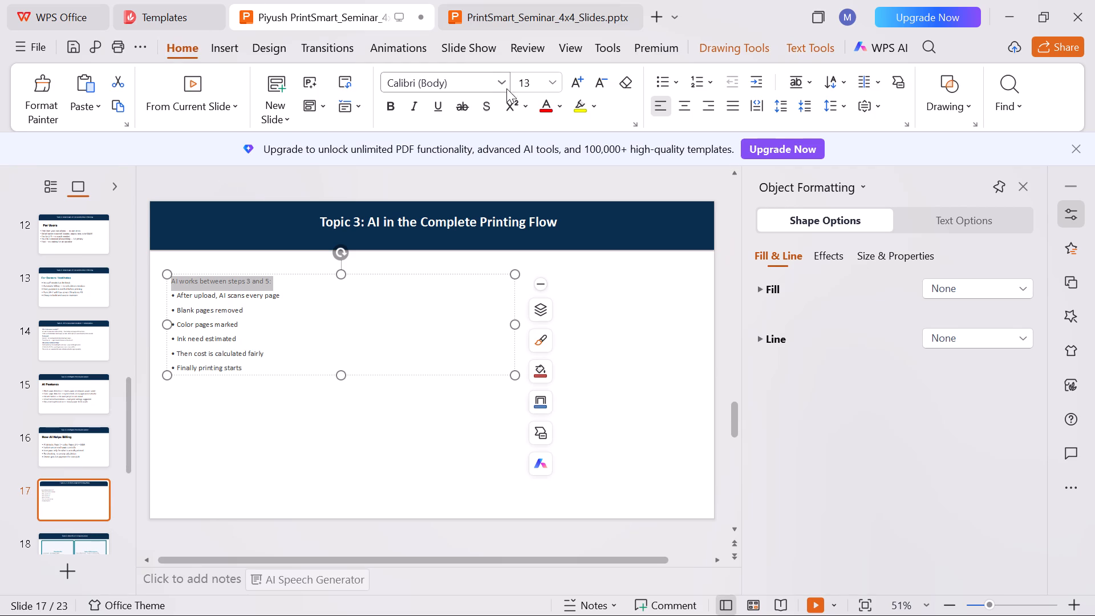
pyautogui.click(546, 84)
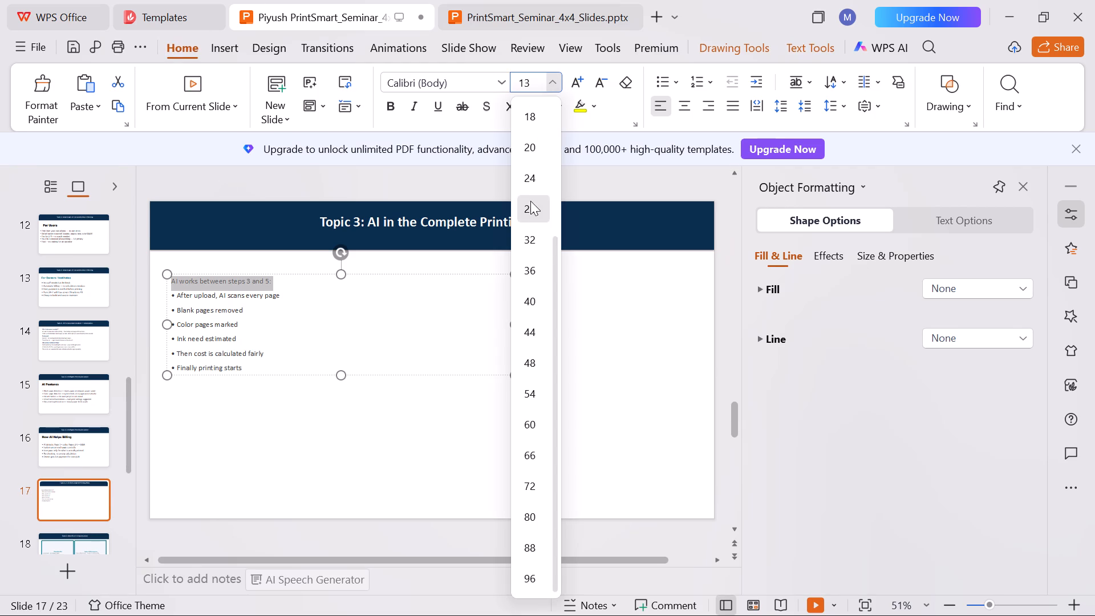
pyautogui.click(534, 237)
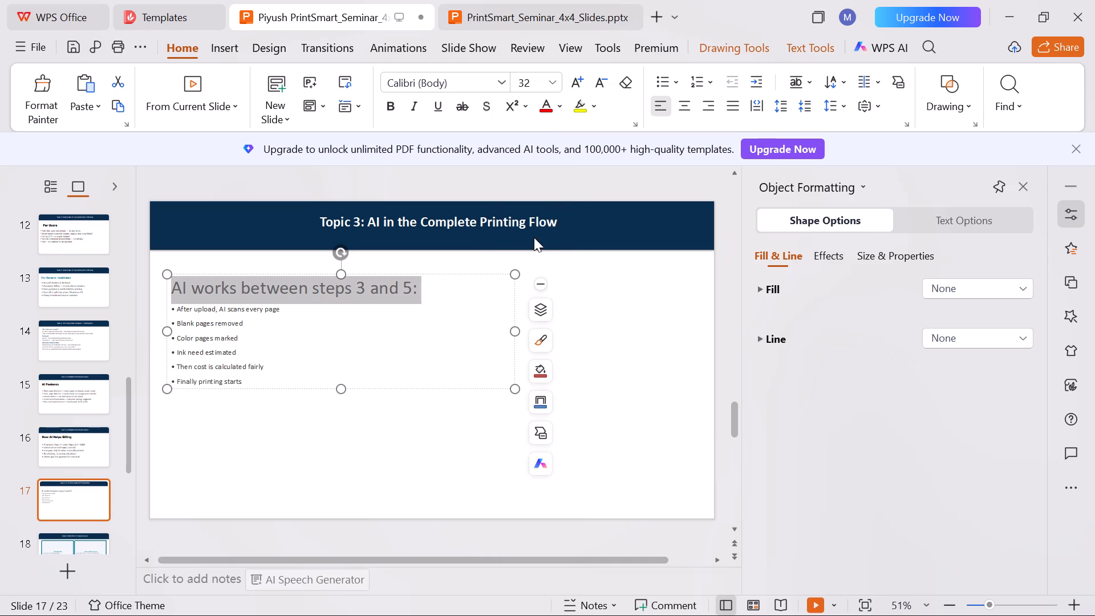
pyautogui.click(497, 87)
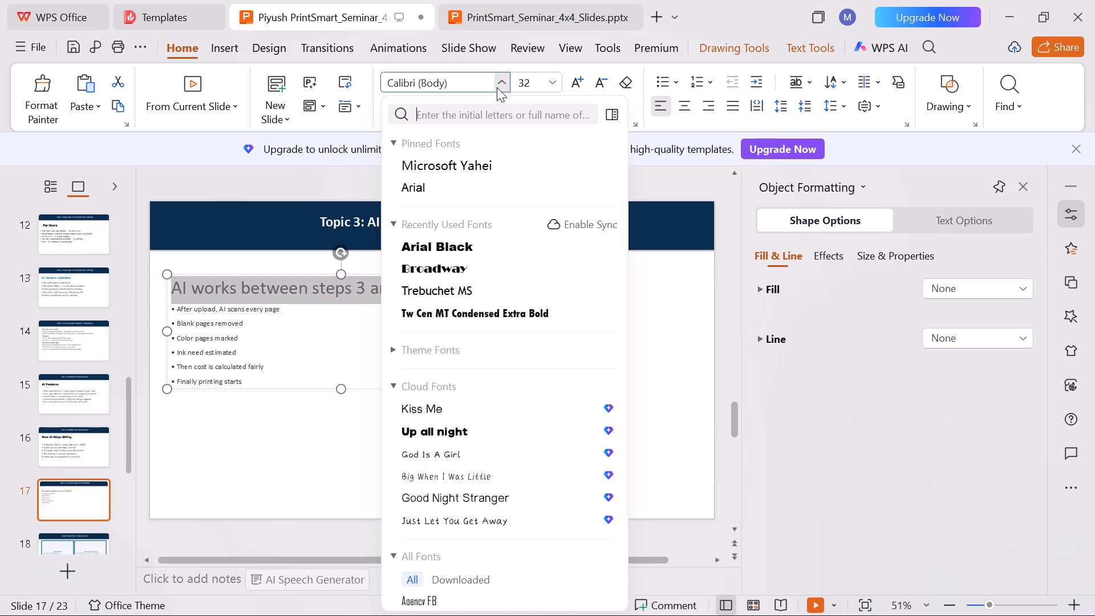
pyautogui.click(486, 250)
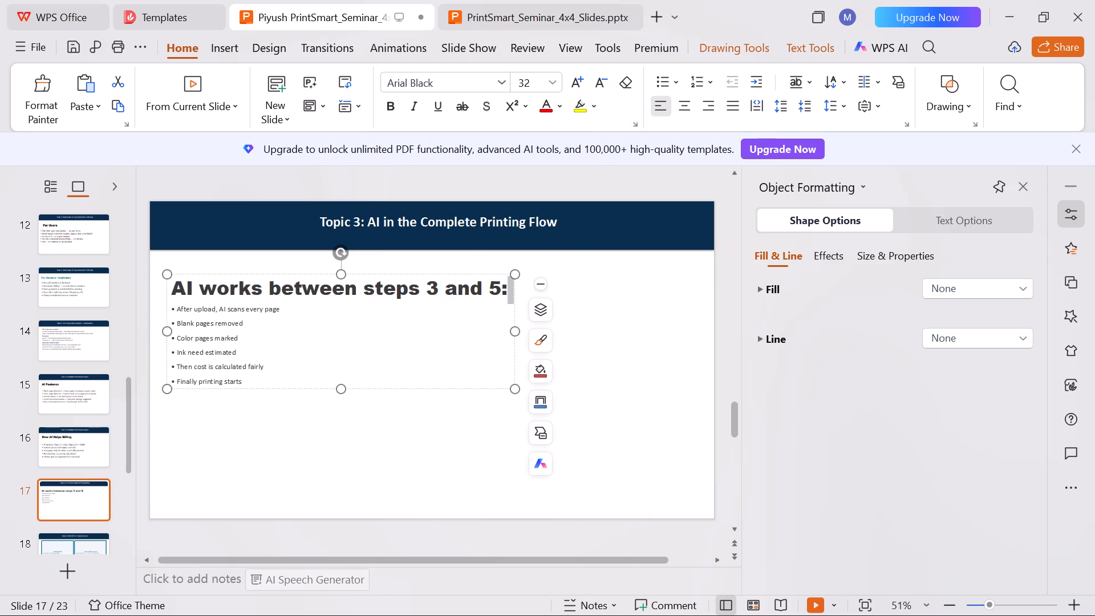
# Remove the colon ending the "AI works between steps 3 and 5" heading and insert a blank line below it.
pyautogui.click(508, 293)
pyautogui.press('BackSpace')
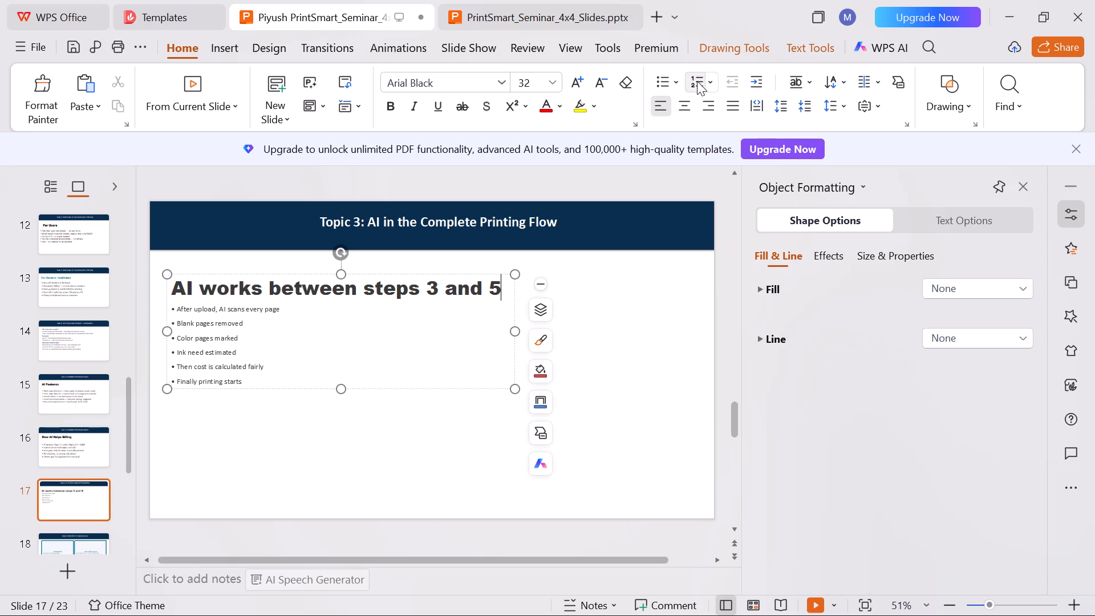
pyautogui.moveTo(294, 315); pyautogui.dragTo(271, 315)
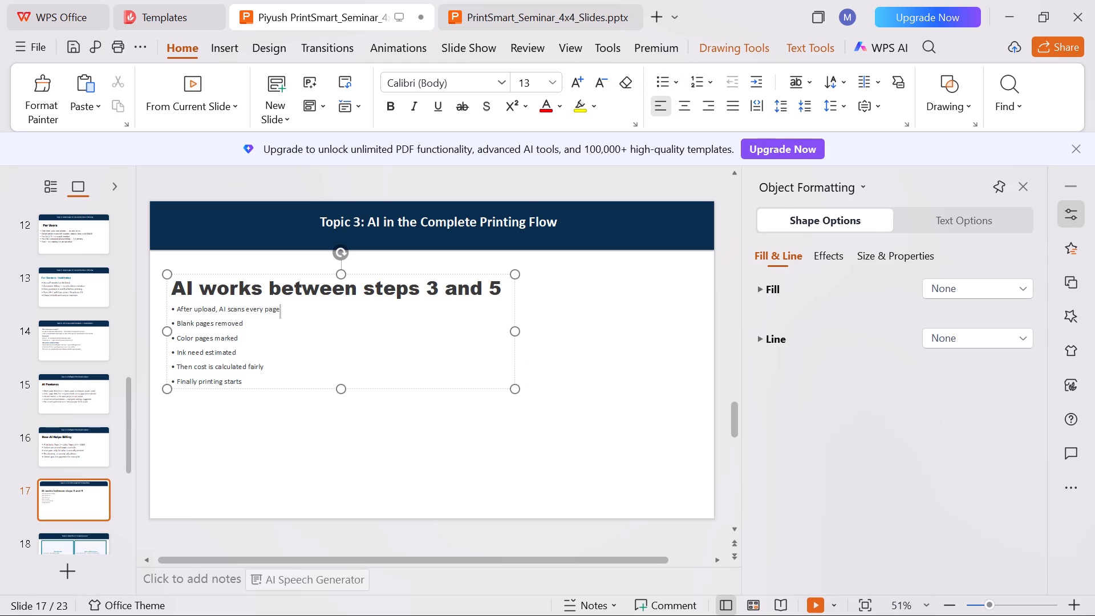
pyautogui.moveTo(271, 315); pyautogui.dragTo(288, 313)
pyautogui.click(288, 313)
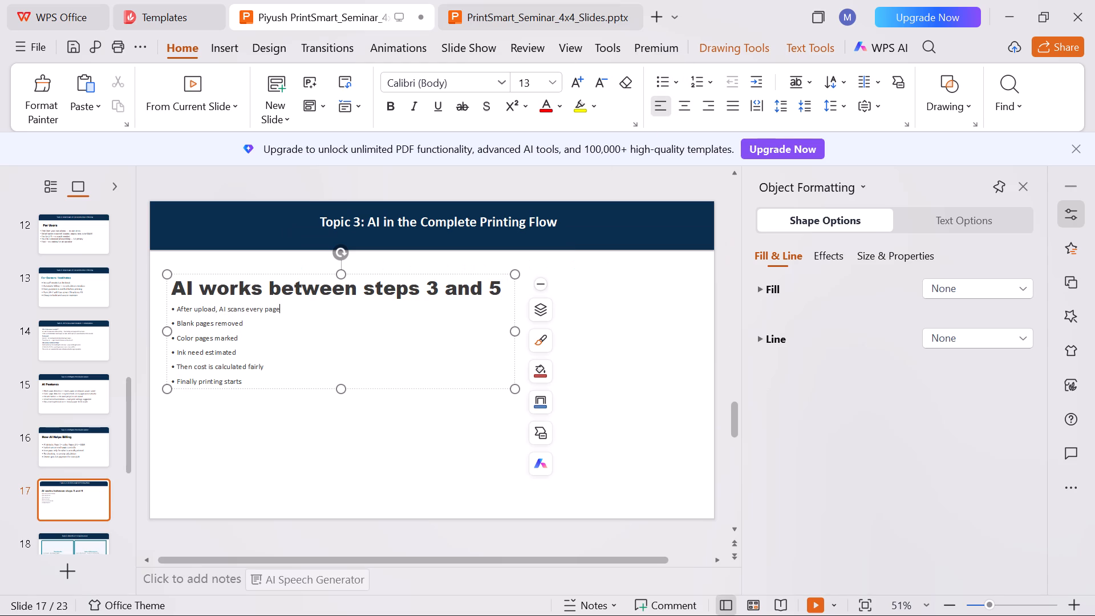
pyautogui.click(500, 288)
pyautogui.press('Return')
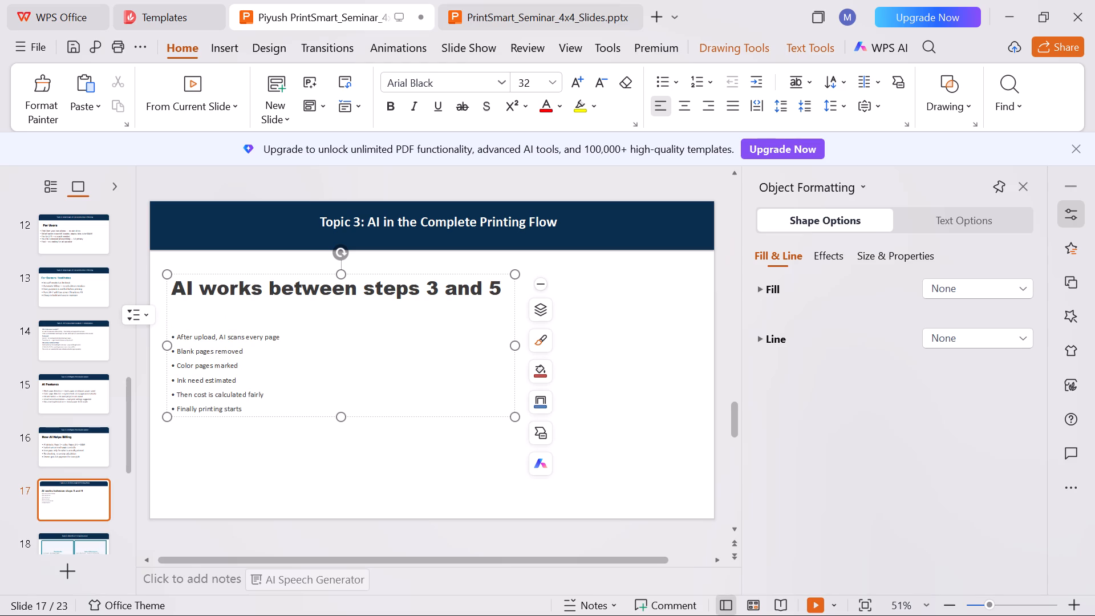
# Format the six bullets below the "AI works between steps 3 and 5" heading in Arial at size 28.
pyautogui.moveTo(248, 411); pyautogui.dragTo(134, 338)
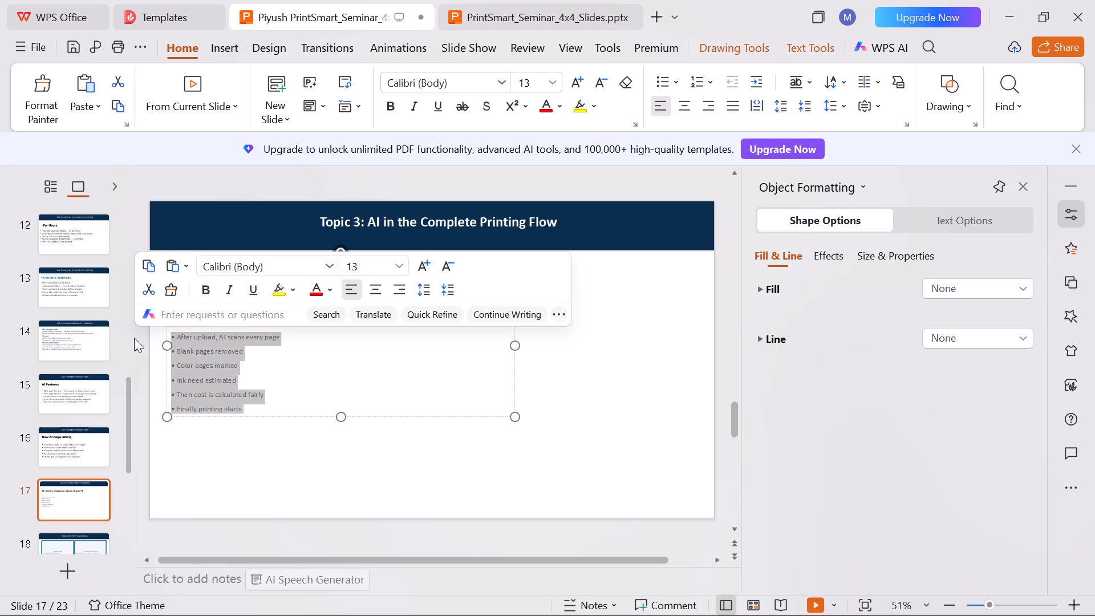
pyautogui.click(403, 268)
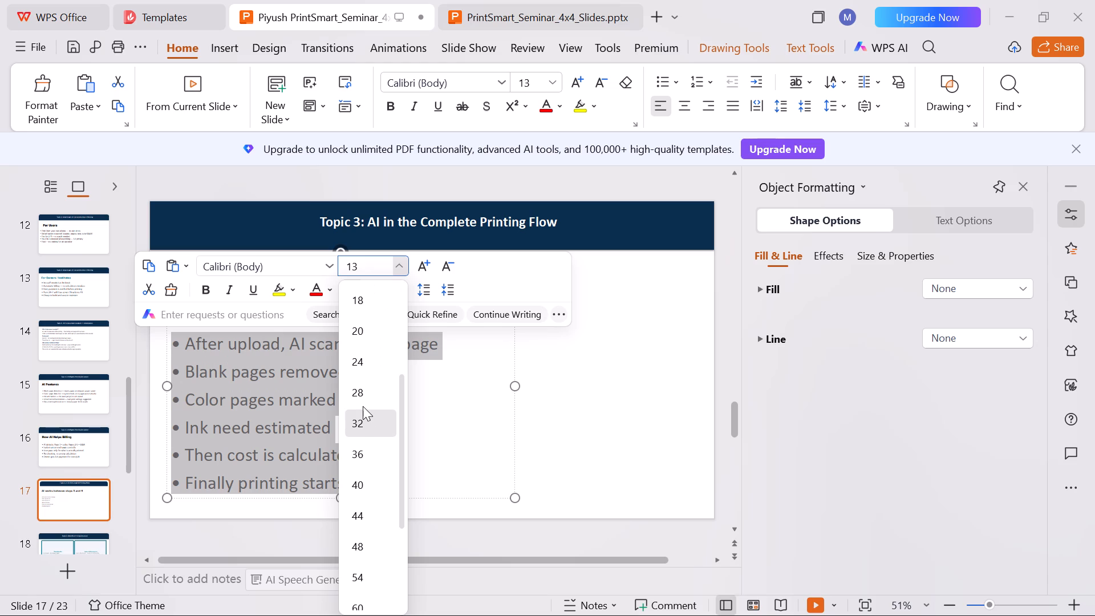
pyautogui.click(363, 406)
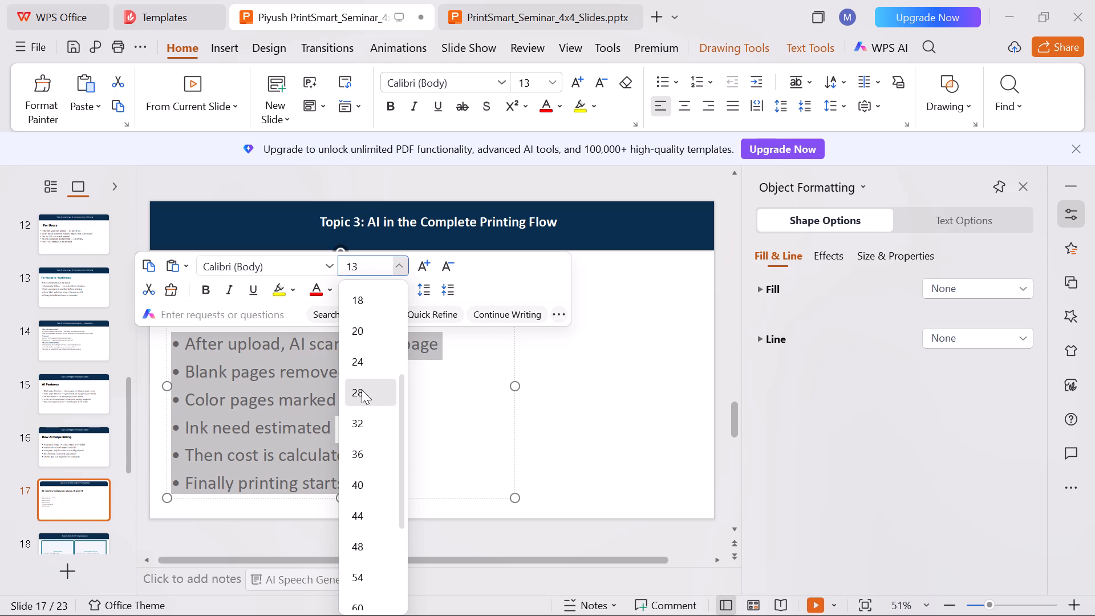
pyautogui.click(362, 390)
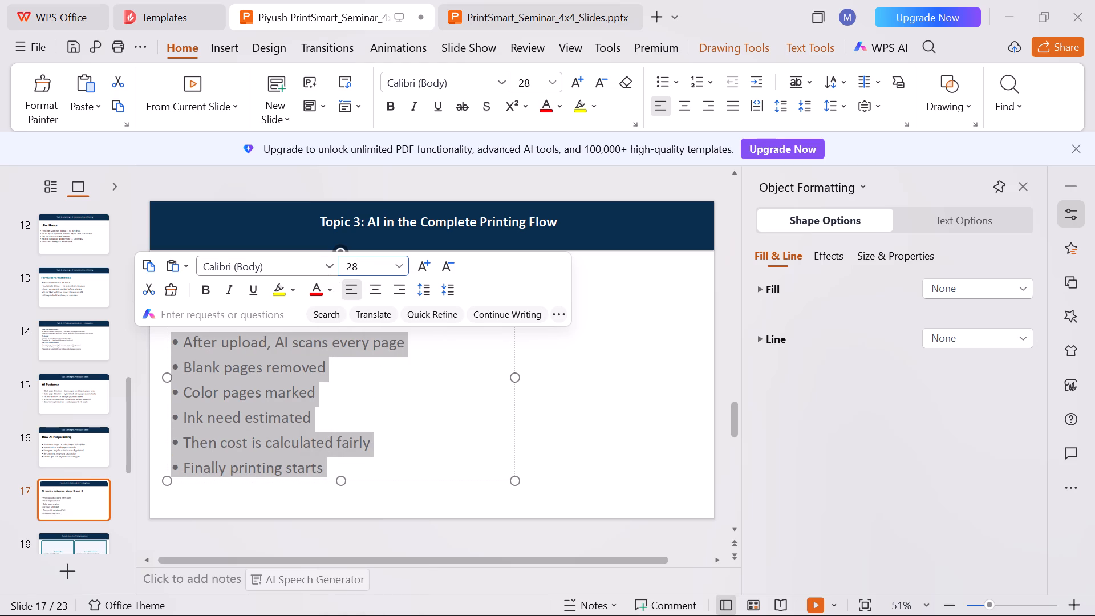
pyautogui.click(328, 261)
pyautogui.click(382, 161)
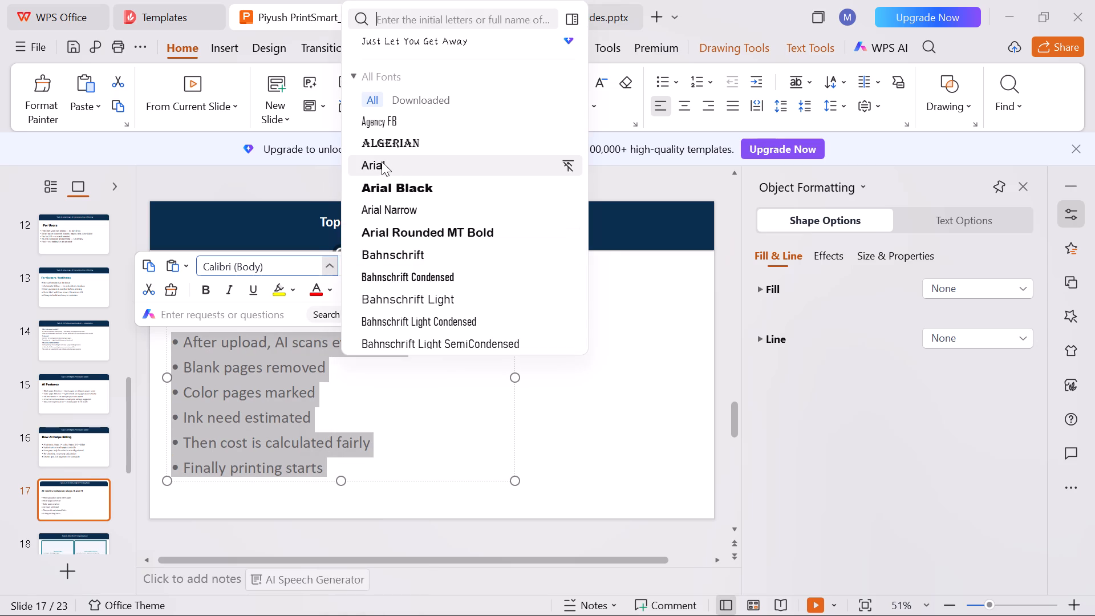
pyautogui.click(597, 435)
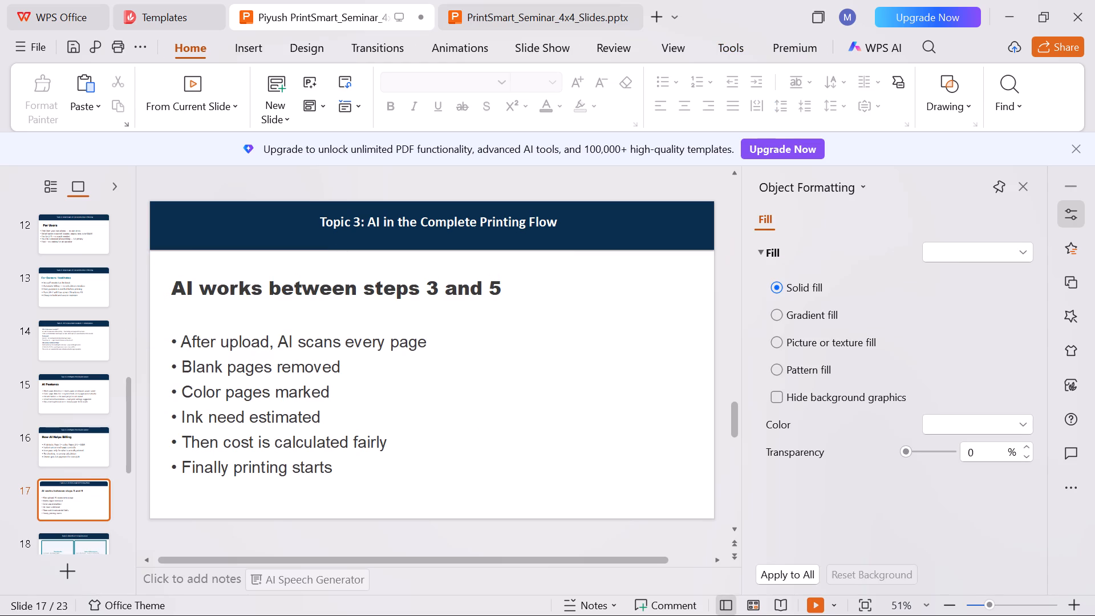
# Compare the "Benefits of AI Optimization" slide with the reworked "How AI Helps Billing" and "AI in the Complete Printing Flow" slides.
pyautogui.click(87, 544)
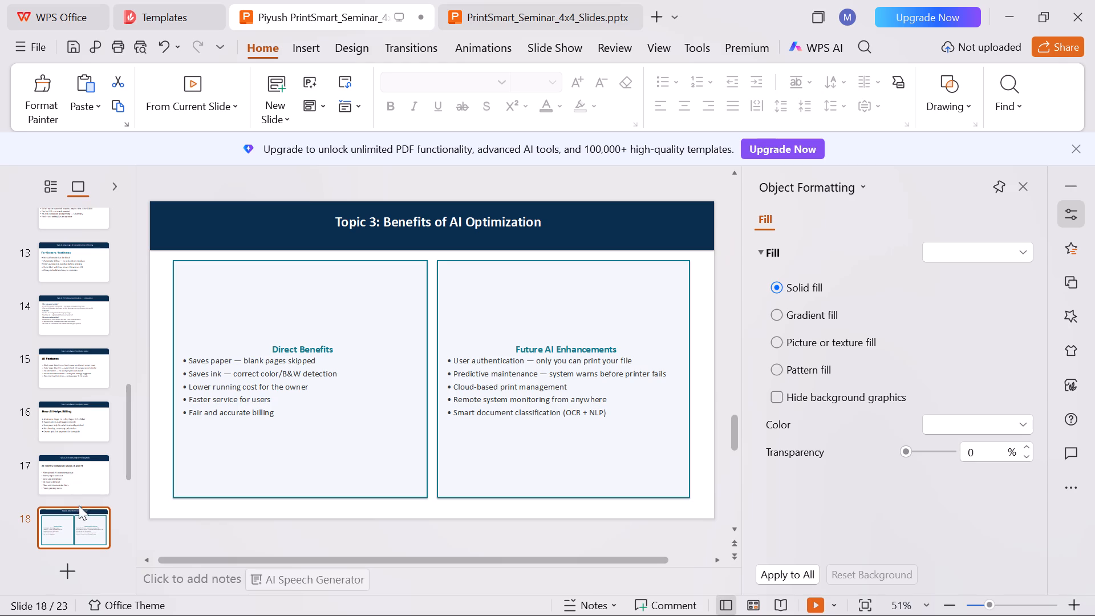
pyautogui.click(66, 422)
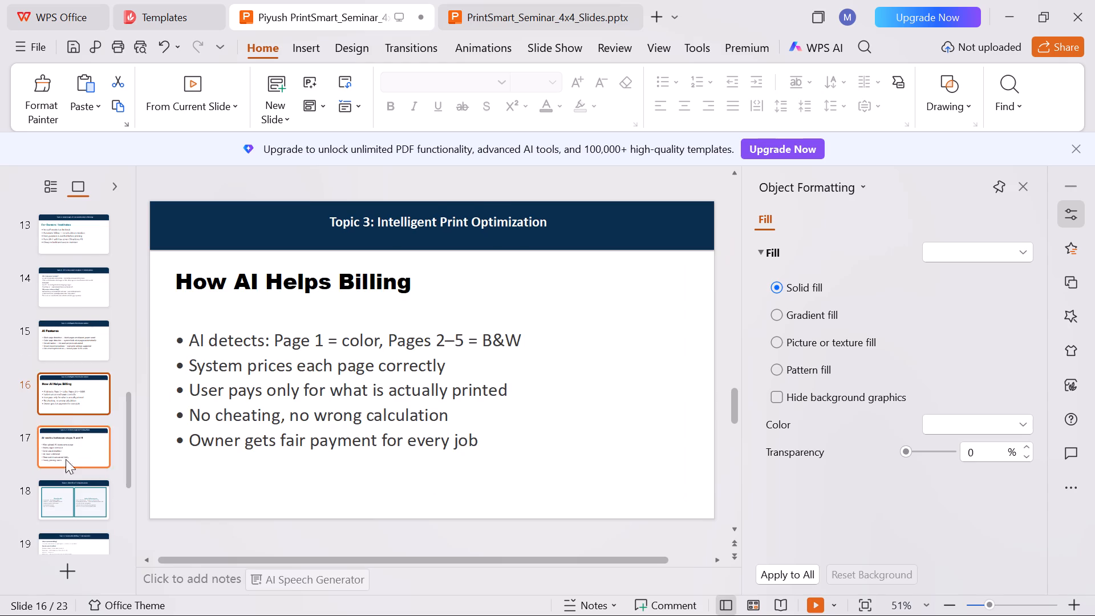
pyautogui.click(66, 509)
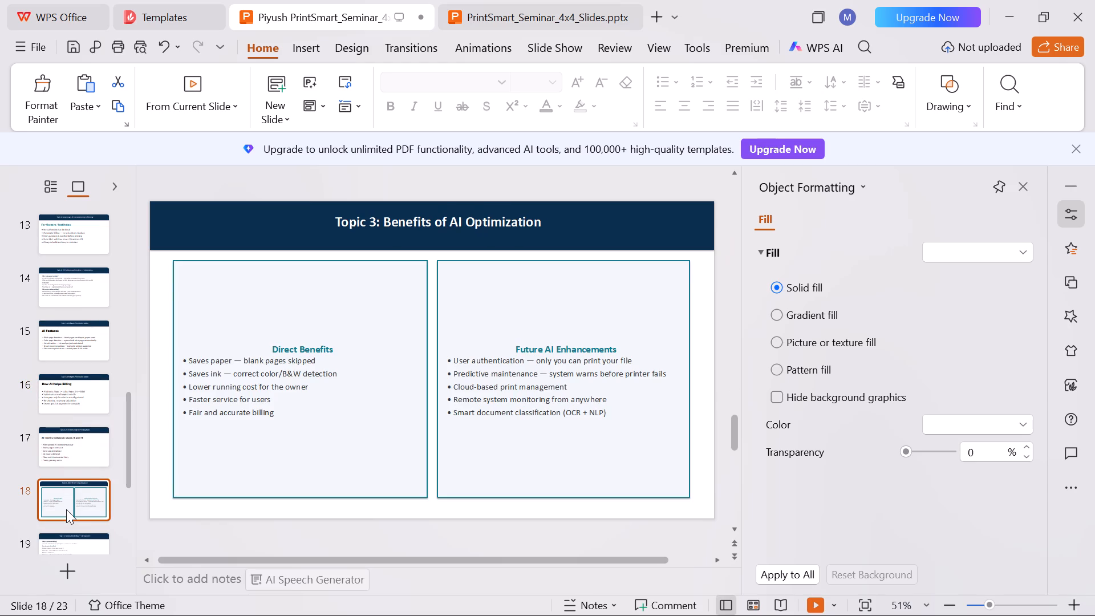
pyautogui.click(69, 454)
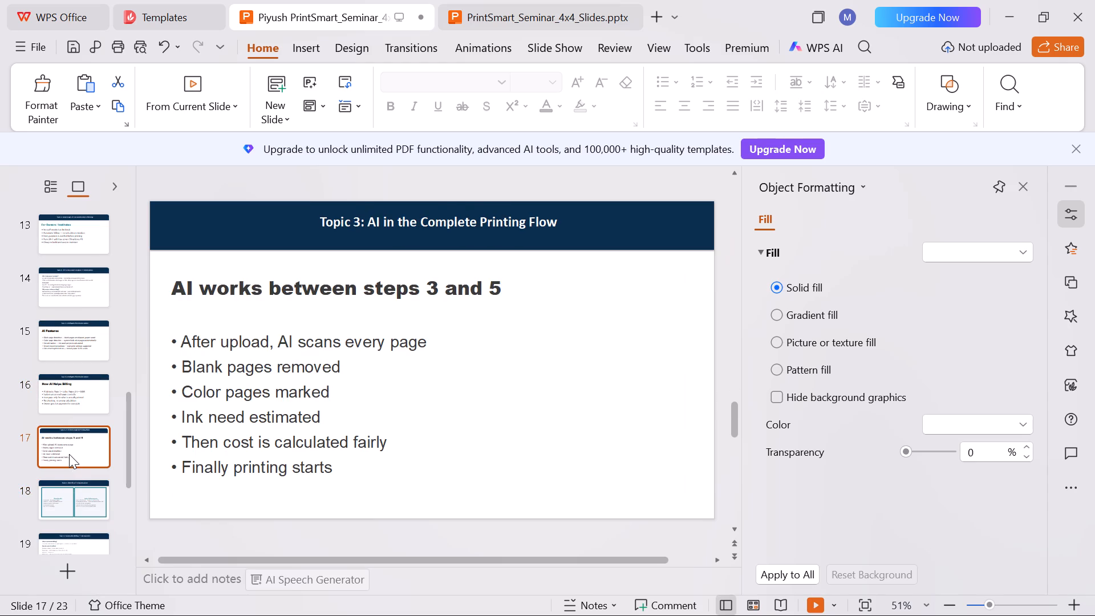
pyautogui.click(80, 504)
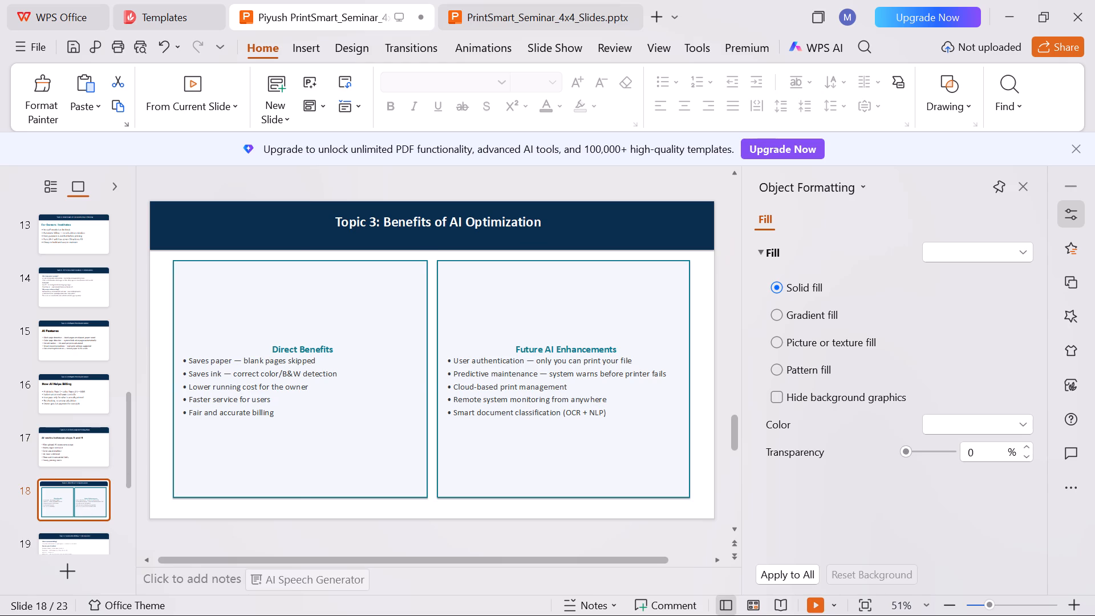
pyautogui.moveTo(270, 346); pyautogui.dragTo(405, 358)
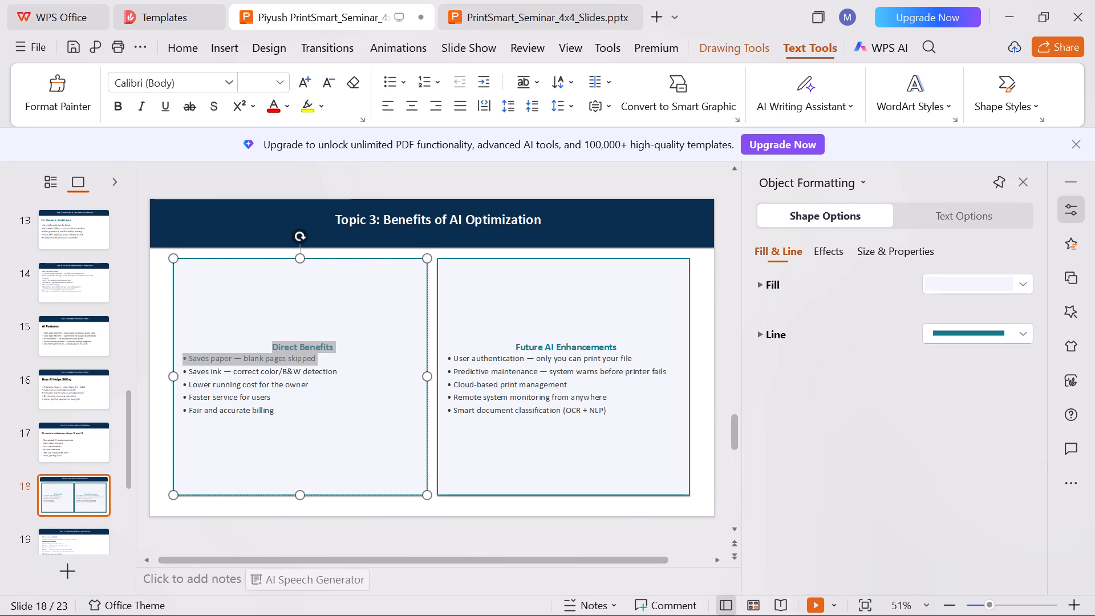
pyautogui.moveTo(405, 358); pyautogui.dragTo(316, 343)
pyautogui.moveTo(281, 317); pyautogui.dragTo(51, 437)
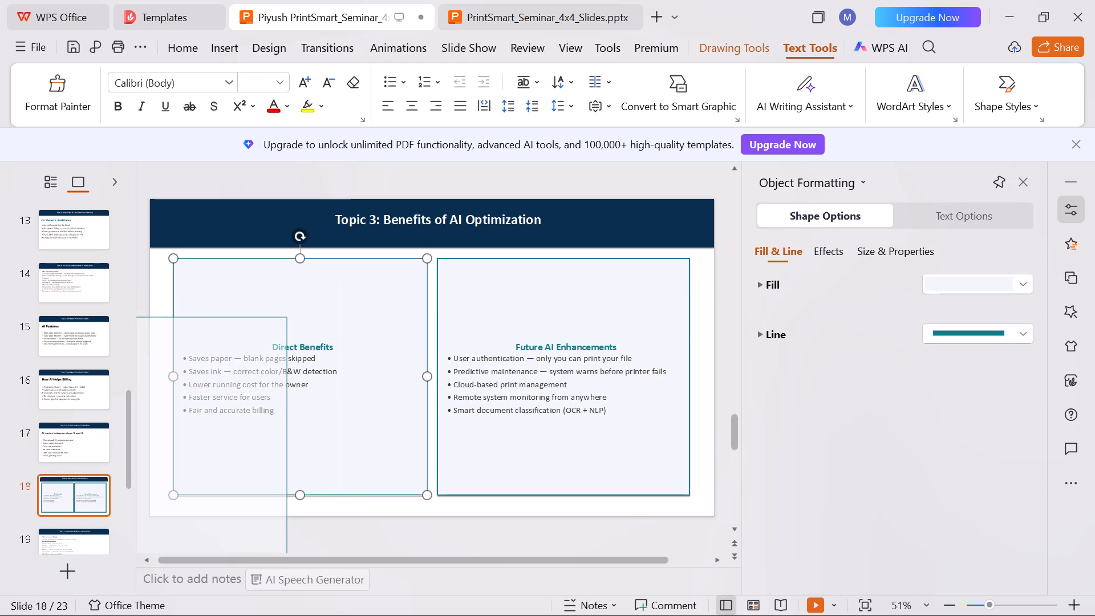
pyautogui.moveTo(51, 437); pyautogui.dragTo(140, 398)
pyautogui.click(95, 424)
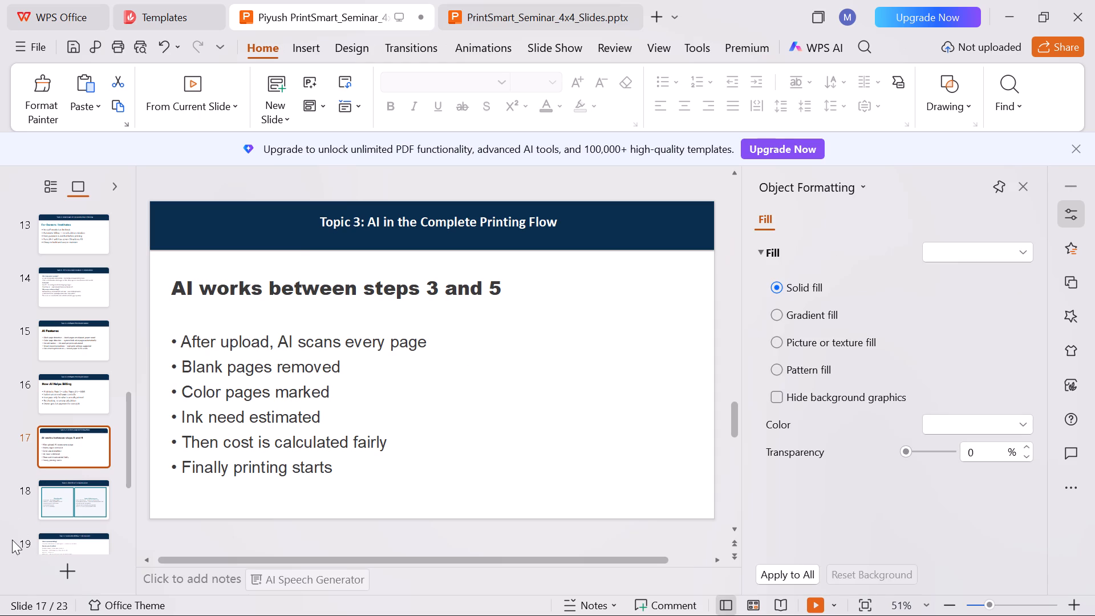
pyautogui.click(50, 520)
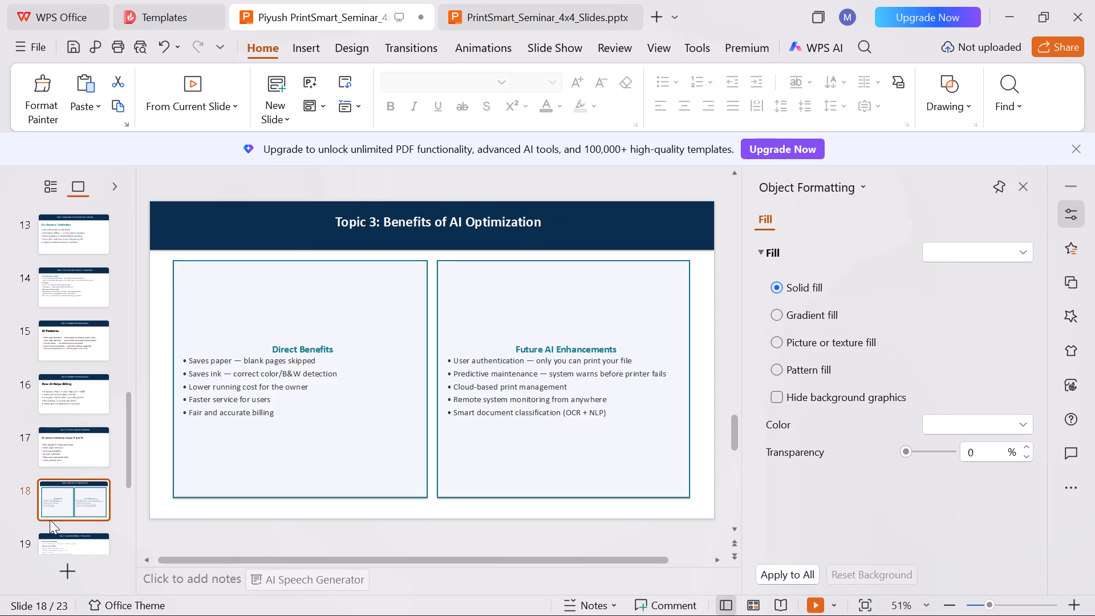
# Delete the "Topic 3: AI in the Complete Printing Flow" slide.
pyautogui.click(65, 454)
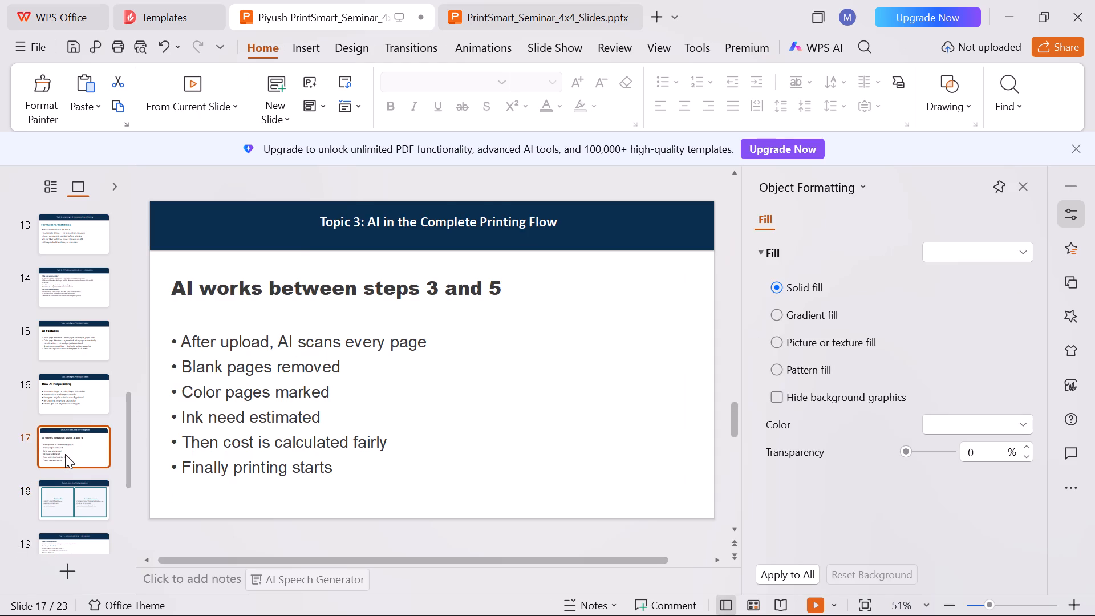
pyautogui.click(65, 454)
pyautogui.press('Delete')
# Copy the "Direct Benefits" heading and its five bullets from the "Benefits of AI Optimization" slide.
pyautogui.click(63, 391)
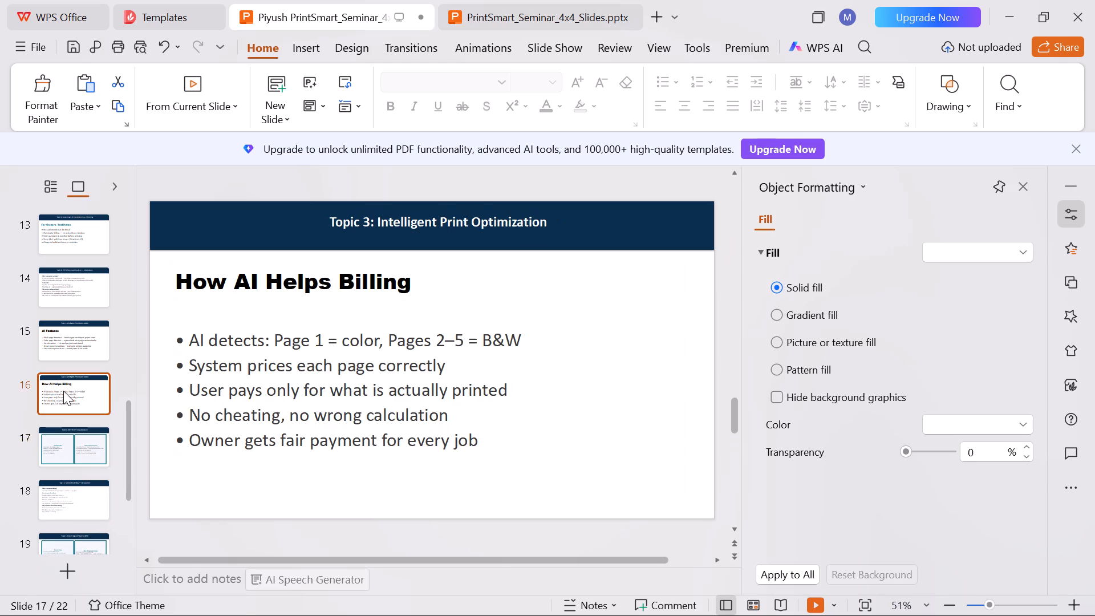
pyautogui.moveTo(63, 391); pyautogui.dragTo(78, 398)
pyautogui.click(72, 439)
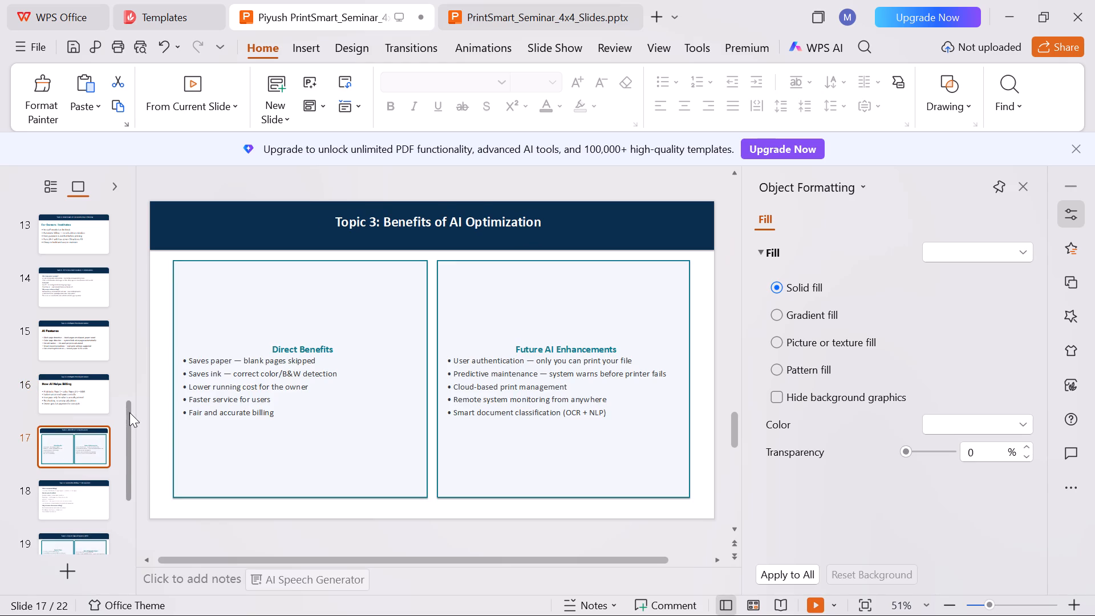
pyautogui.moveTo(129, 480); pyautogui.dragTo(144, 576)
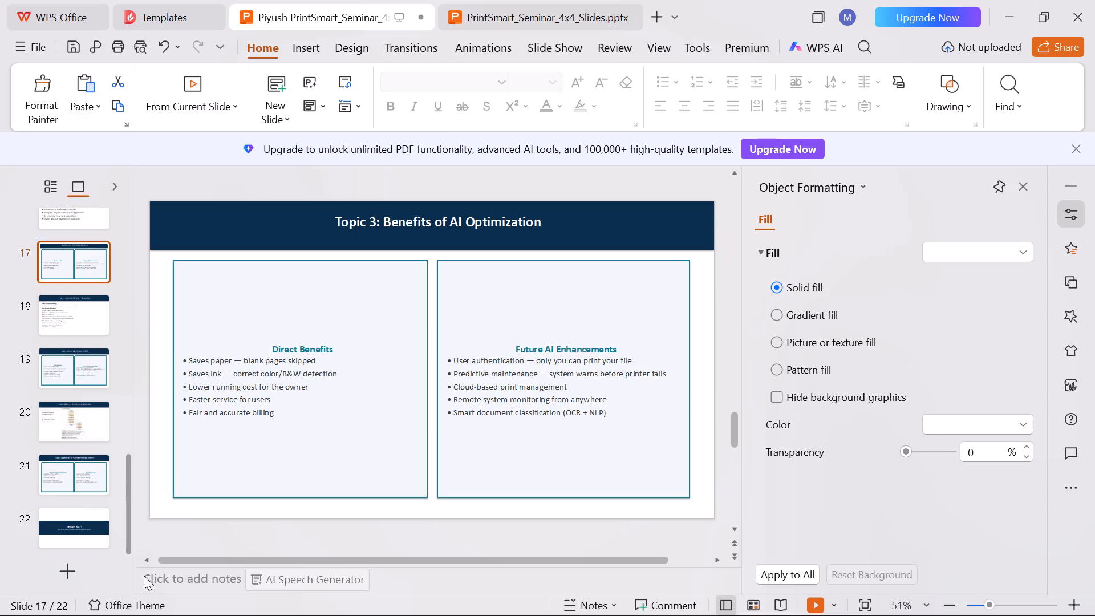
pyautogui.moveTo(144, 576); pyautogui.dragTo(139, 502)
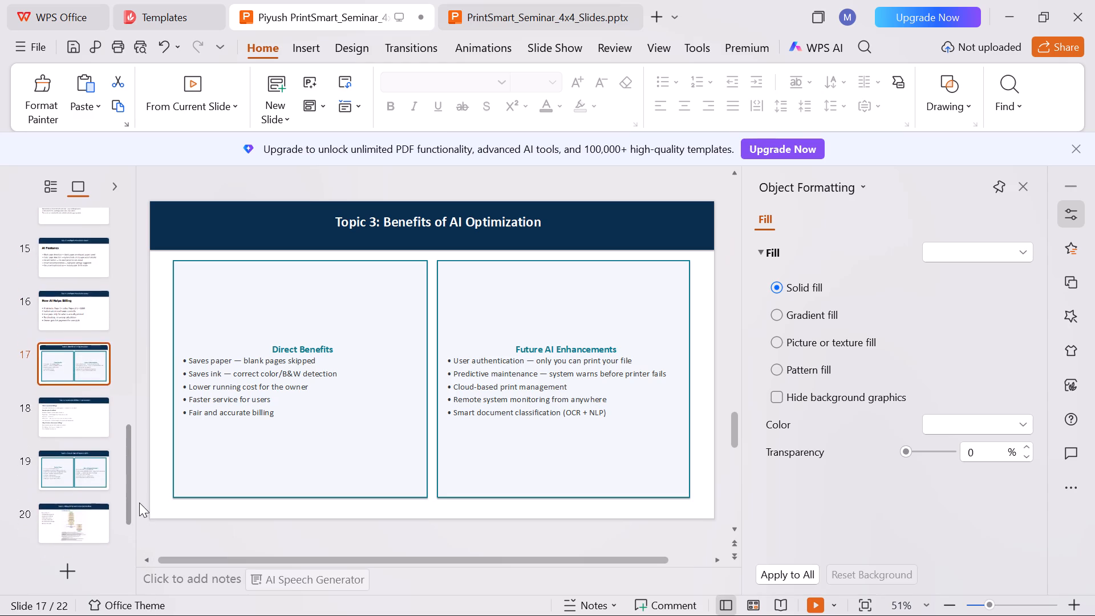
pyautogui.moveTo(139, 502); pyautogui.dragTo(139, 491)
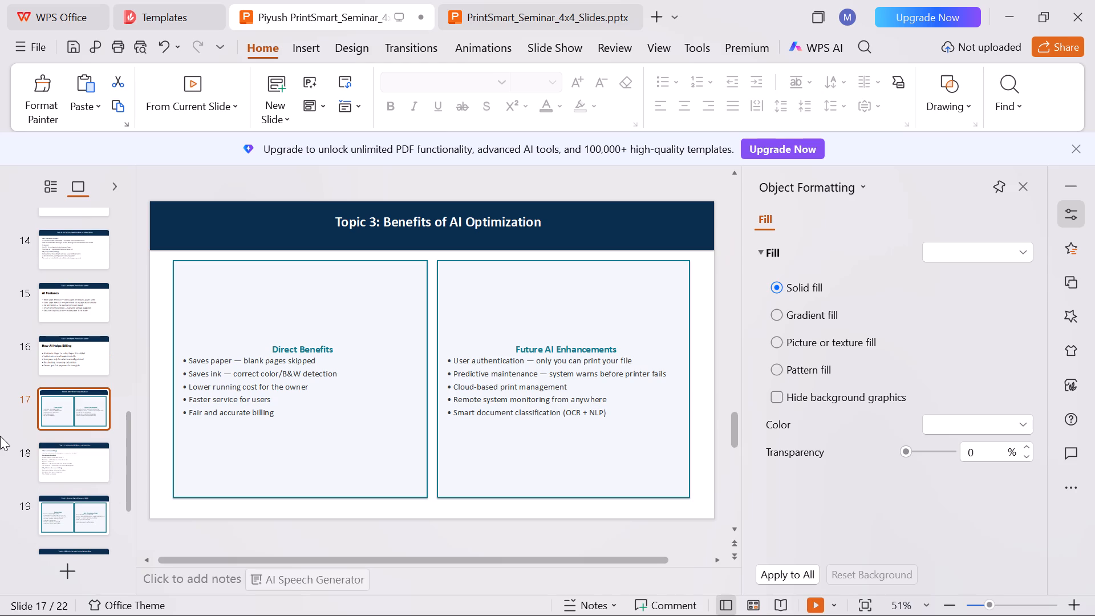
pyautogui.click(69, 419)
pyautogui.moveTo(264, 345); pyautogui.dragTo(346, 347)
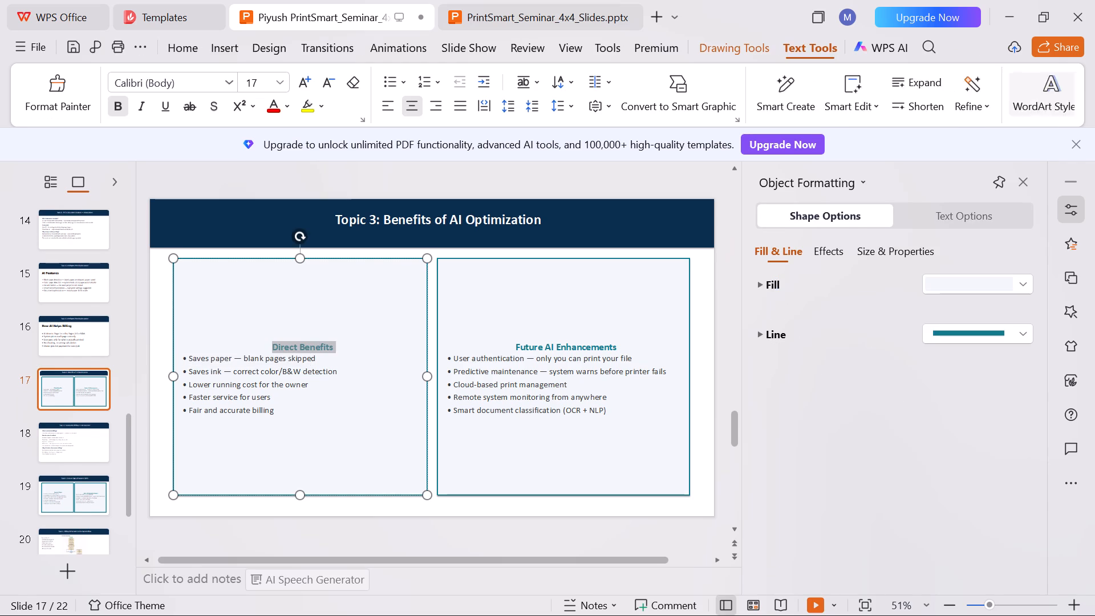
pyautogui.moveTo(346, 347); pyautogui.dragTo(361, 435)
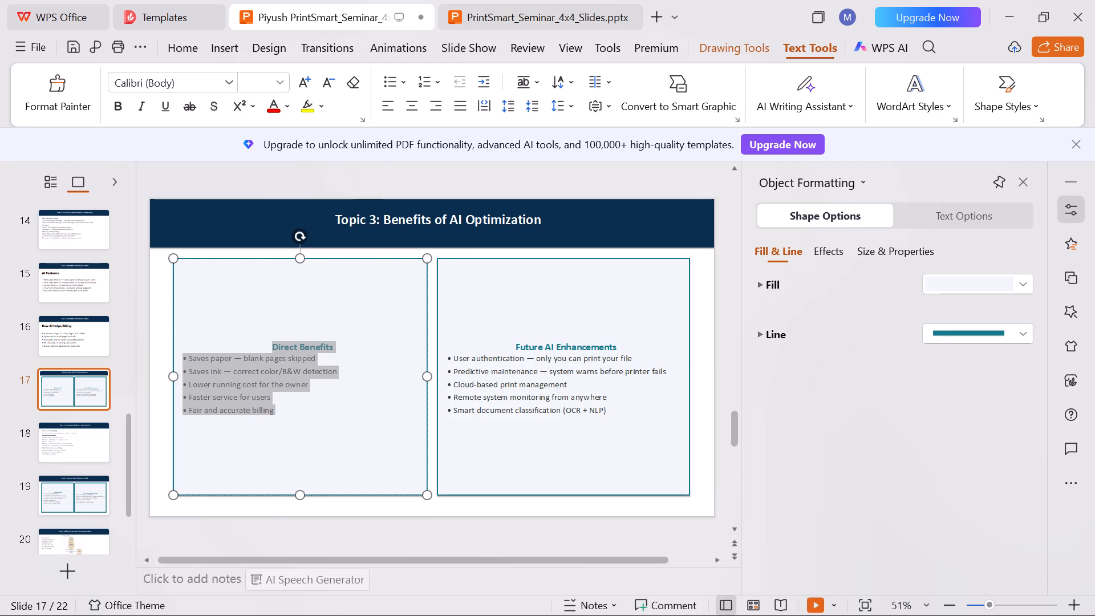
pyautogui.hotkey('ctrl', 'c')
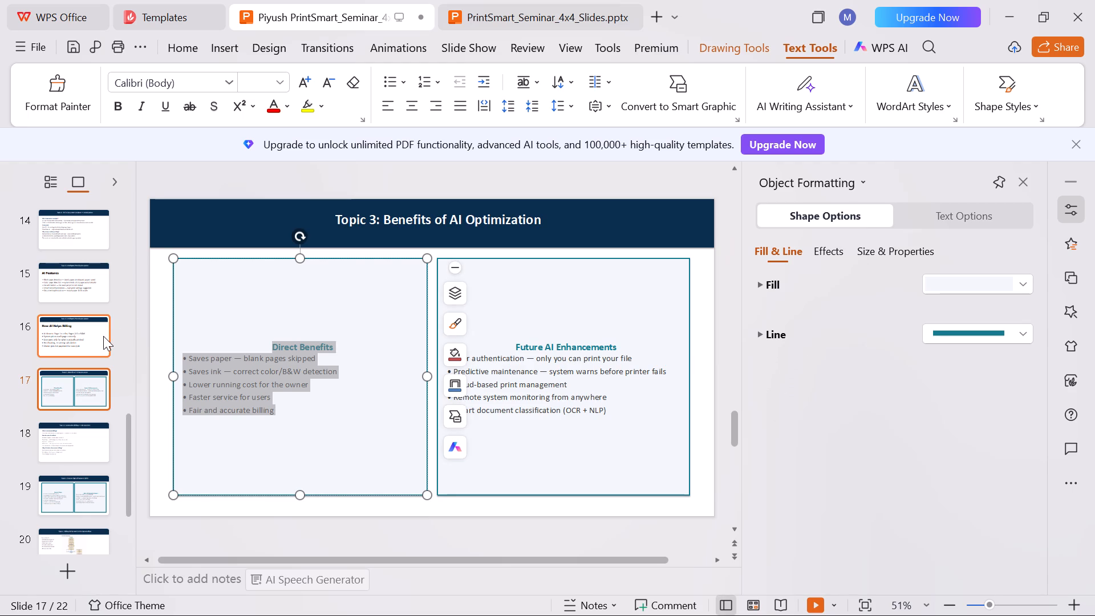
# Insert two blank slides between "How AI Helps Billing" and "Benefits of AI Optimization".
pyautogui.rightClick(103, 336)
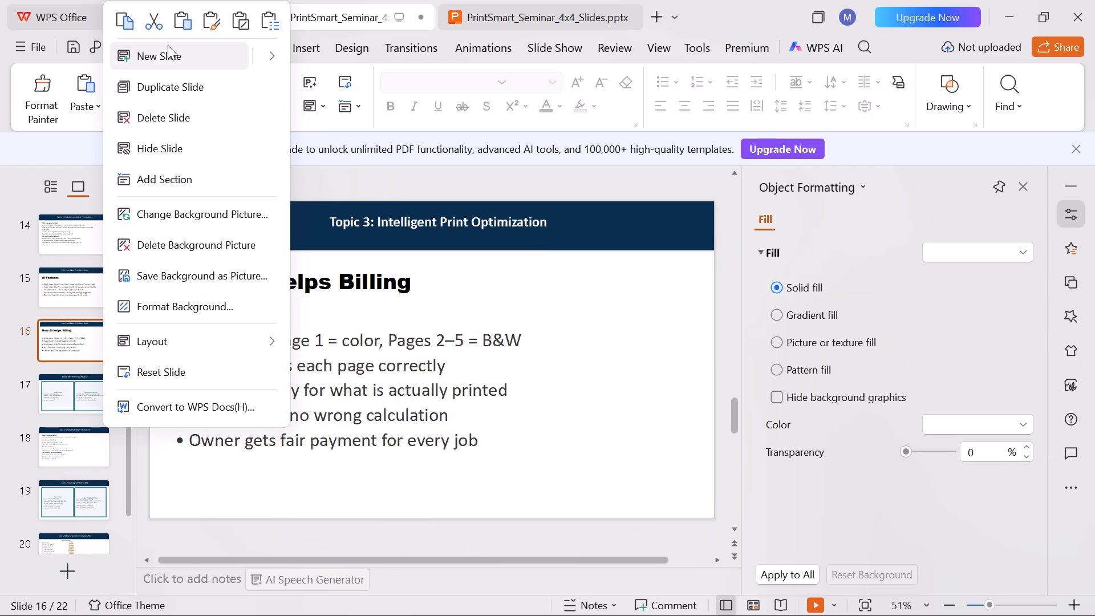
pyautogui.click(167, 46)
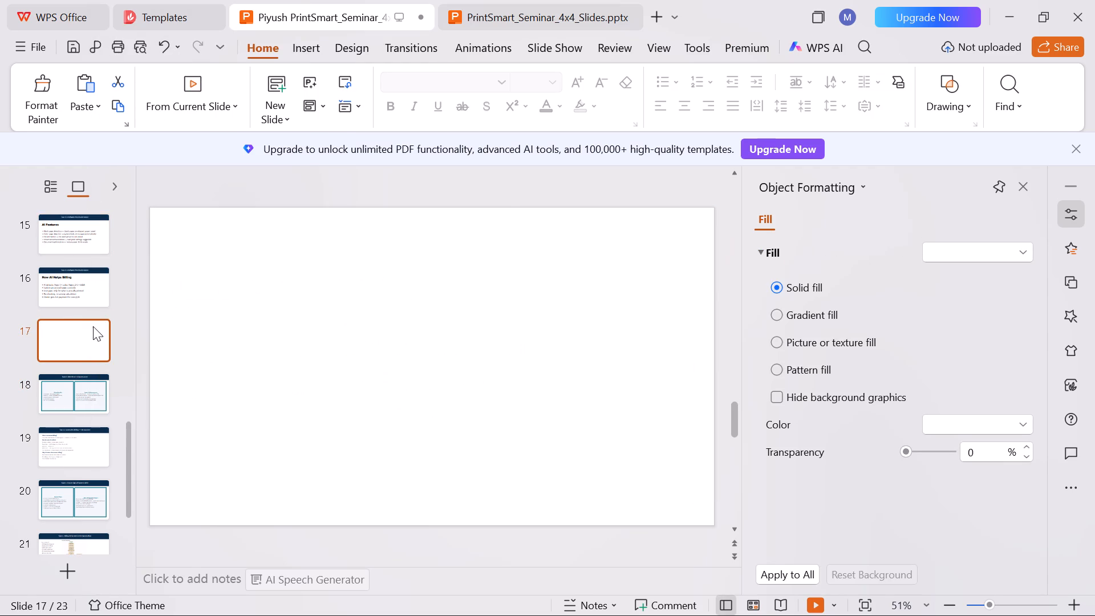
pyautogui.rightClick(94, 327)
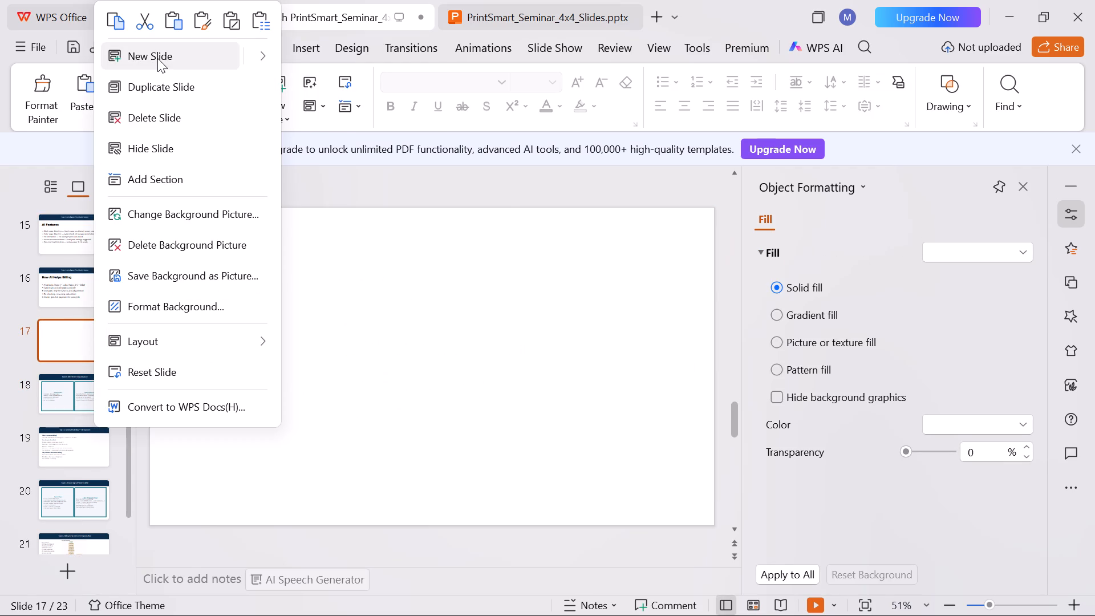
pyautogui.click(157, 58)
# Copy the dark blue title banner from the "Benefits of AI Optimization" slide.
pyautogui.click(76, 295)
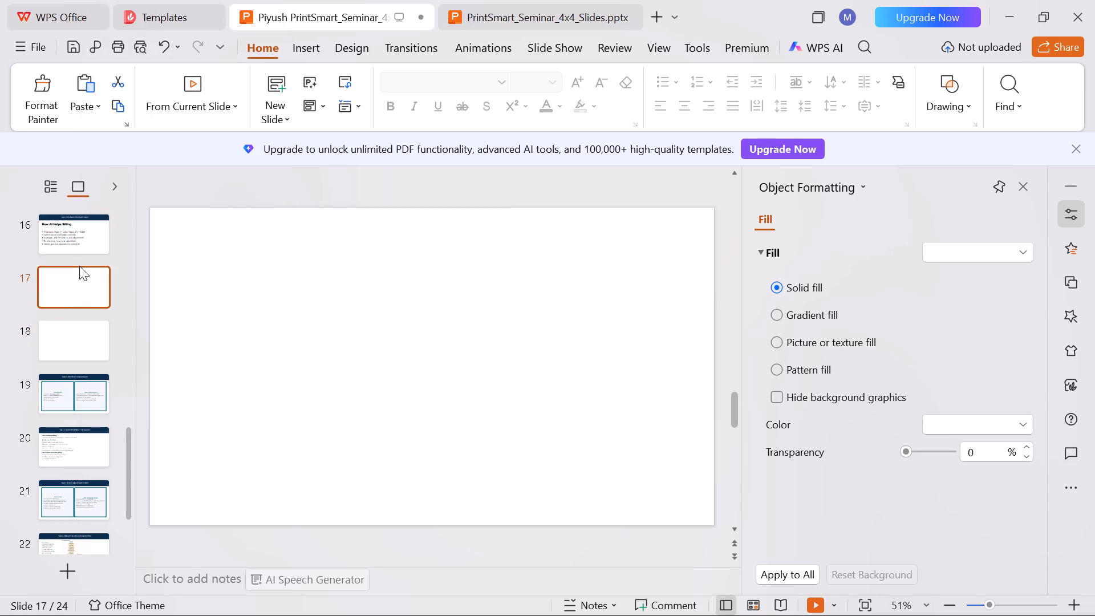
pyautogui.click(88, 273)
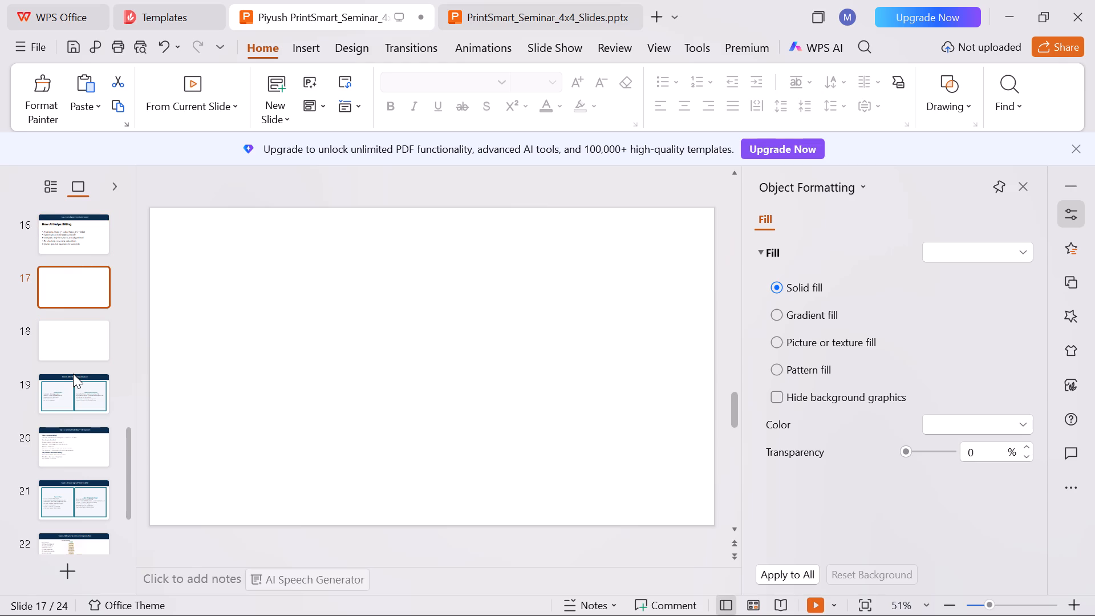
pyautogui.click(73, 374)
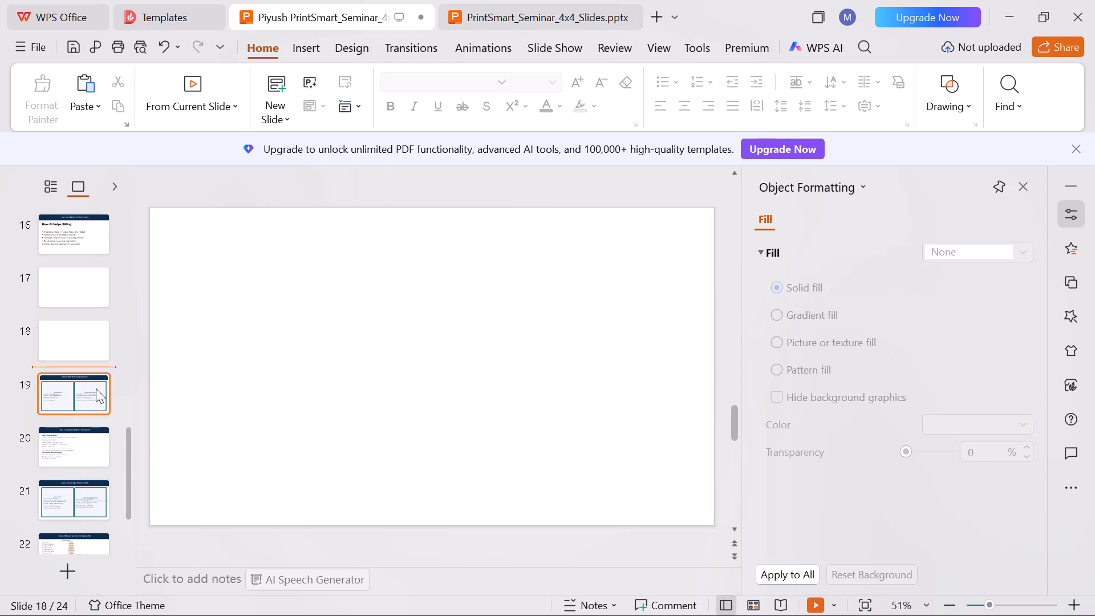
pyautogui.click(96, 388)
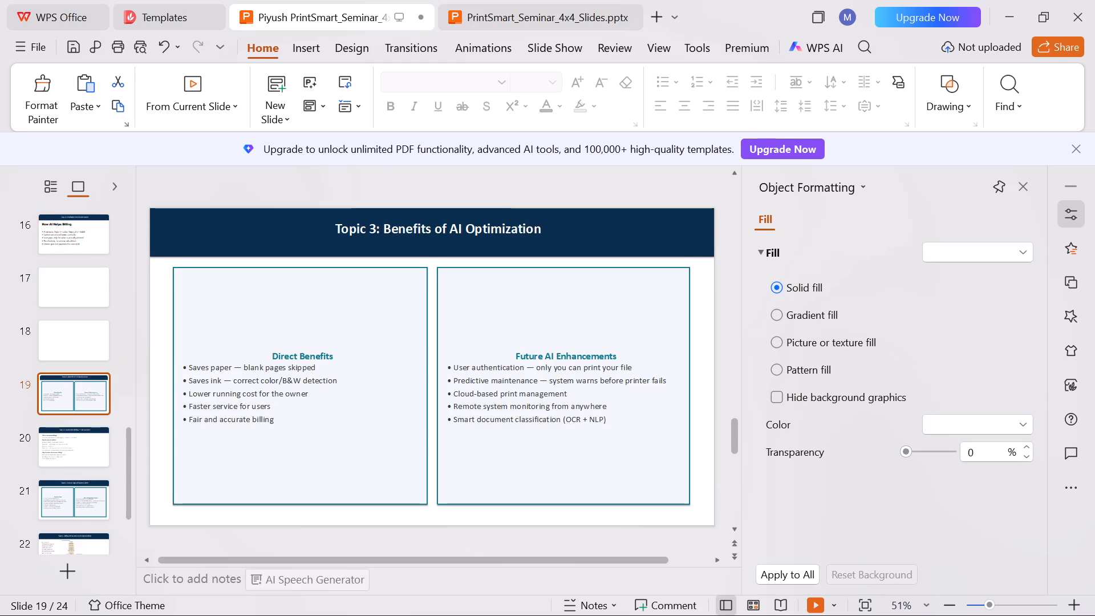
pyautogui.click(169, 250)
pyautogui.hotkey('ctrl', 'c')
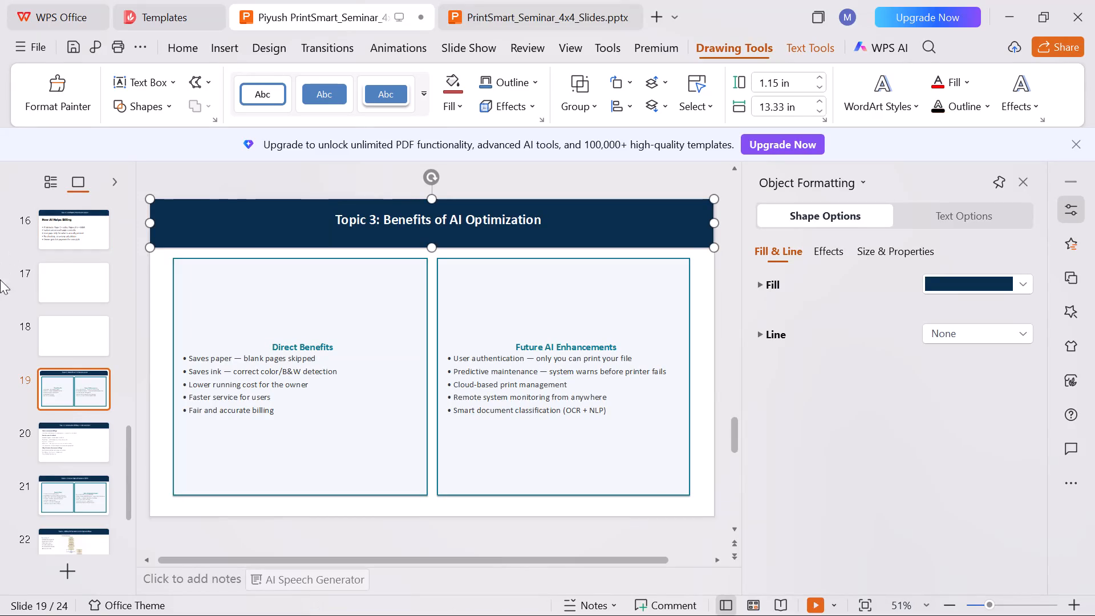
# Copy the "Direct Benefits" heading with its five bullets into a new text box on the first blank slide.
pyautogui.moveTo(260, 342); pyautogui.dragTo(301, 349)
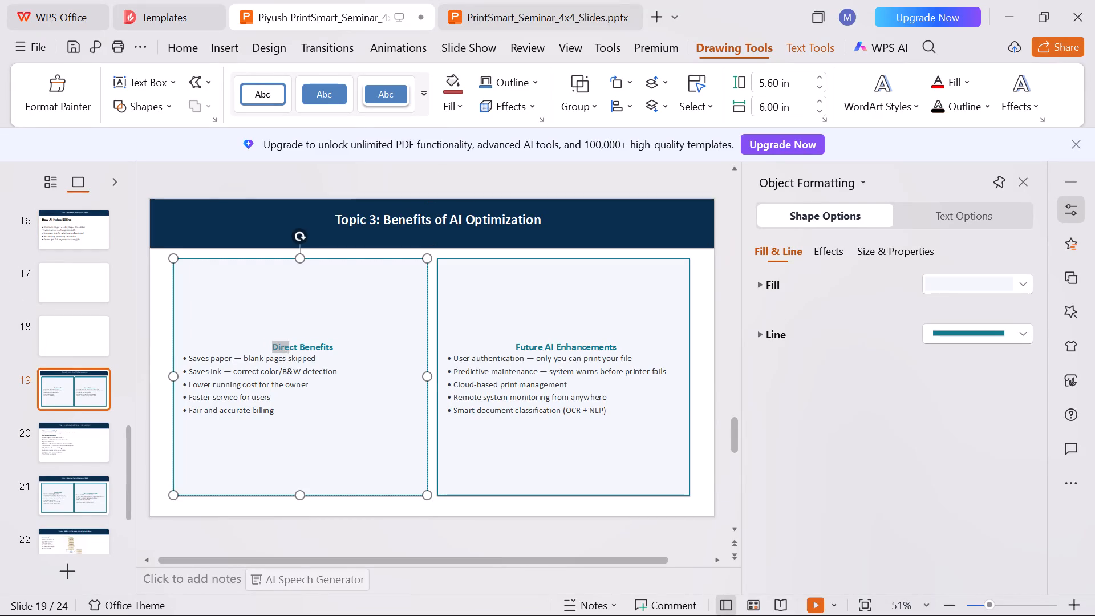
pyautogui.moveTo(301, 349); pyautogui.dragTo(327, 422)
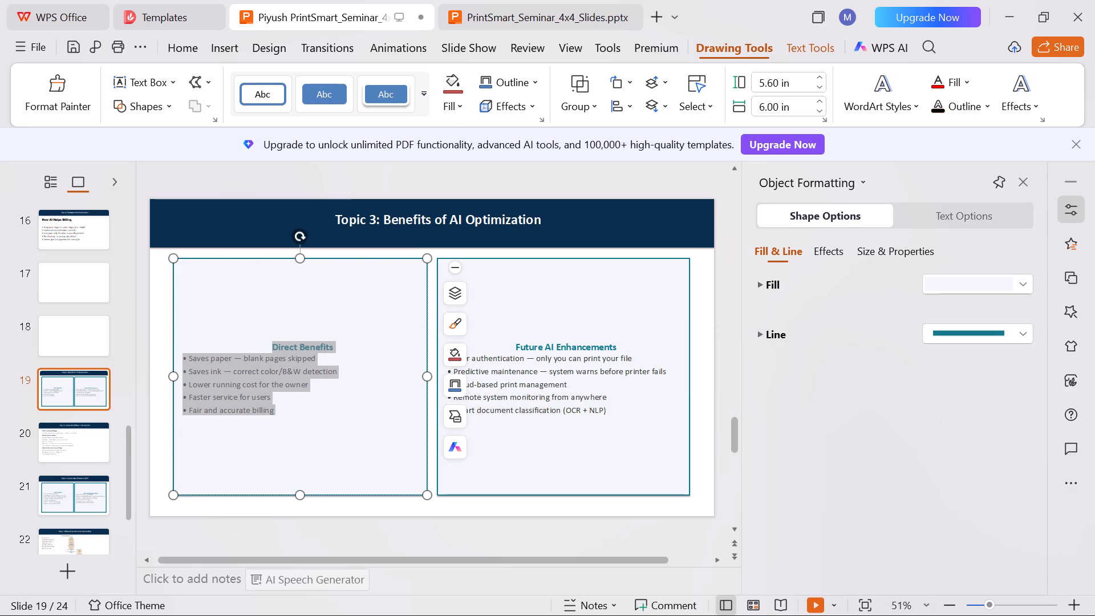
pyautogui.hotkey('ctrl', 'c')
pyautogui.click(68, 293)
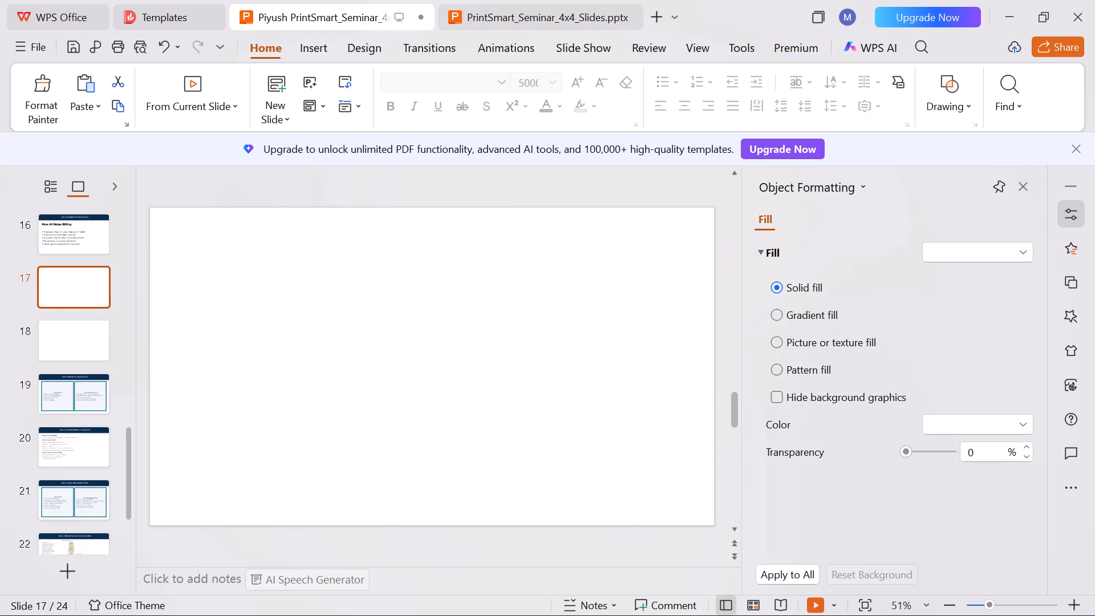
pyautogui.click(189, 406)
pyautogui.tripleClick(189, 406)
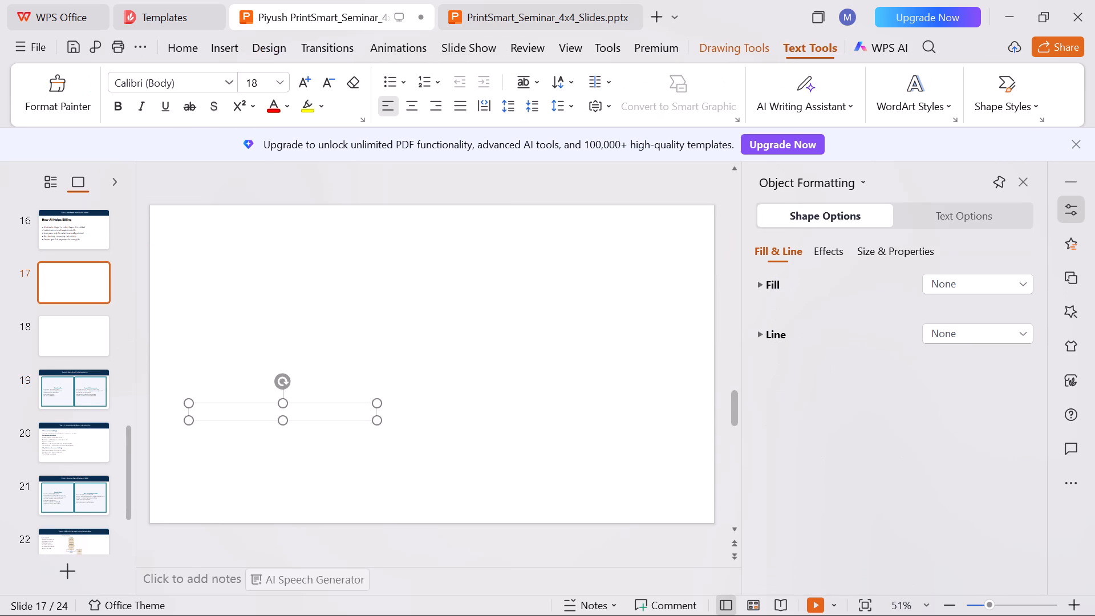
pyautogui.hotkey('ctrl', 'v')
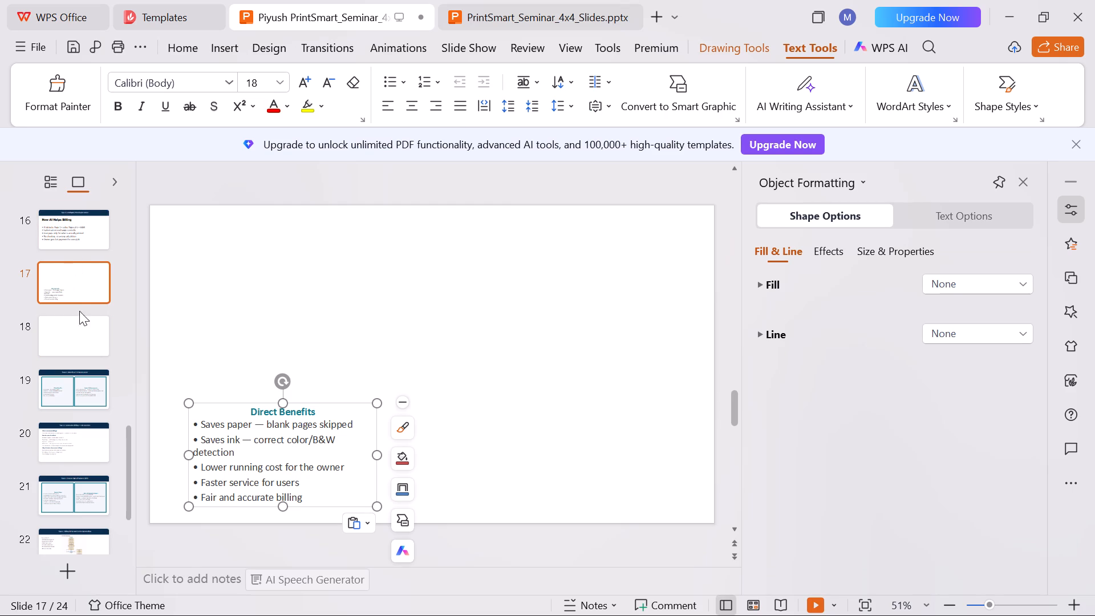
pyautogui.click(80, 287)
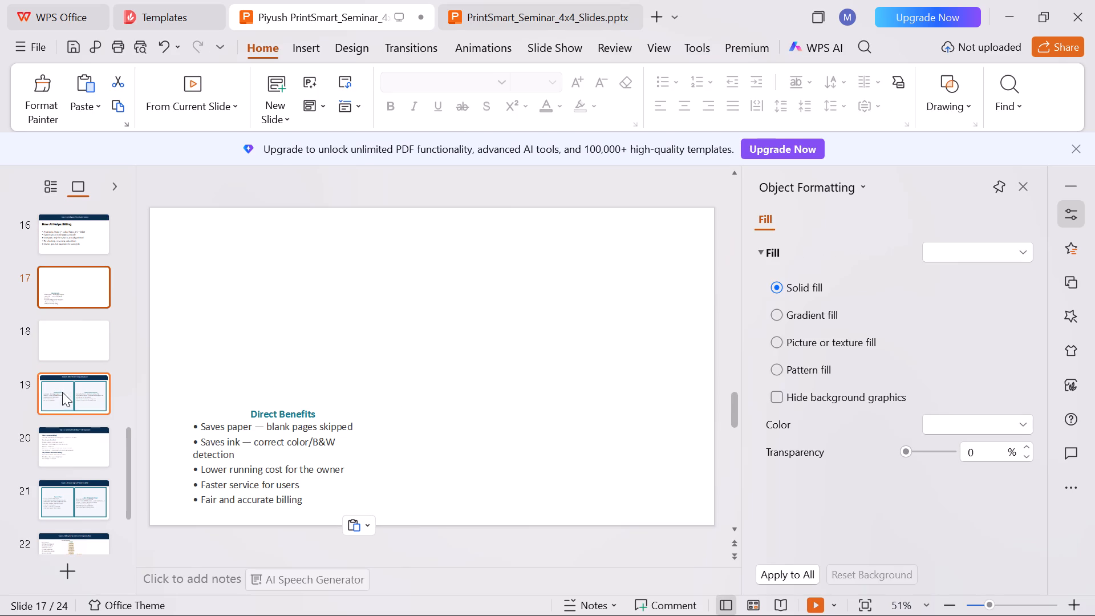
# Copy the dark blue "Topic 3: Benefits of AI Optimization" title banner onto the new "Direct Benefits" slide.
pyautogui.click(57, 406)
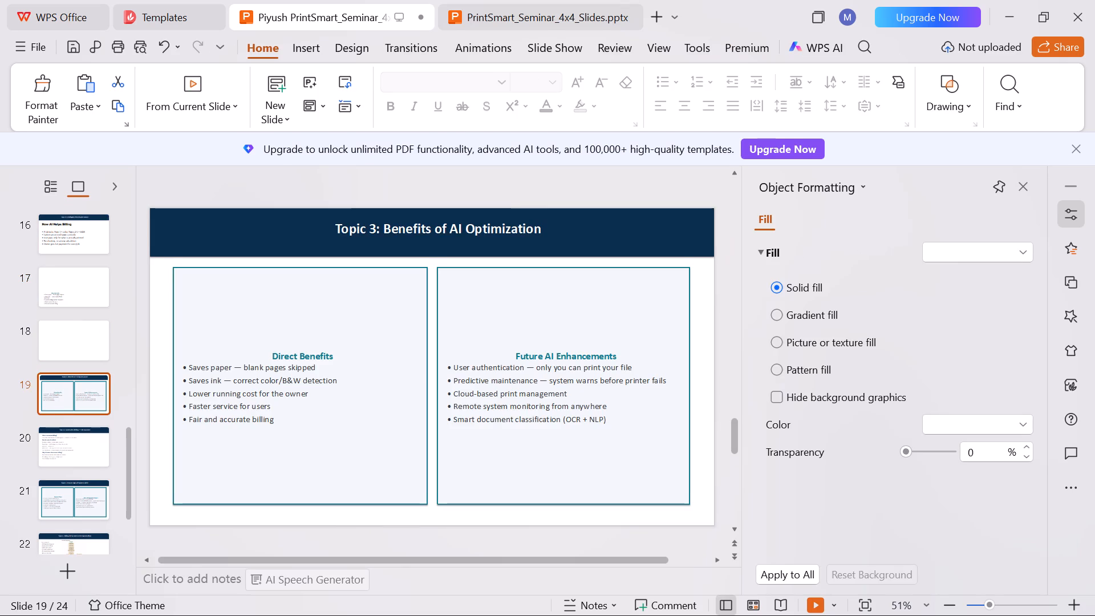
pyautogui.click(171, 255)
pyautogui.click(169, 247)
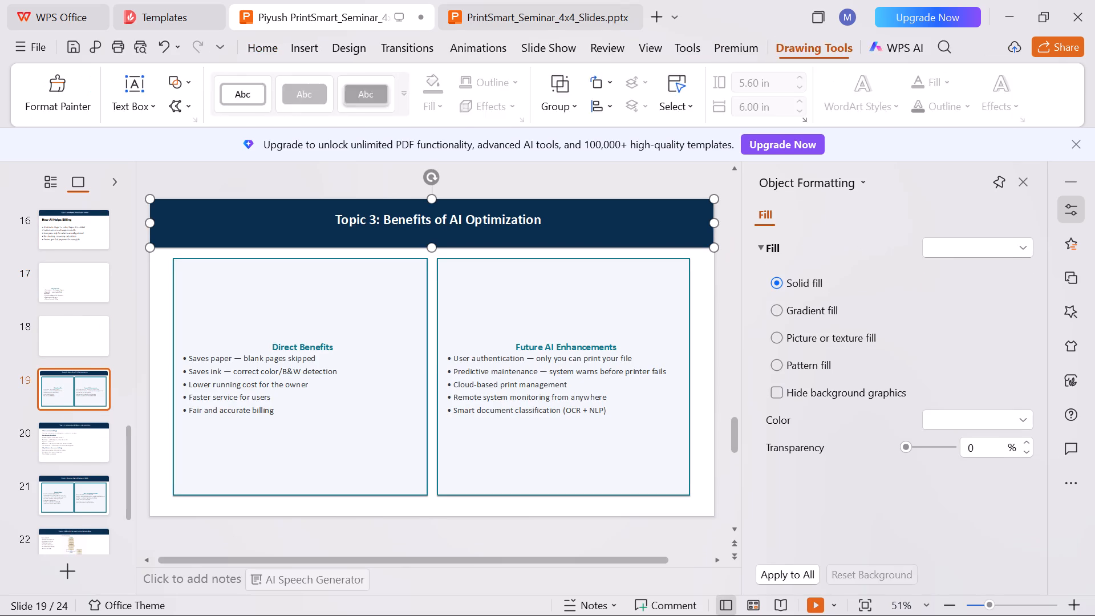
pyautogui.hotkey('ctrl', 'c')
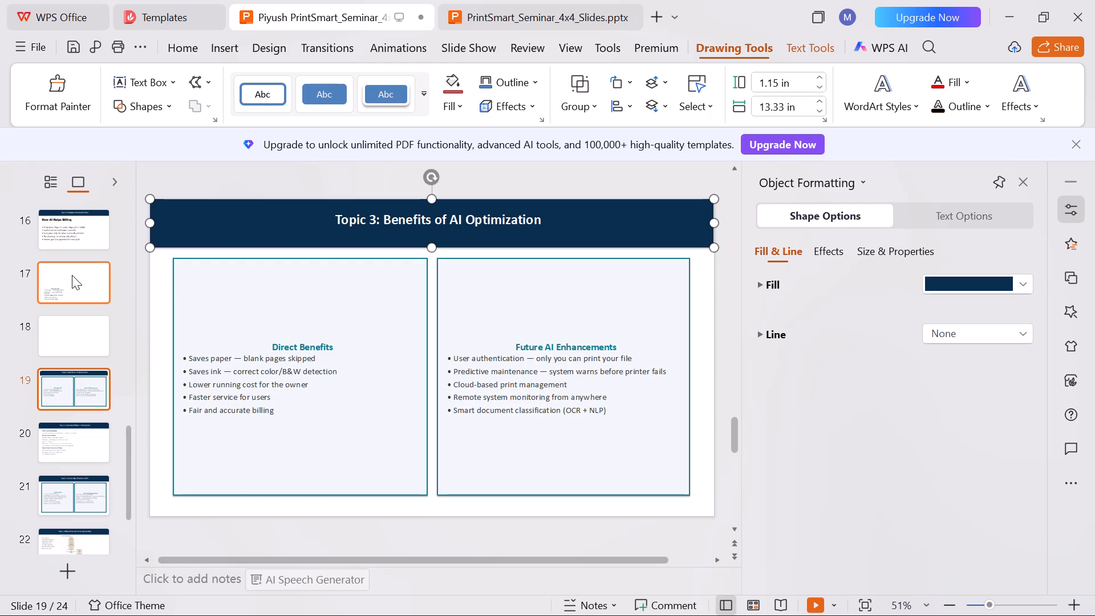
pyautogui.click(76, 278)
pyautogui.hotkey('ctrl', 'v')
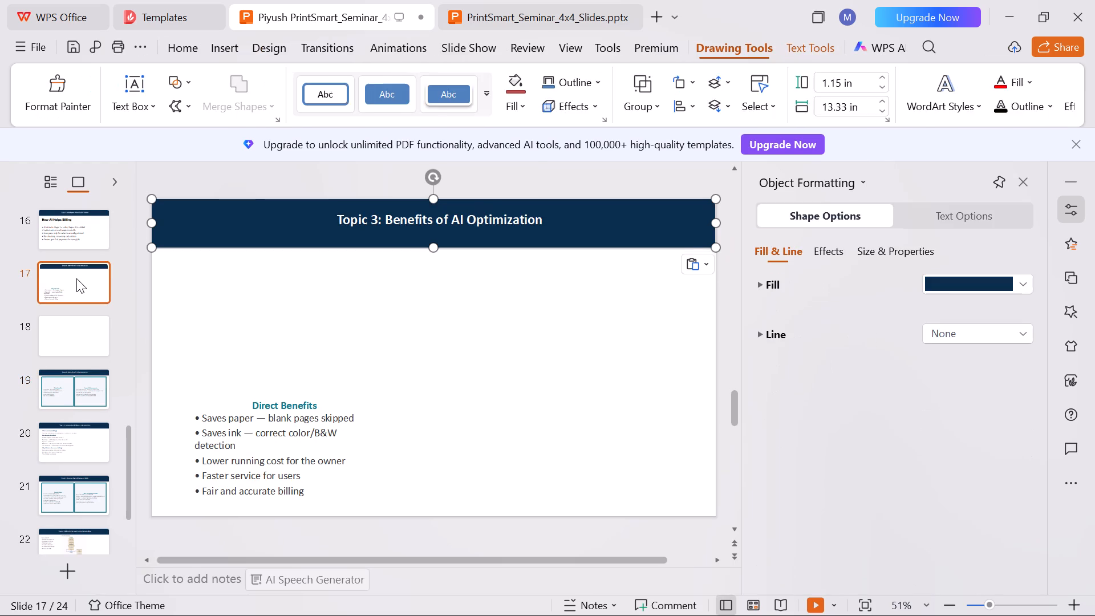
# Enlarge the "Direct Benefits" text box upward and sideways to about 7.98 in wide, beginning just below the title banner.
pyautogui.moveTo(242, 403); pyautogui.dragTo(346, 445)
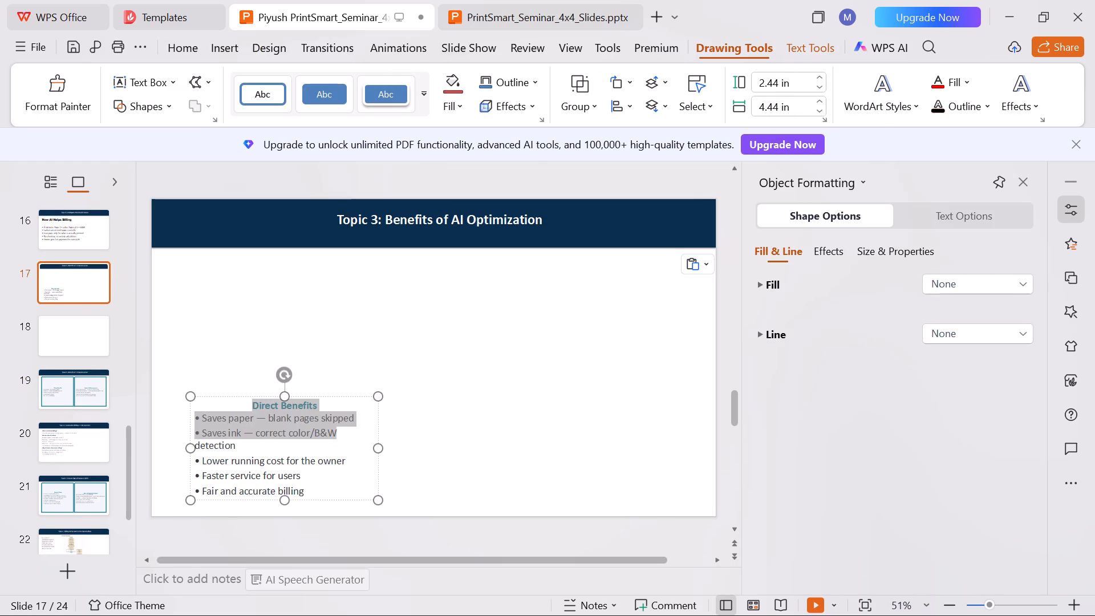
pyautogui.moveTo(346, 445); pyautogui.dragTo(360, 403)
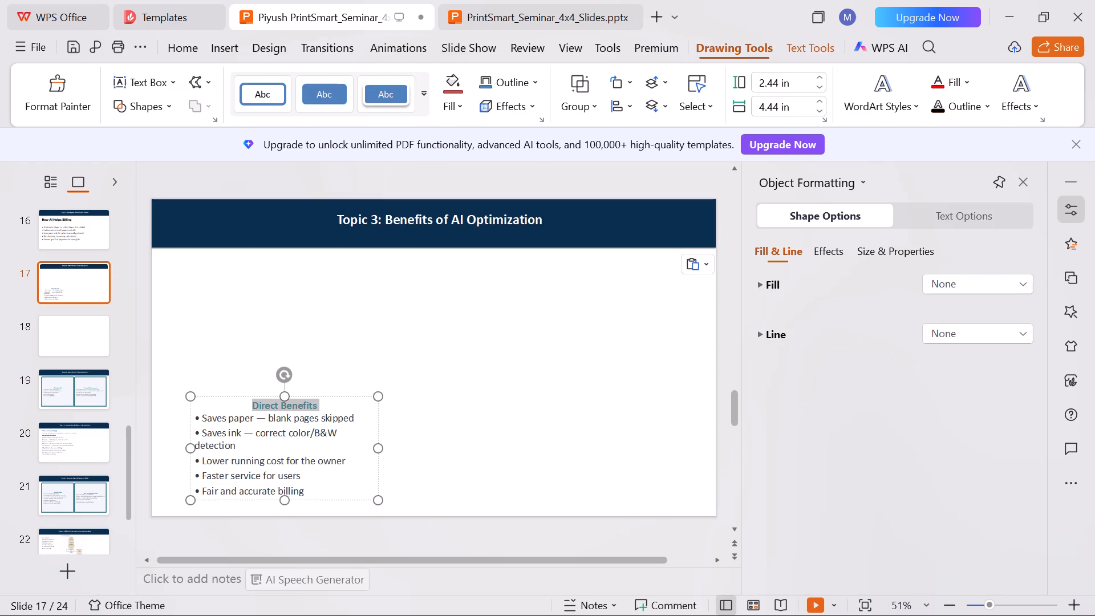
pyautogui.moveTo(360, 403); pyautogui.dragTo(220, 409)
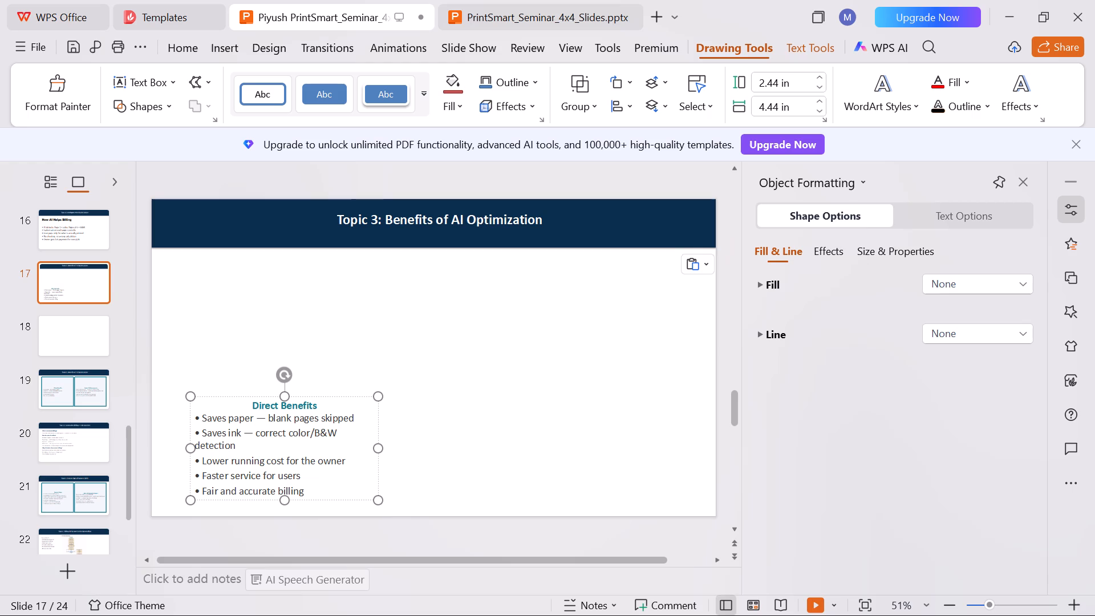
pyautogui.click(376, 396)
pyautogui.moveTo(375, 392); pyautogui.dragTo(378, 398)
pyautogui.click(378, 398)
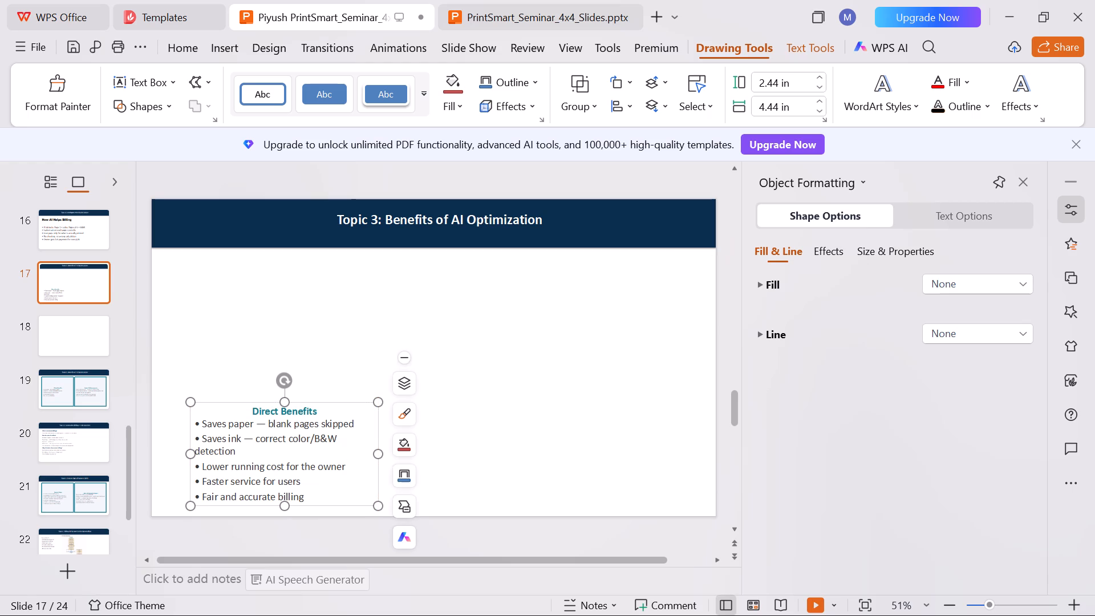
pyautogui.moveTo(379, 404); pyautogui.dragTo(524, 286)
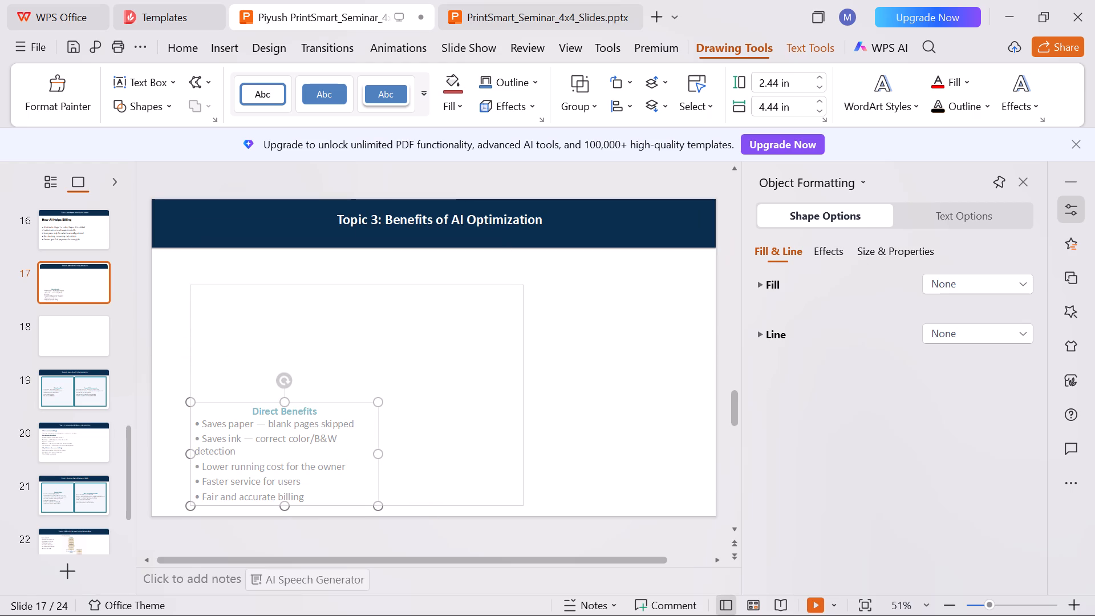
pyautogui.moveTo(524, 286); pyautogui.dragTo(529, 281)
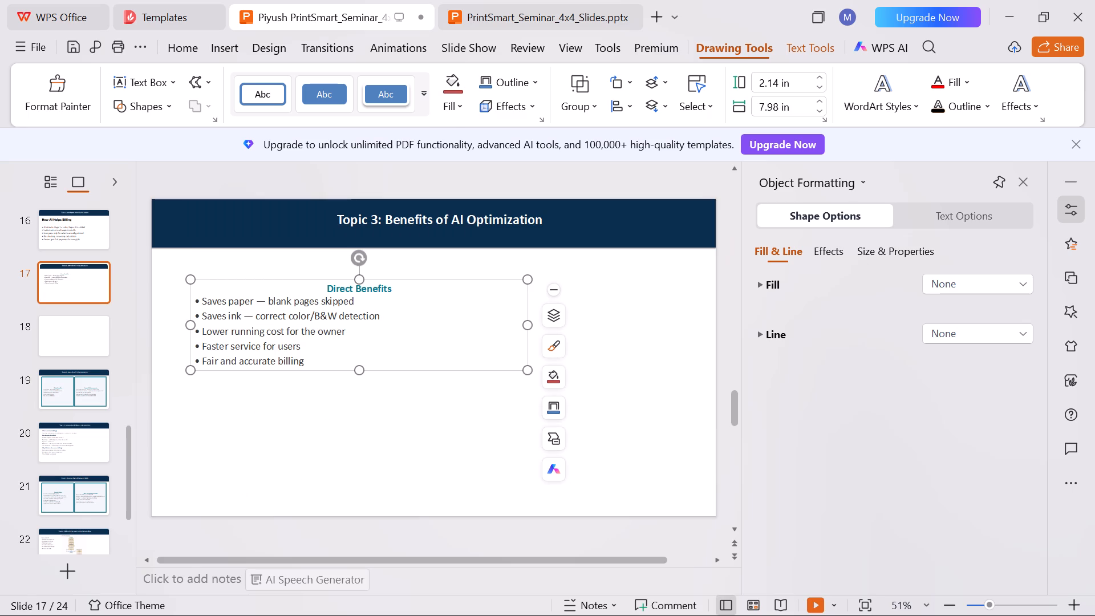
pyautogui.moveTo(358, 370); pyautogui.dragTo(365, 394)
# Insert two blank lines between the "Direct Benefits" heading and its first bullet.
pyautogui.doubleClick(403, 287)
pyautogui.press('Return')
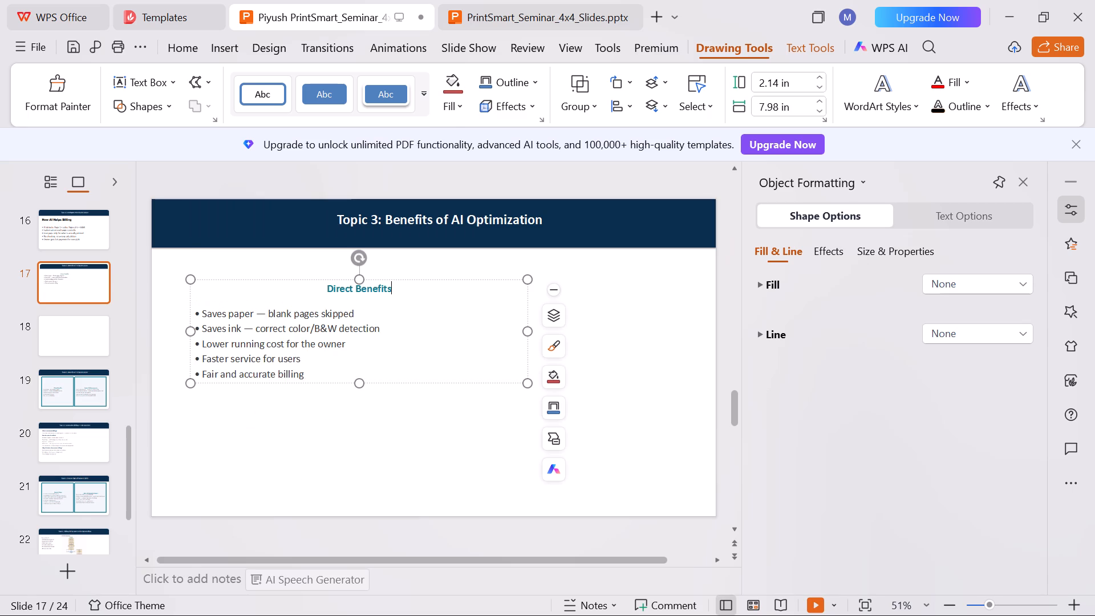
pyautogui.press('Return')
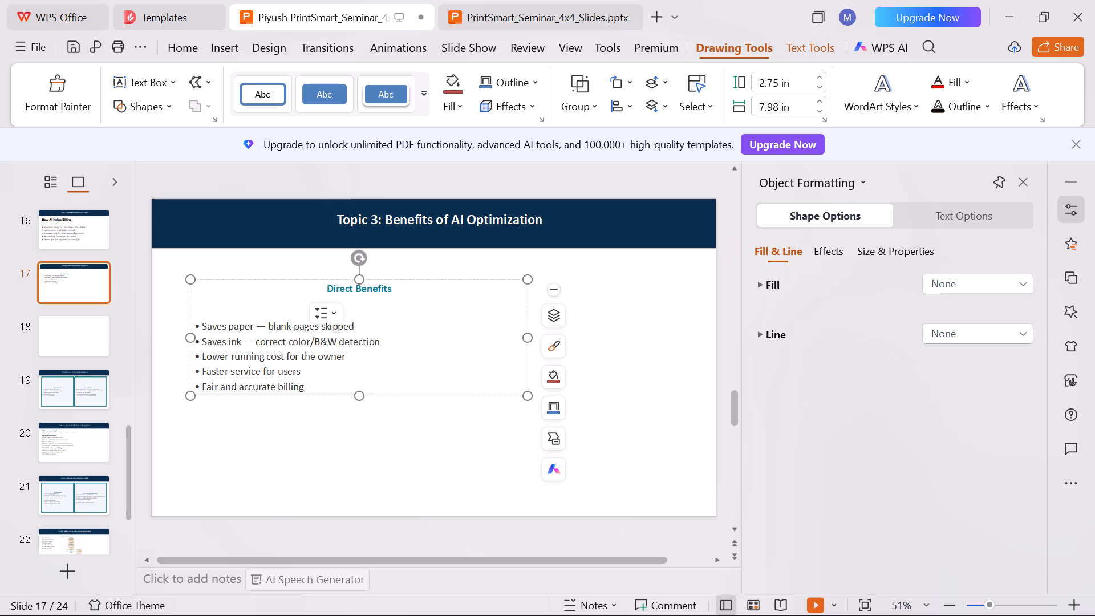
# Format the "Direct Benefits" heading as 32 pt Arial Black, left-aligned.
pyautogui.click(393, 290)
pyautogui.click(391, 287)
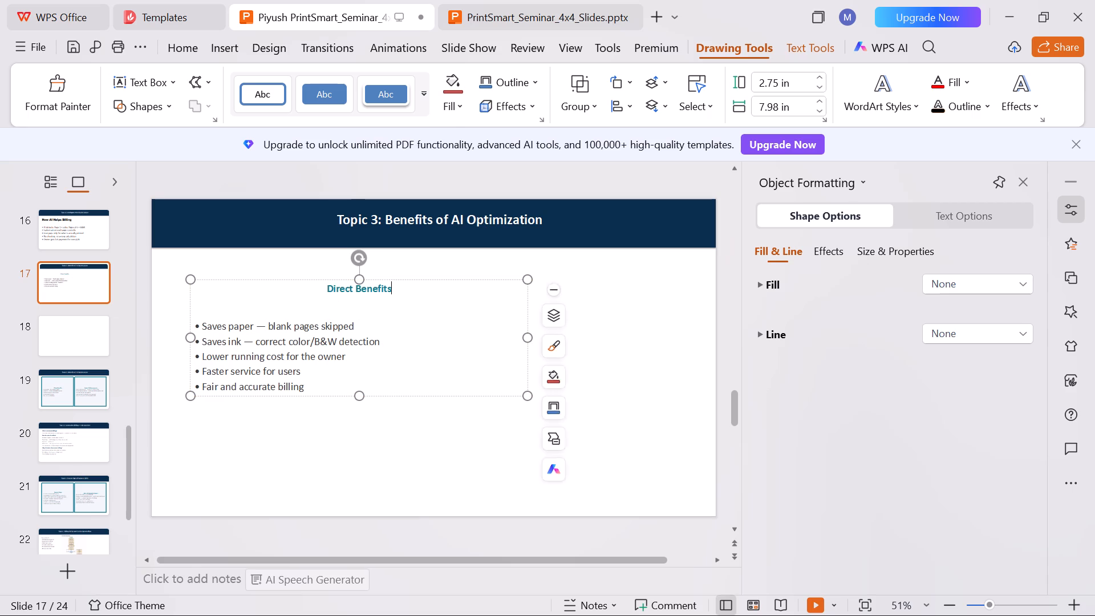
pyautogui.click(388, 289)
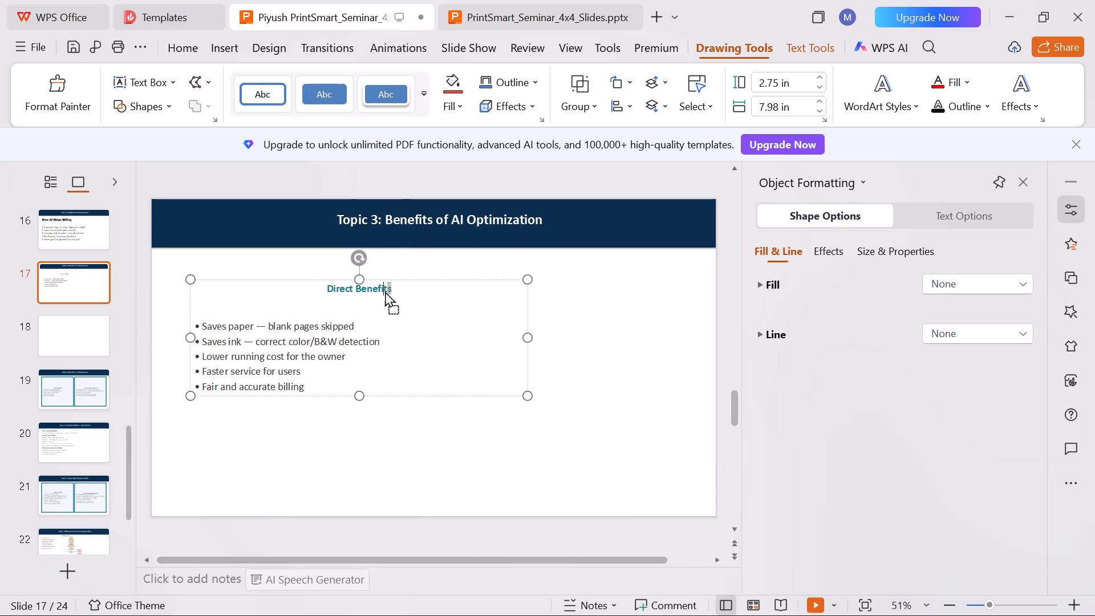
pyautogui.doubleClick(391, 290)
pyautogui.tripleClick(391, 290)
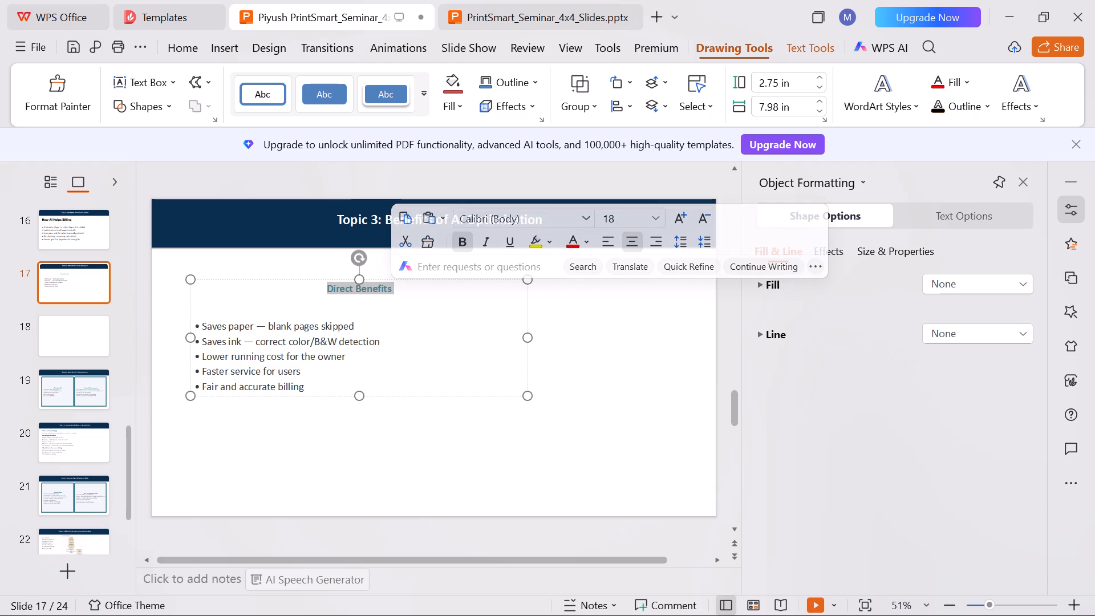
pyautogui.click(655, 215)
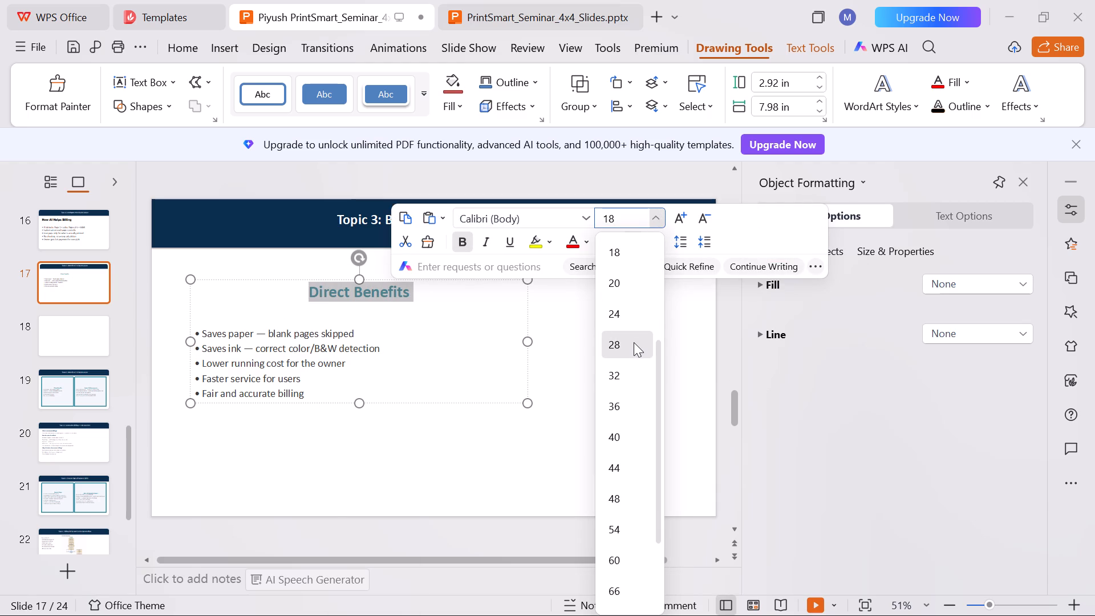
pyautogui.click(634, 368)
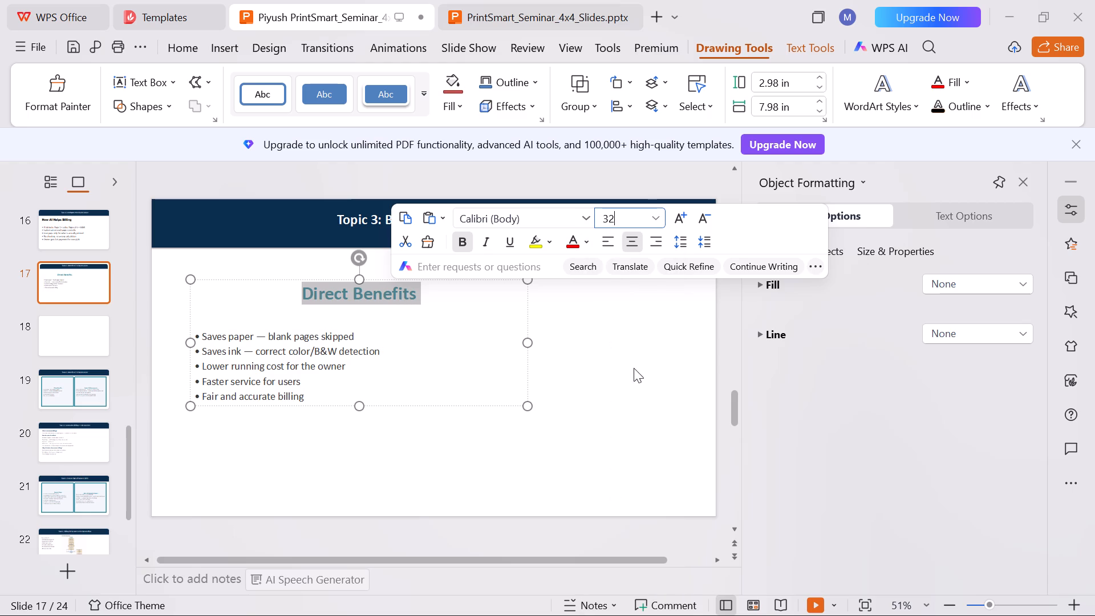
pyautogui.click(586, 213)
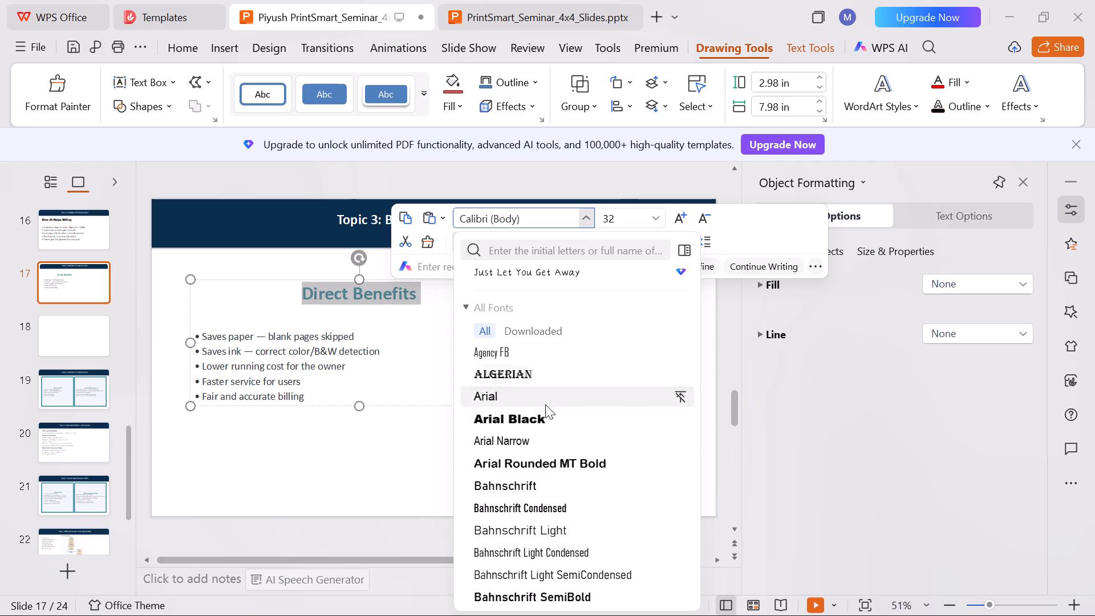
pyautogui.click(541, 415)
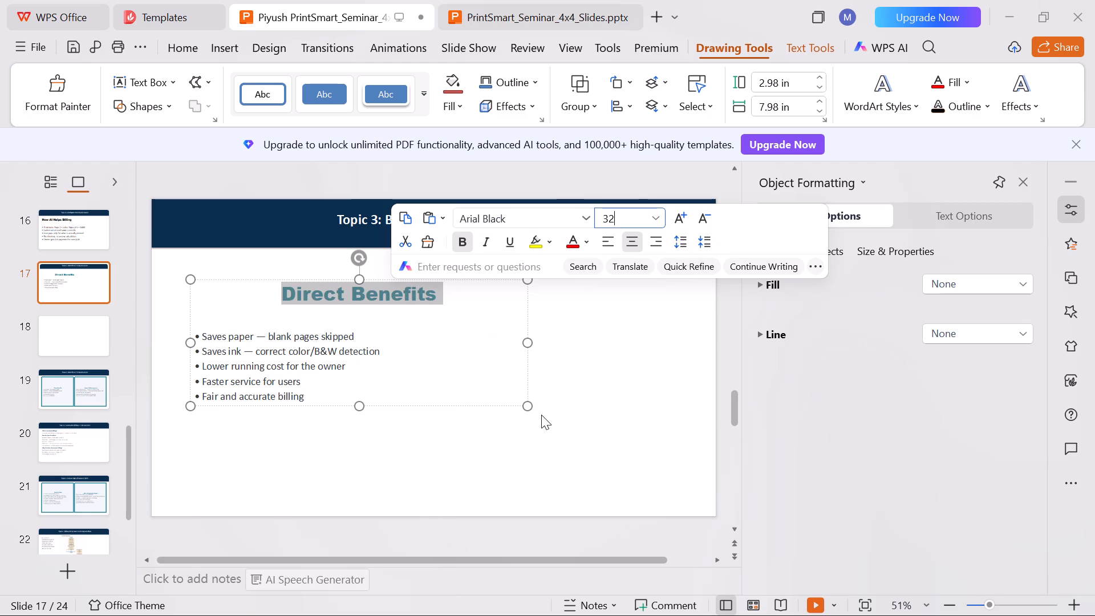
pyautogui.click(606, 249)
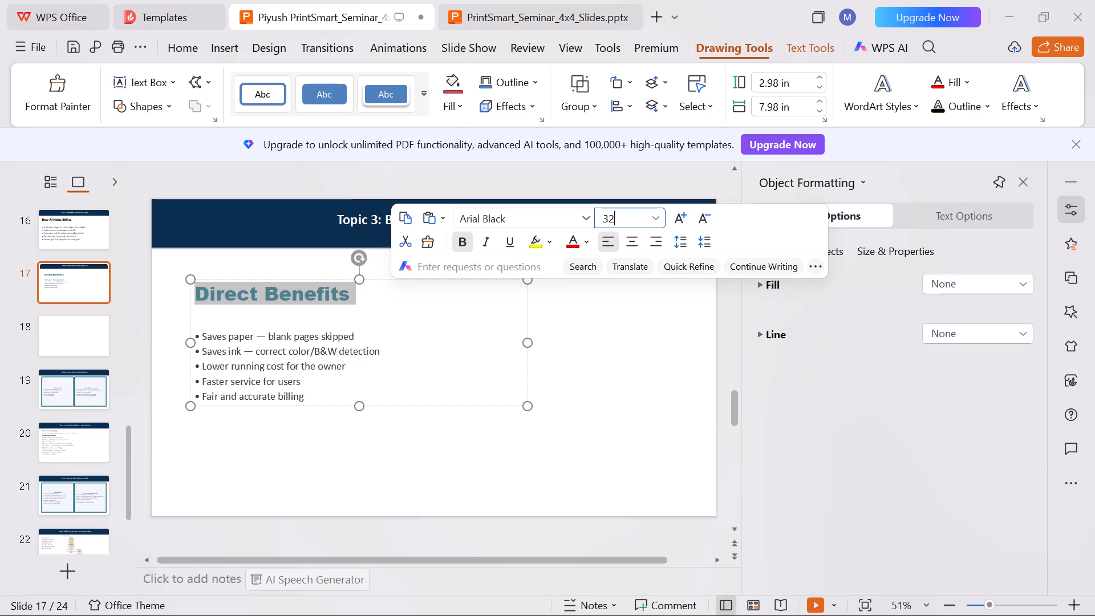
# Extend the "Direct Benefits" text box to about 8.60 in wide, with its top-left corner closer to the banner and slide edge.
pyautogui.moveTo(188, 341); pyautogui.dragTo(169, 341)
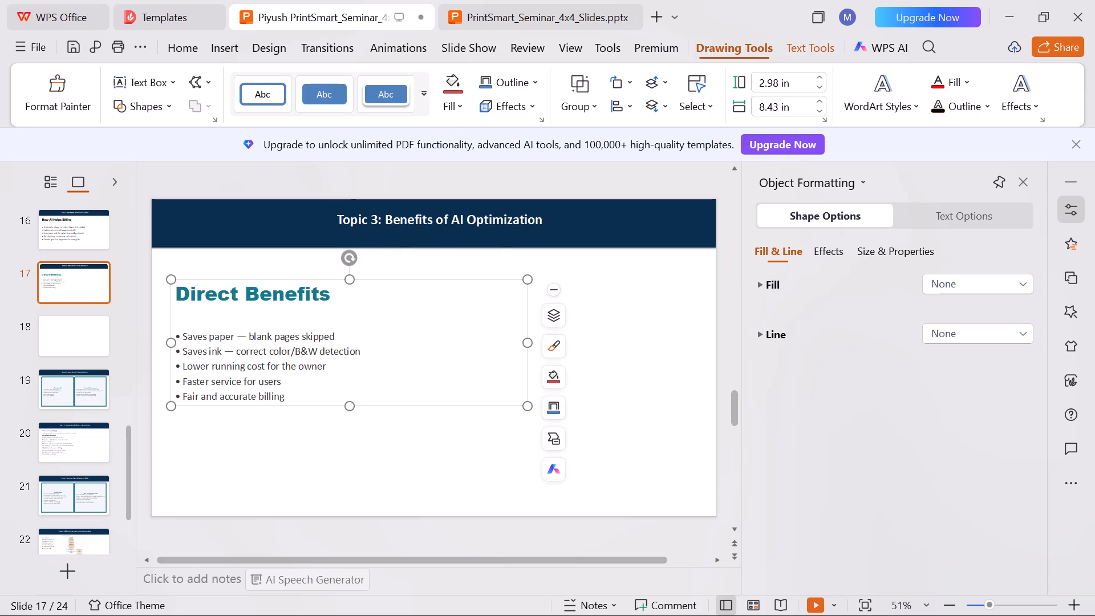
pyautogui.moveTo(169, 278); pyautogui.dragTo(165, 270)
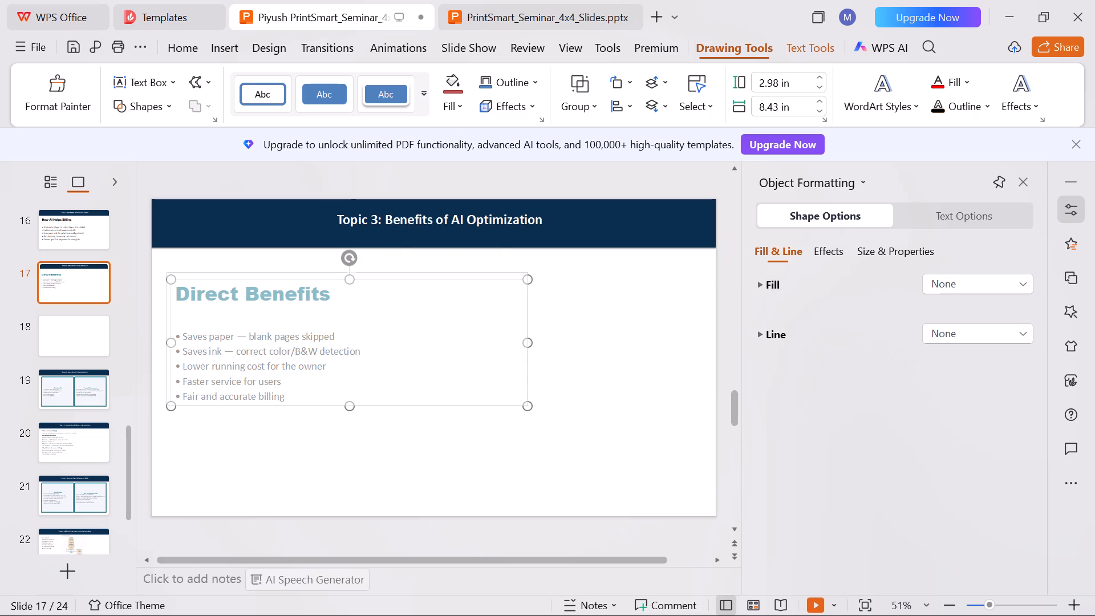
pyautogui.moveTo(165, 270); pyautogui.dragTo(162, 266)
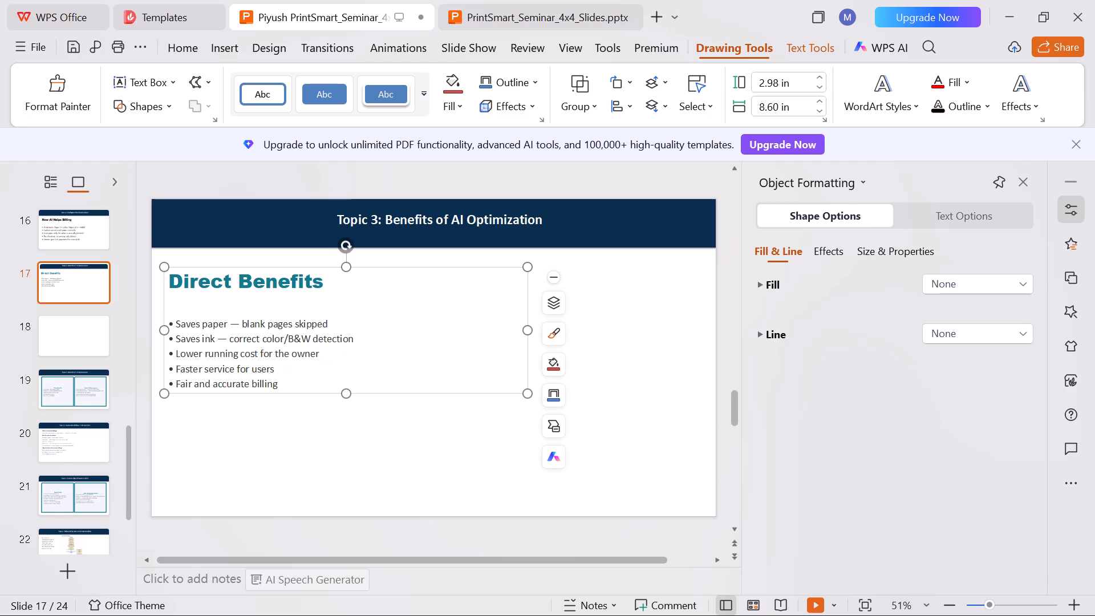
# Format the five bullets under "Direct Benefits" as 28 pt Arial.
pyautogui.moveTo(286, 384); pyautogui.dragTo(185, 356)
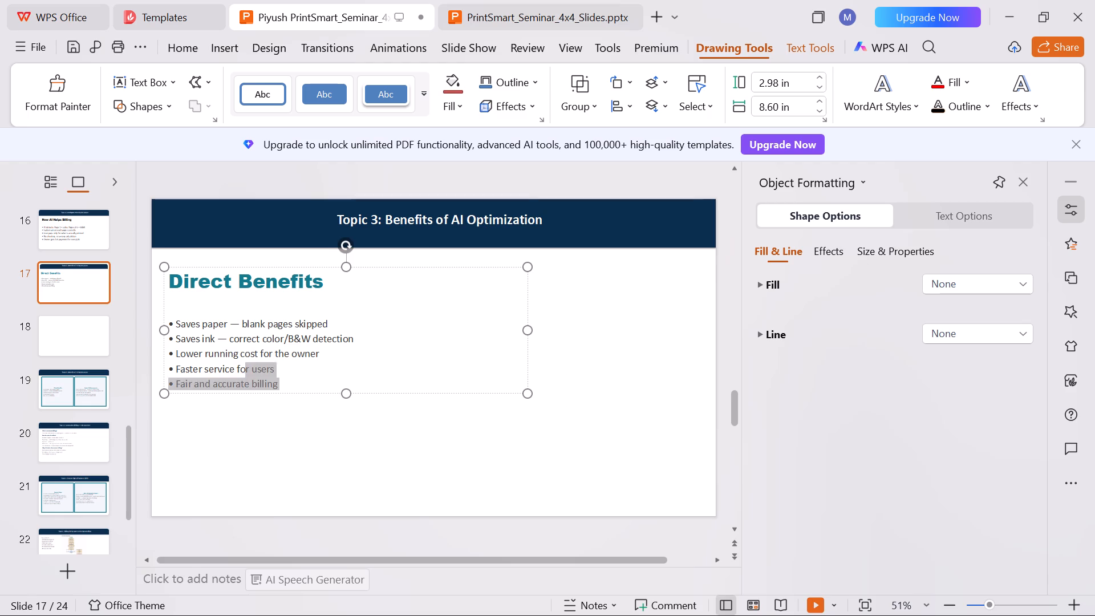
pyautogui.moveTo(185, 356); pyautogui.dragTo(124, 308)
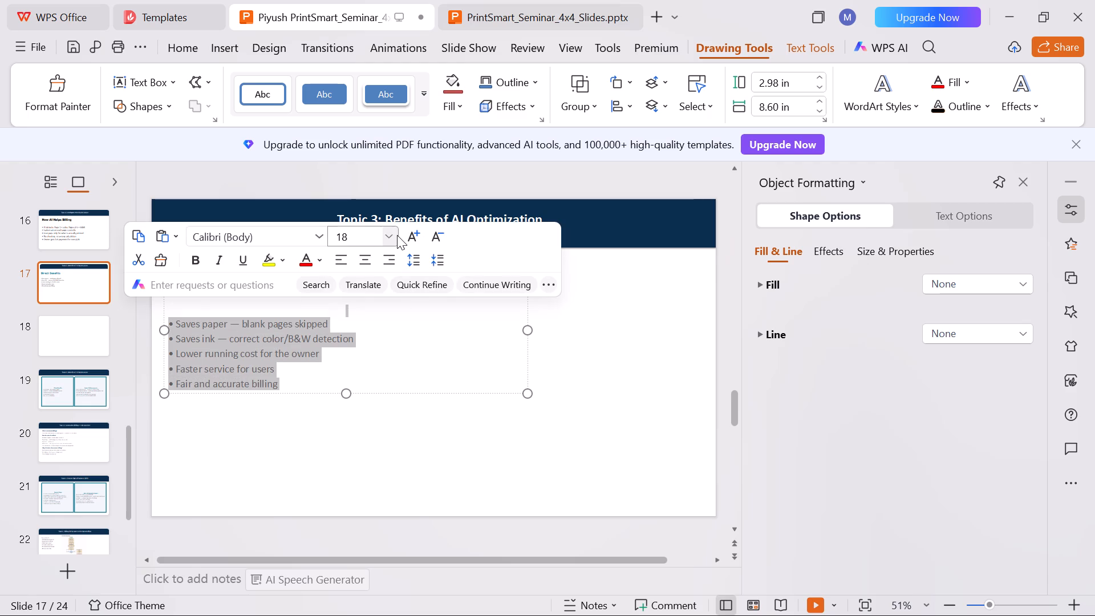
pyautogui.click(397, 235)
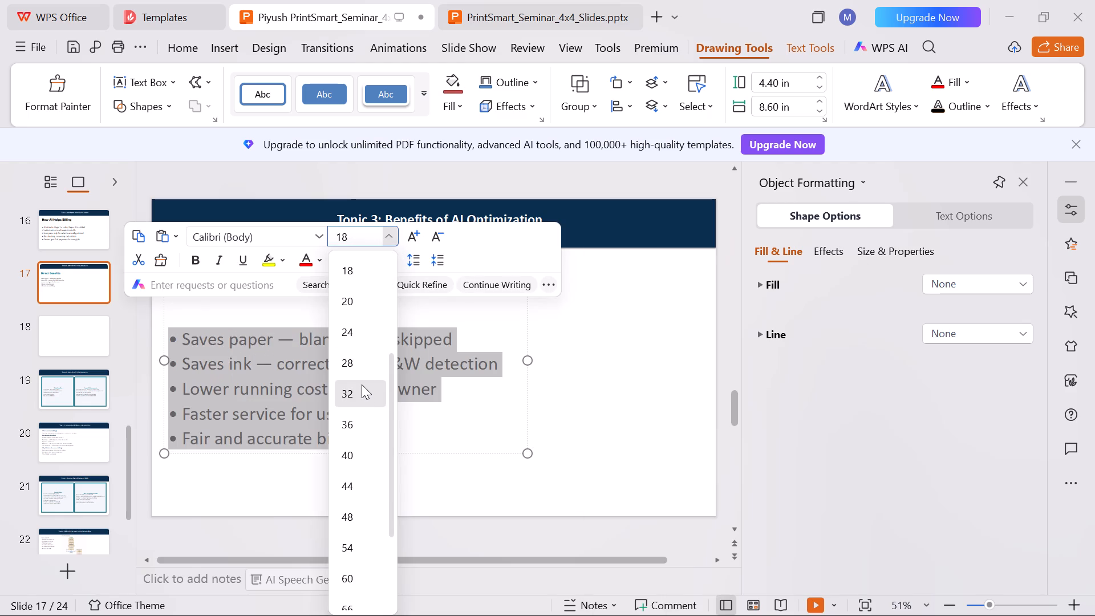
pyautogui.click(356, 366)
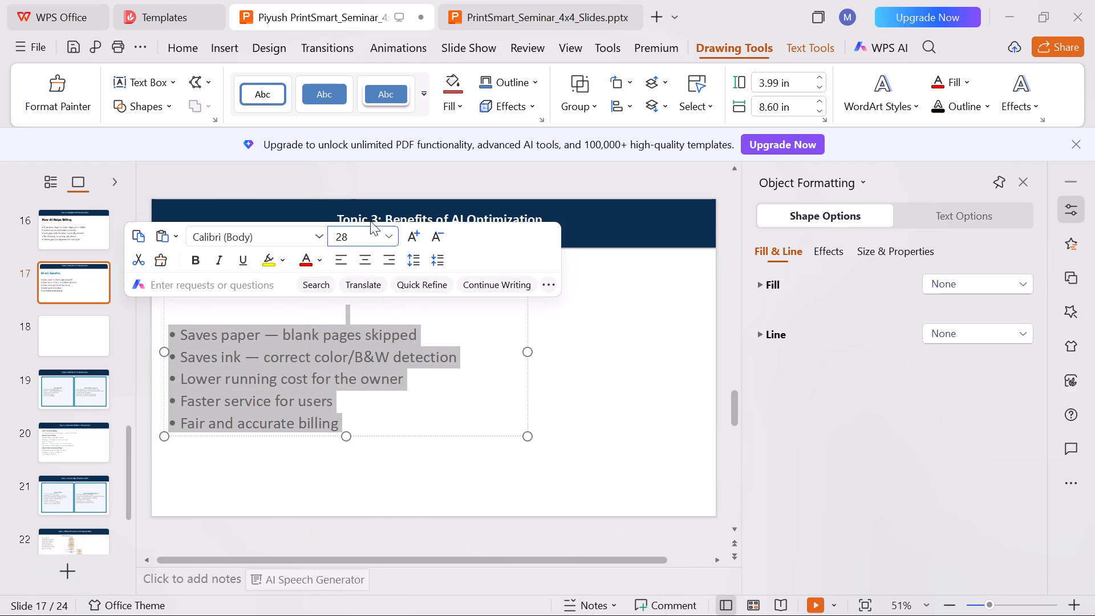
pyautogui.click(319, 239)
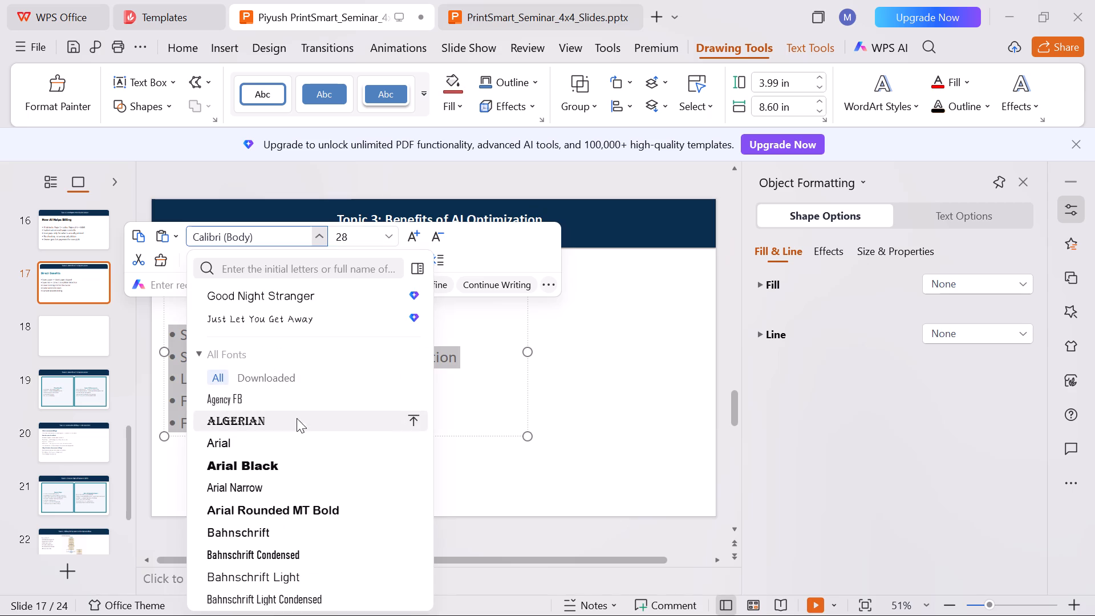
pyautogui.click(297, 437)
pyautogui.click(297, 437)
pyautogui.click(388, 487)
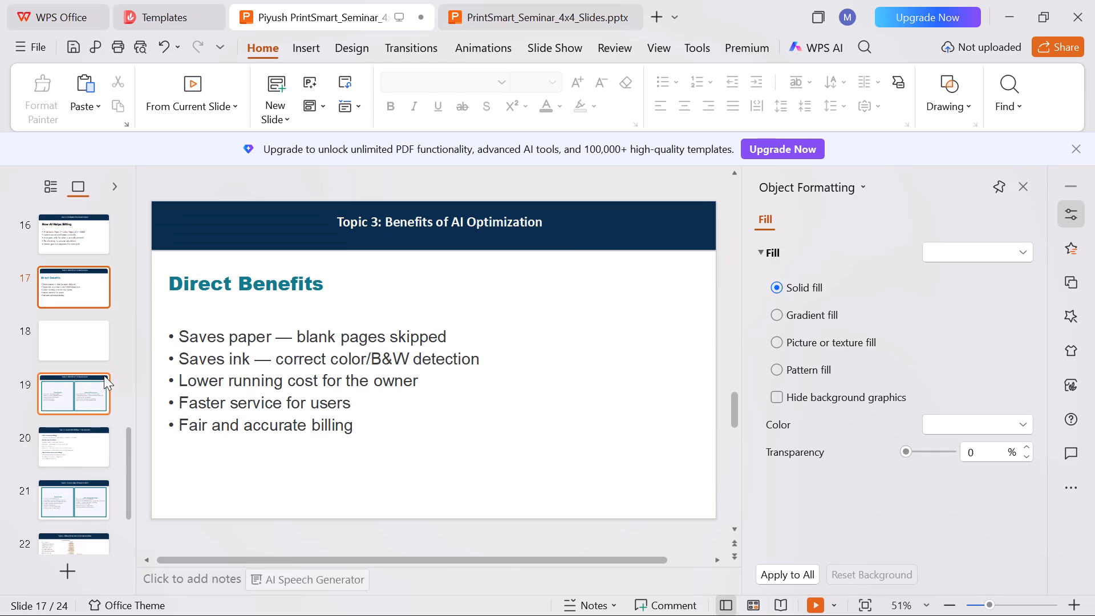
# Copy the "Future AI Enhancements" heading and its five bullets from the original two-column "Benefits of AI Optimization" slide.
pyautogui.click(101, 342)
pyautogui.click(72, 402)
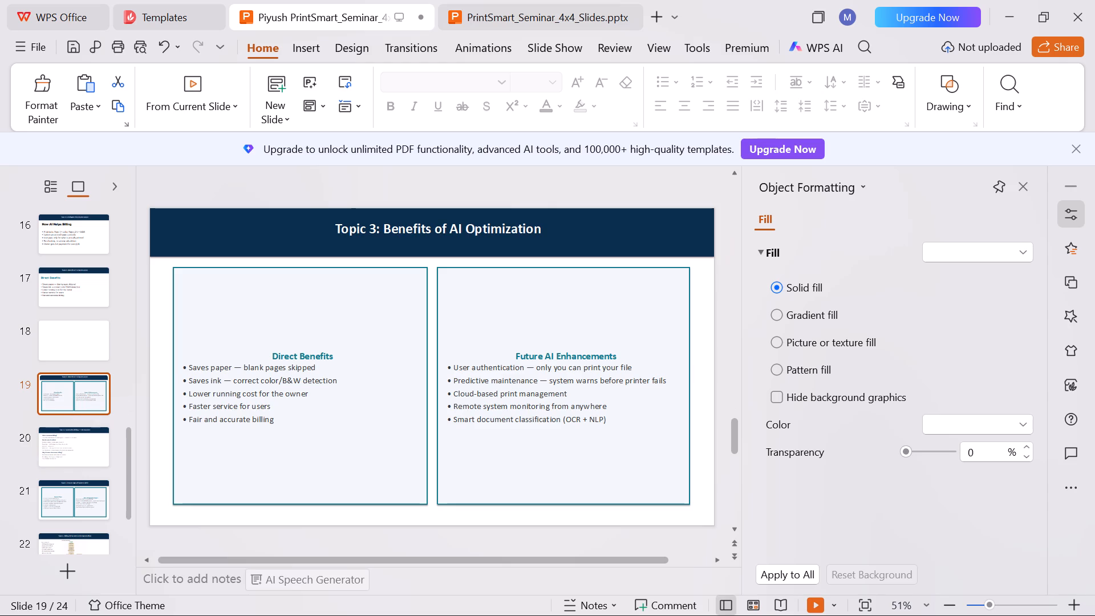
pyautogui.moveTo(517, 355); pyautogui.dragTo(551, 358)
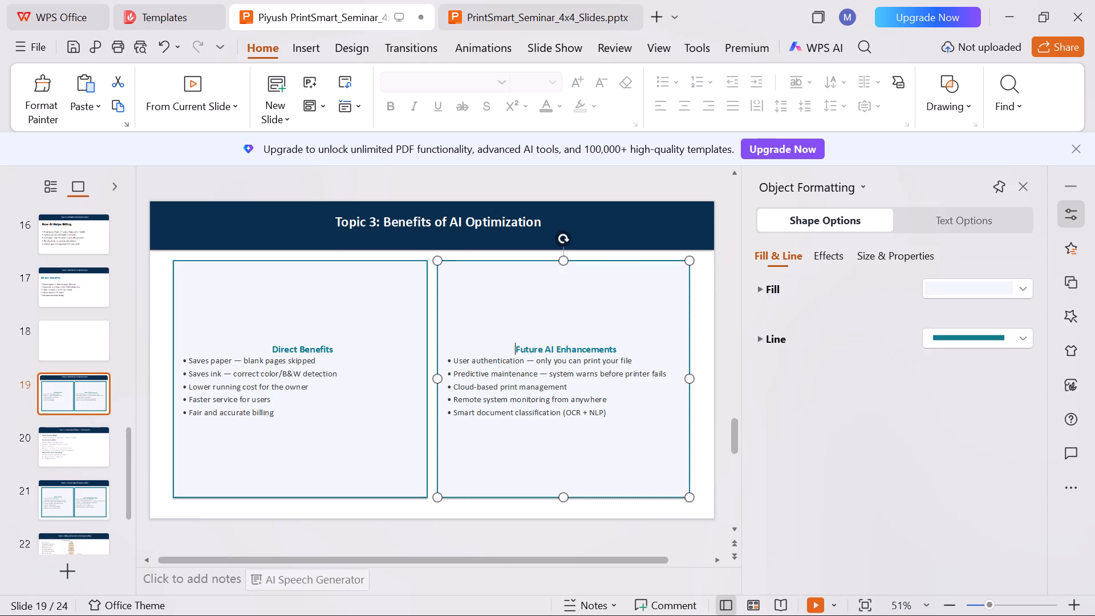
pyautogui.moveTo(551, 358); pyautogui.dragTo(635, 417)
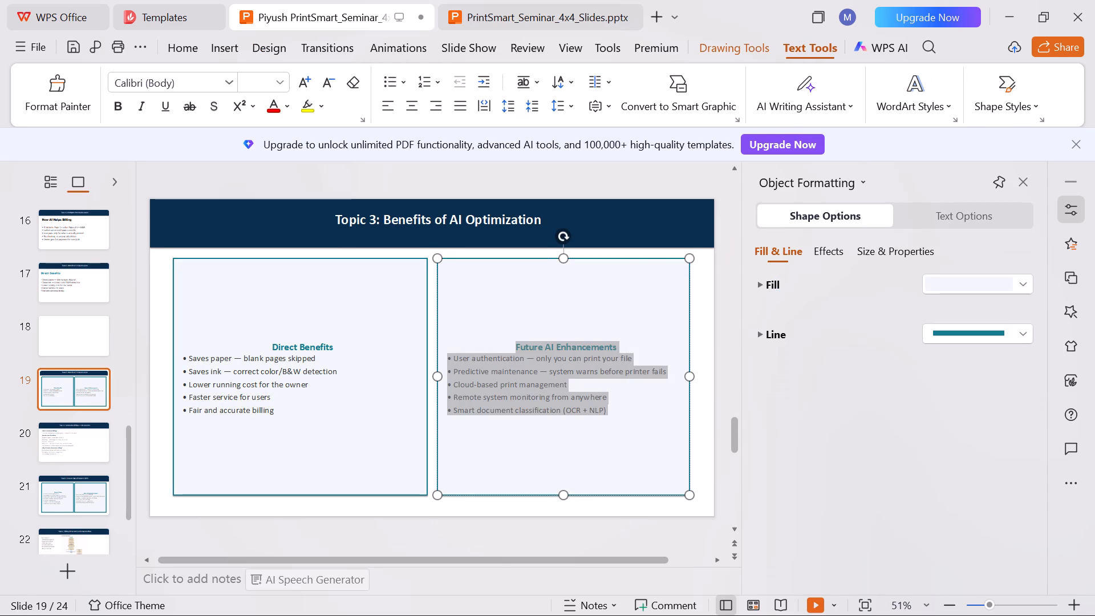
pyautogui.hotkey('ctrl', 'c')
pyautogui.click(106, 481)
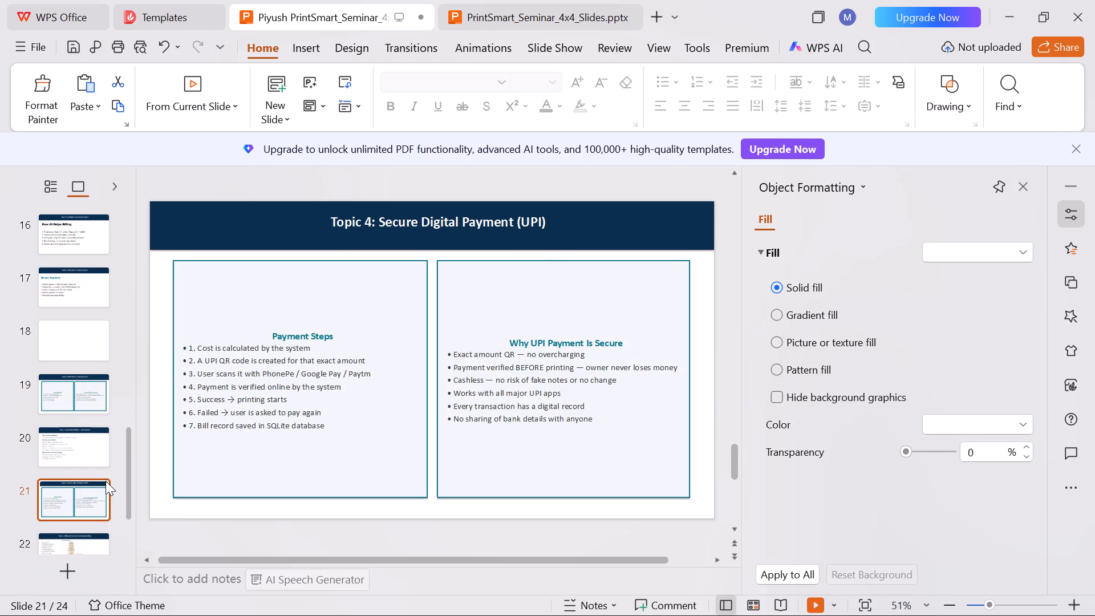
# Paste the copied "Future AI Enhancements" heading and its five bullets onto the blank slide 18.
pyautogui.click(88, 415)
pyautogui.click(88, 399)
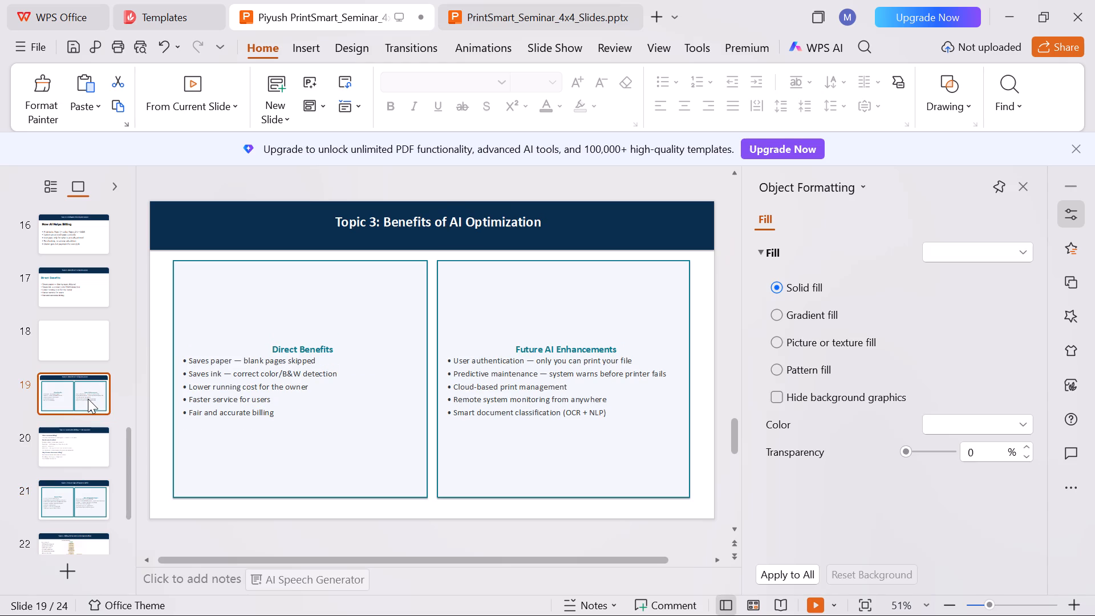
pyautogui.click(95, 341)
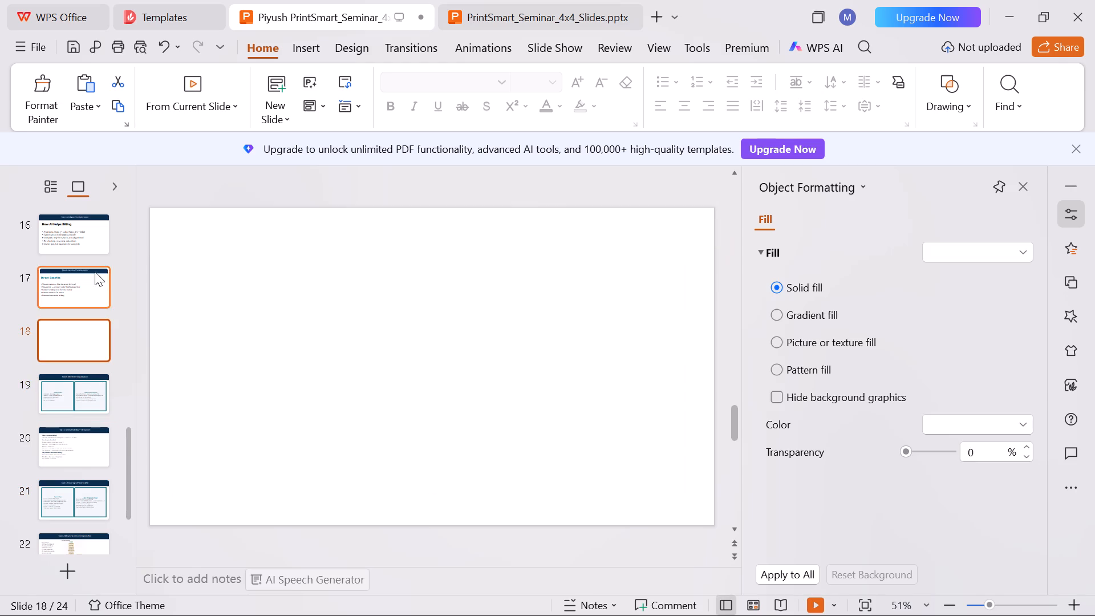
pyautogui.click(91, 285)
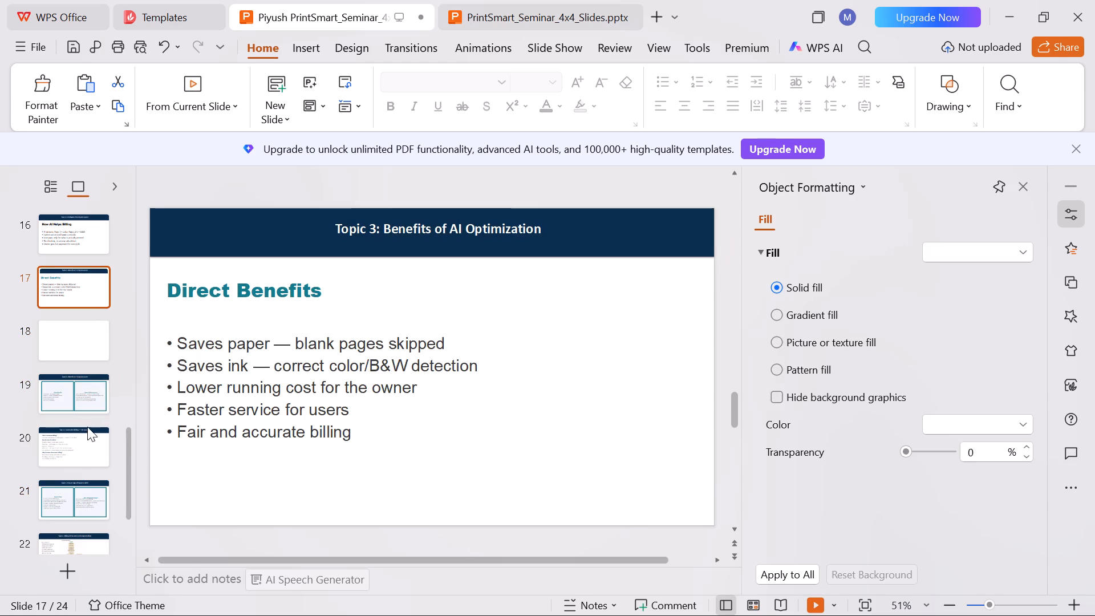
pyautogui.click(86, 431)
pyautogui.click(87, 392)
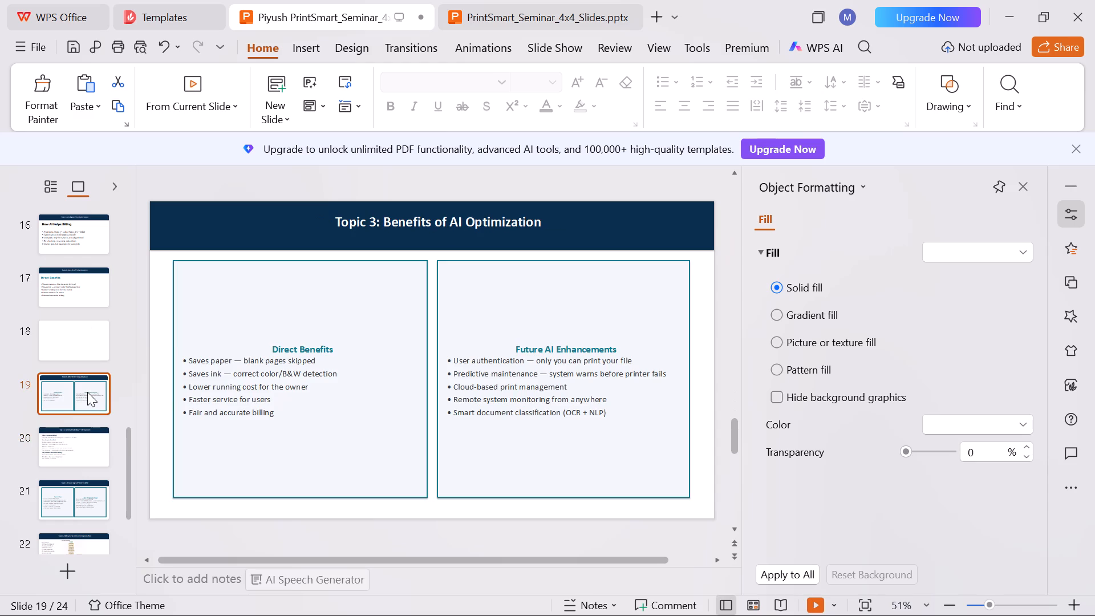
pyautogui.click(86, 350)
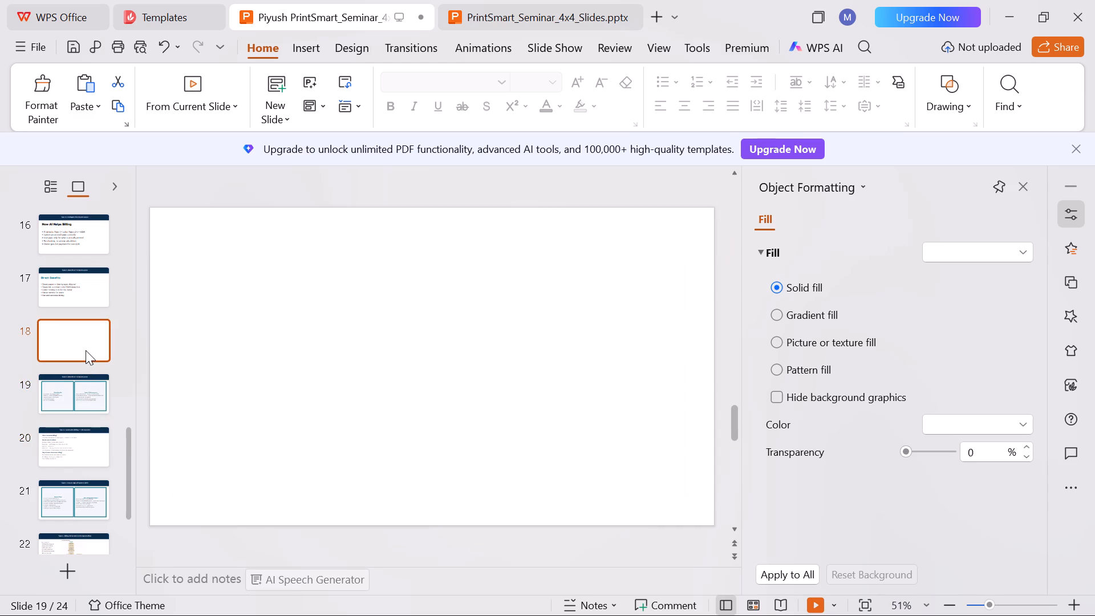
pyautogui.doubleClick(181, 341)
pyautogui.hotkey('ctrl', 'v')
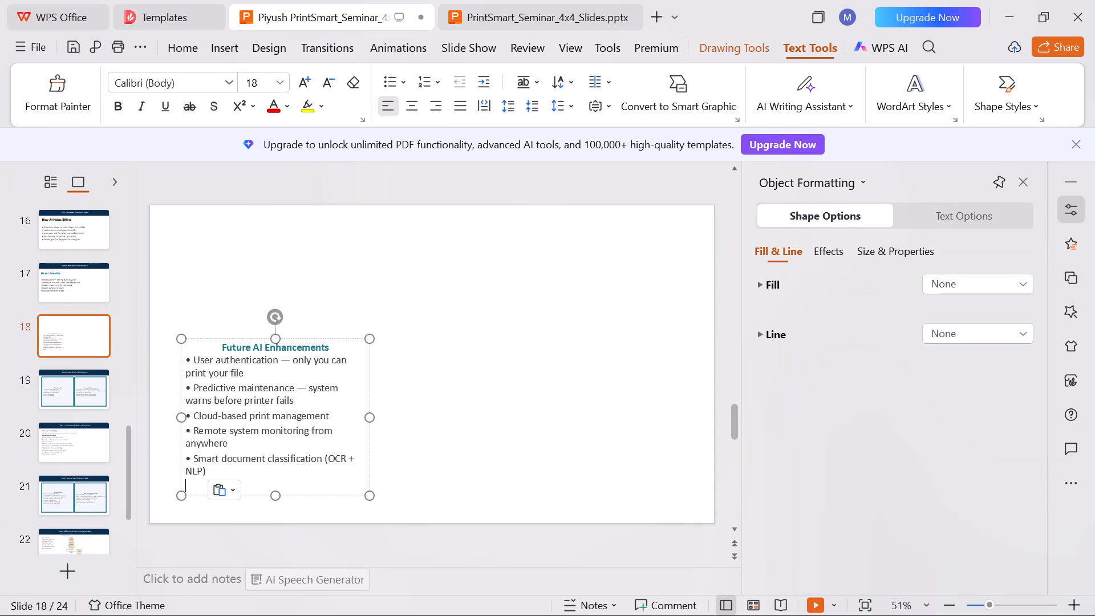
# Copy the "Topic 3: Benefits of AI Optimization" title banner from the original two-column slide onto the "Future AI Enhancements" slide.
pyautogui.click(81, 278)
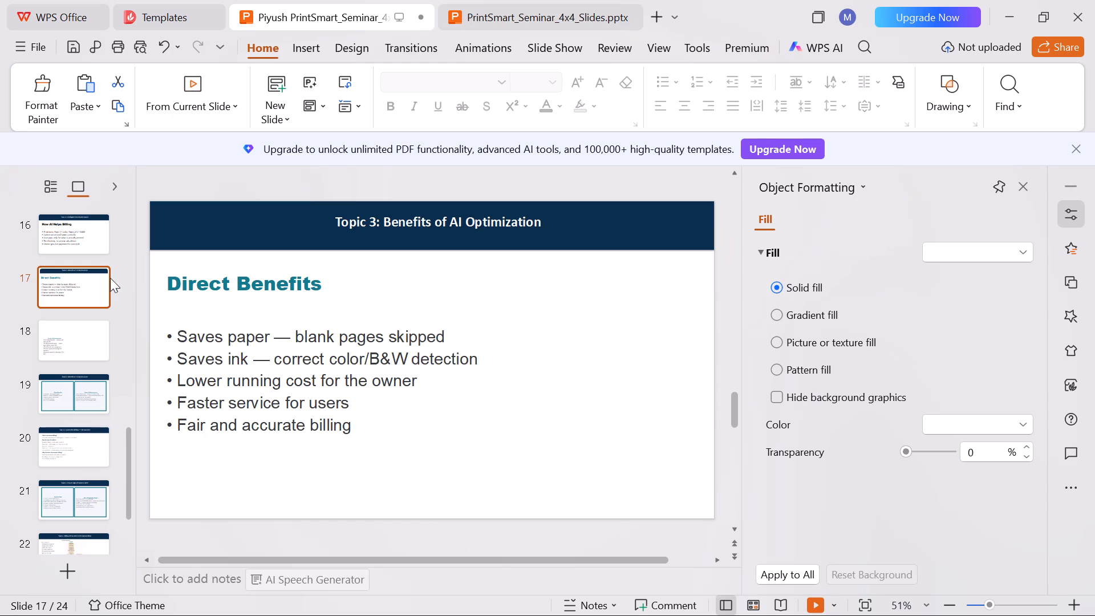
pyautogui.click(59, 386)
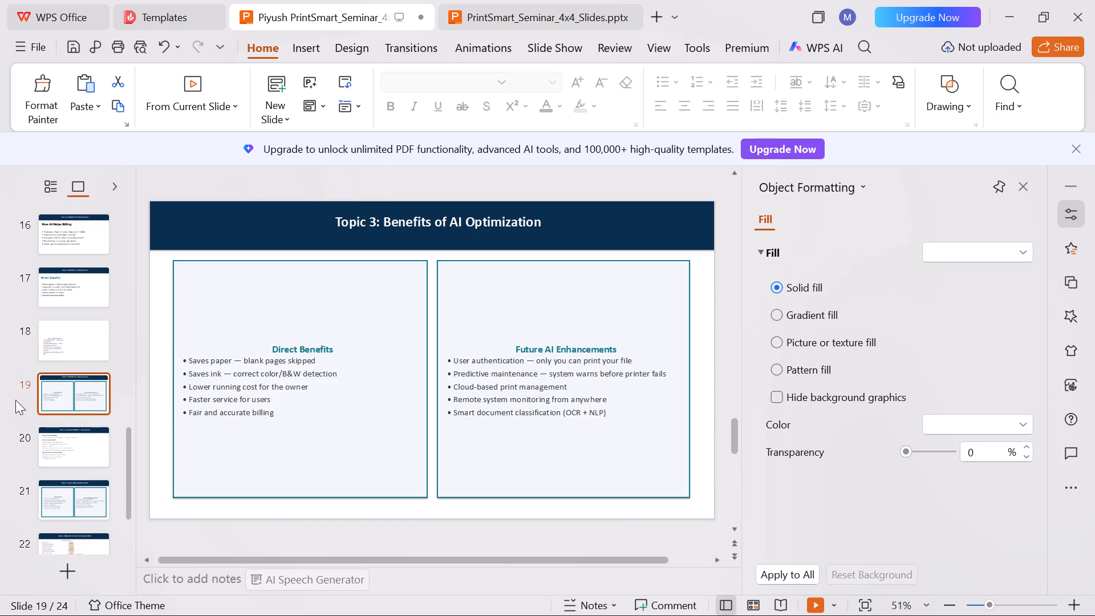
pyautogui.click(197, 242)
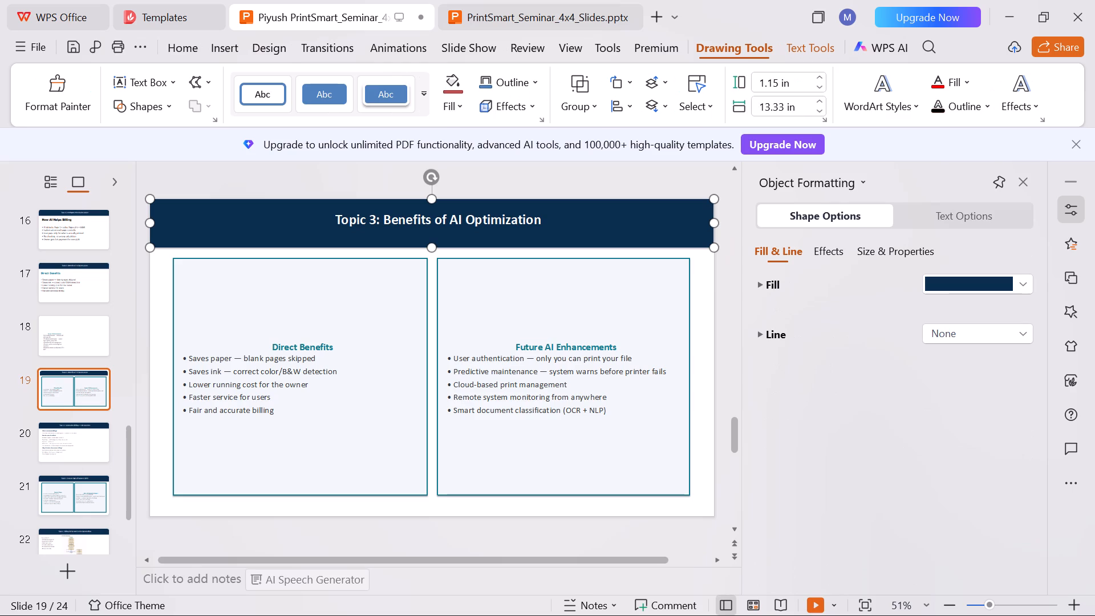
pyautogui.hotkey('ctrl', 'c')
pyautogui.click(35, 311)
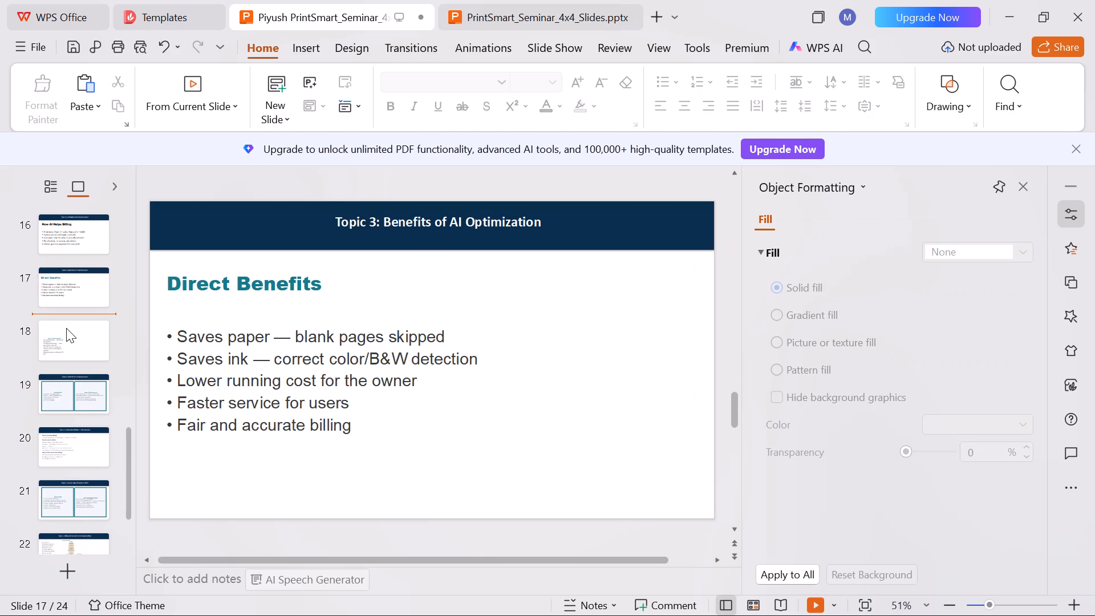
pyautogui.click(66, 328)
pyautogui.click(198, 254)
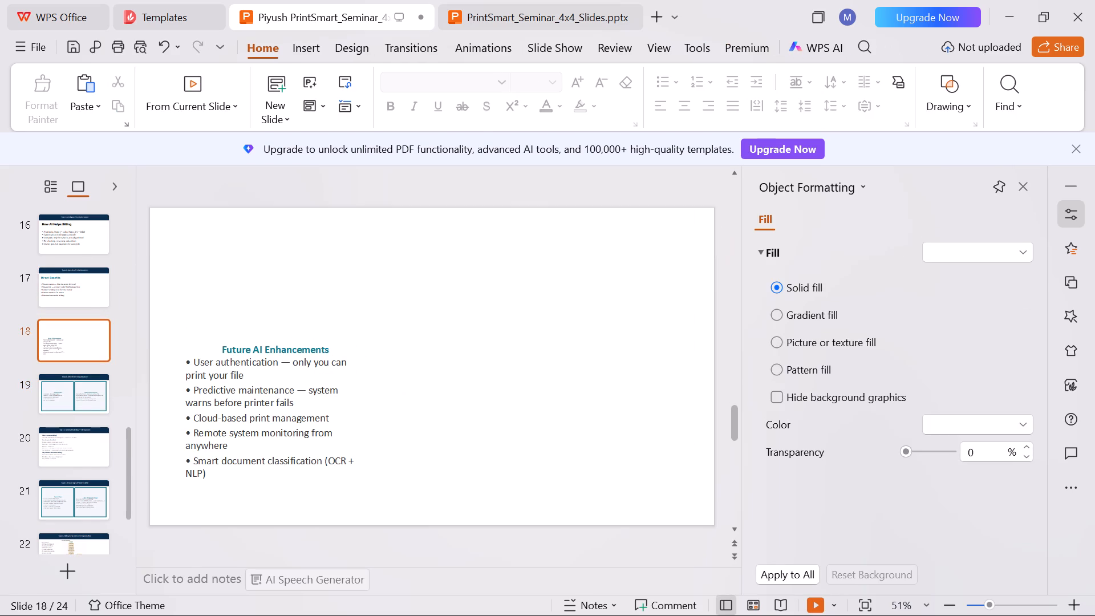
pyautogui.hotkey('ctrl', 'v')
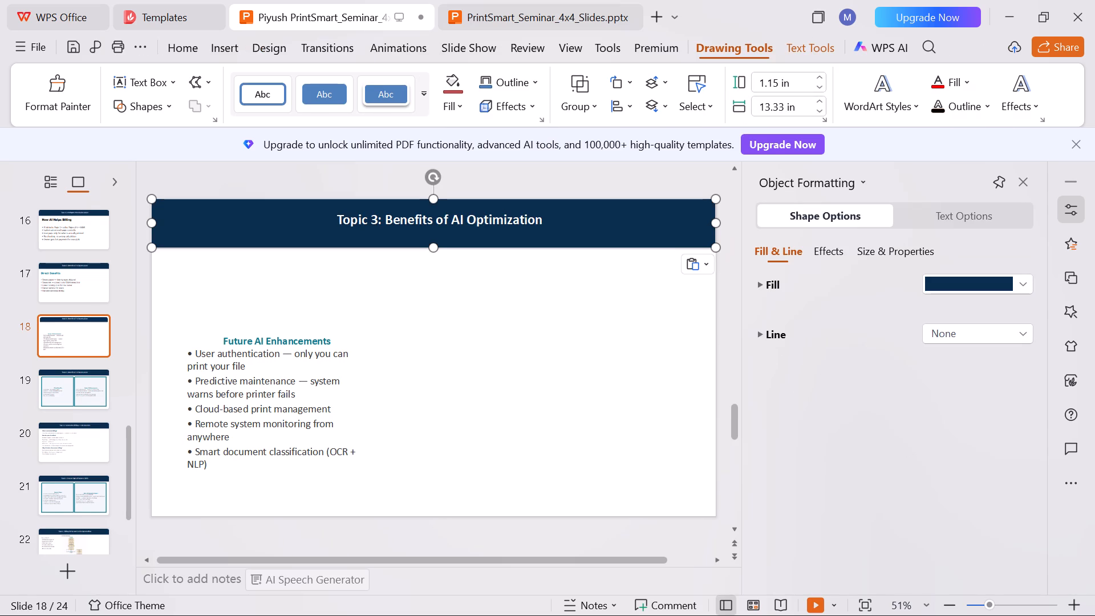
# Stretch the "Future AI Enhancements" text box to about 4.78 in wide, bringing its top-left corner closer to the banner and slide edge.
pyautogui.click(226, 338)
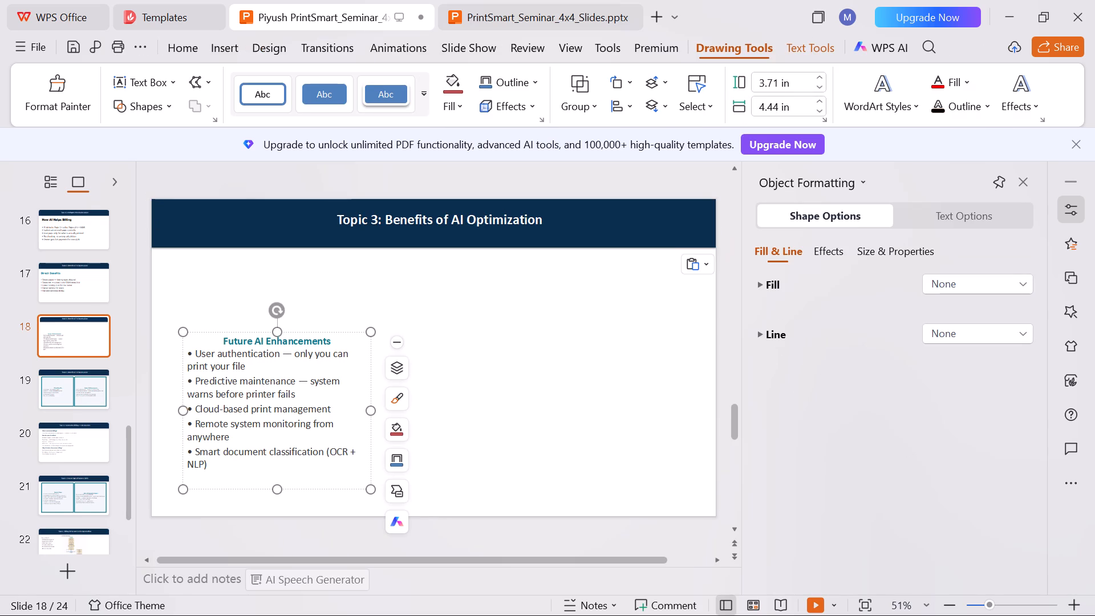
pyautogui.moveTo(181, 336); pyautogui.dragTo(167, 271)
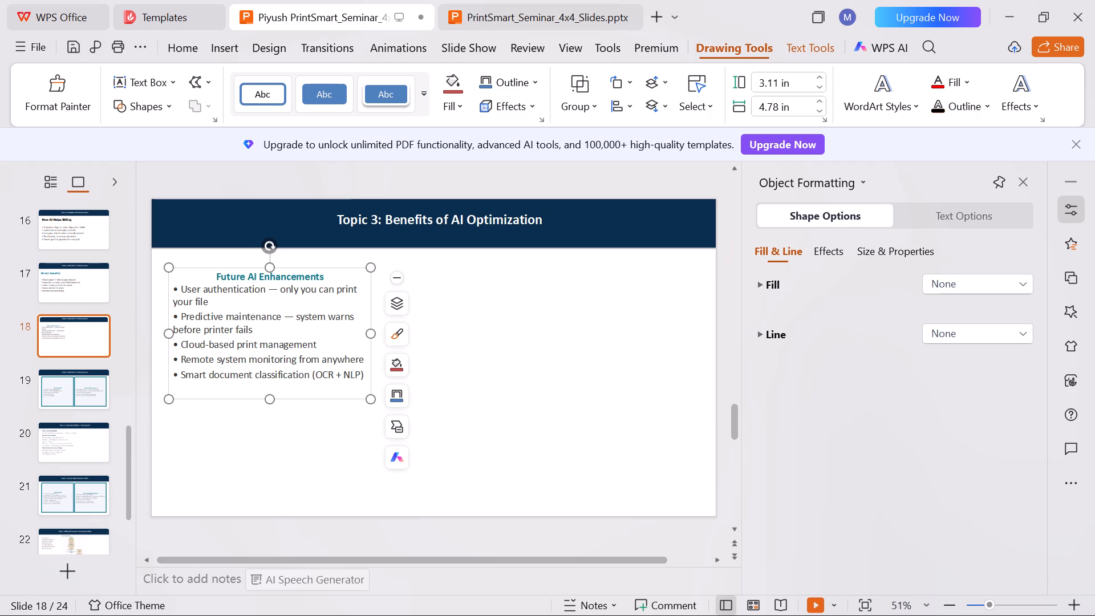
# Set the "Future AI Enhancements" heading's font size to 36 pt.
pyautogui.moveTo(323, 277); pyautogui.dragTo(218, 274)
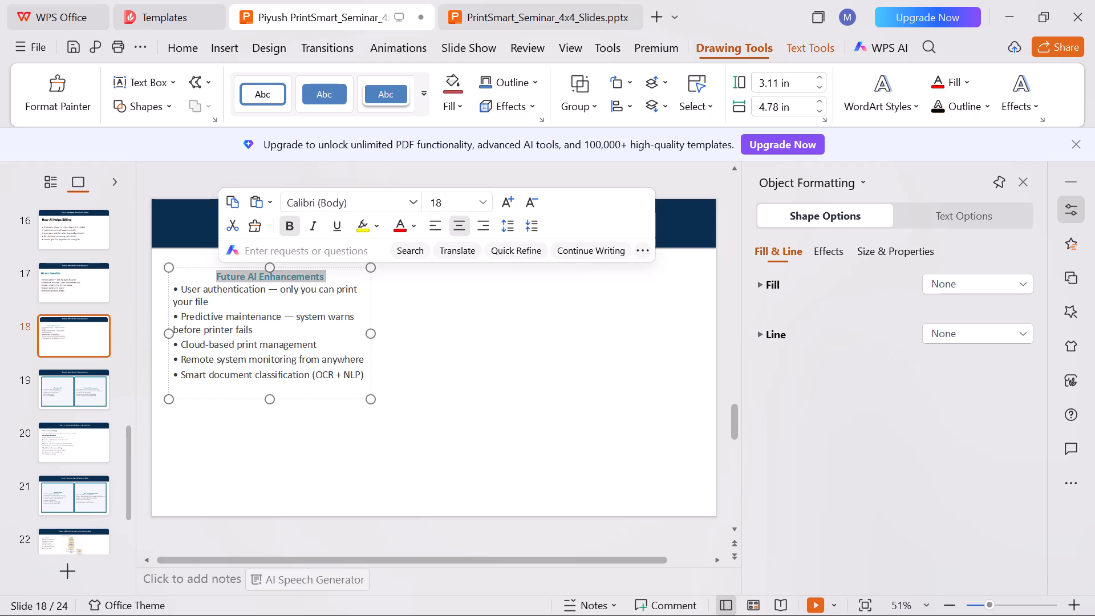
pyautogui.click(482, 202)
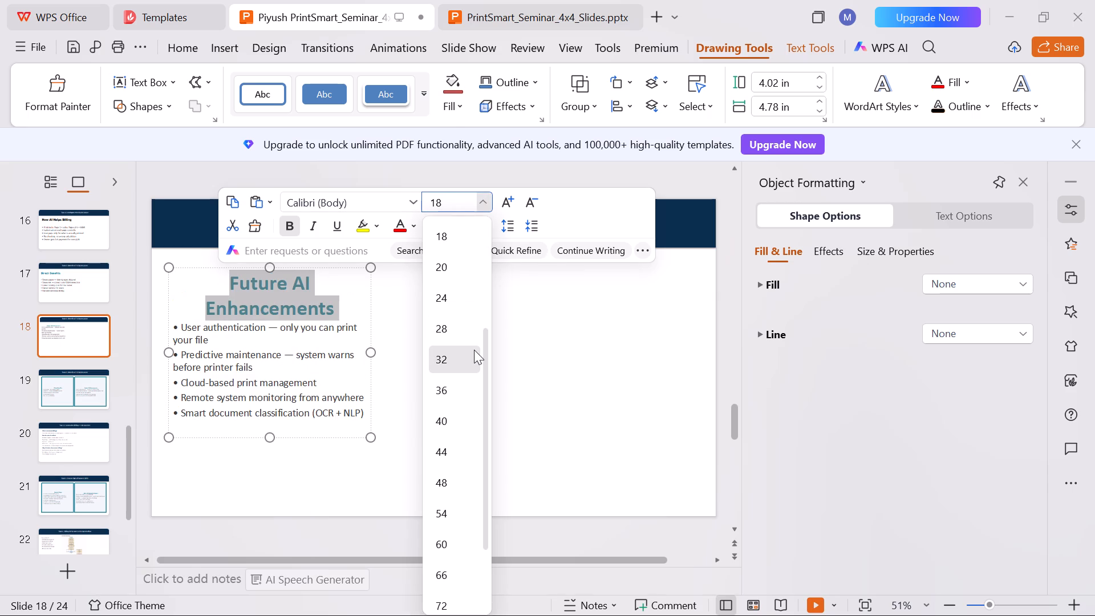
pyautogui.click(472, 356)
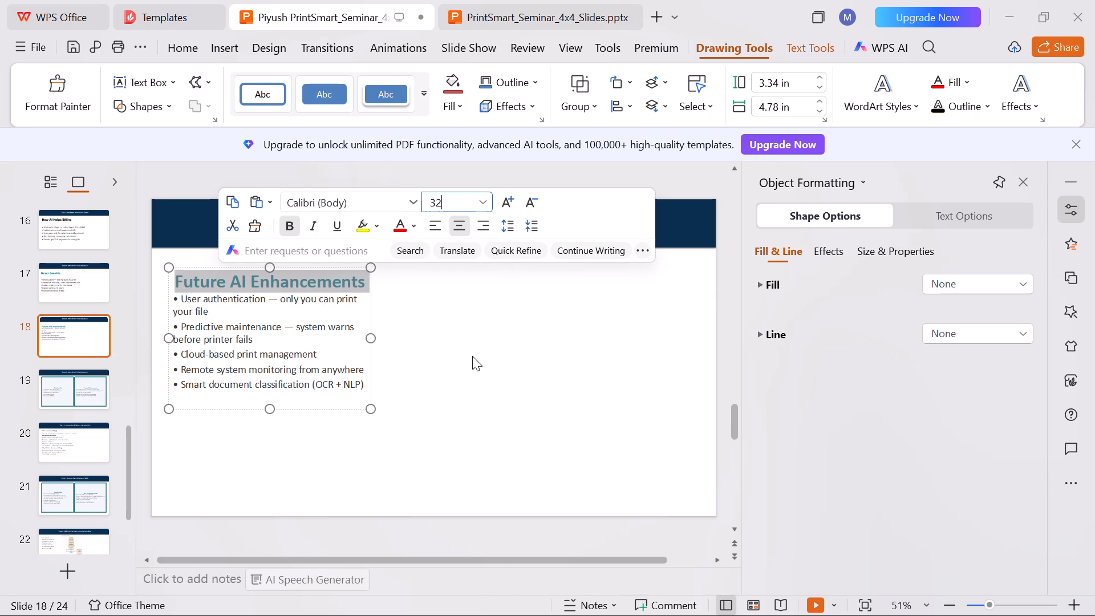
pyautogui.click(488, 197)
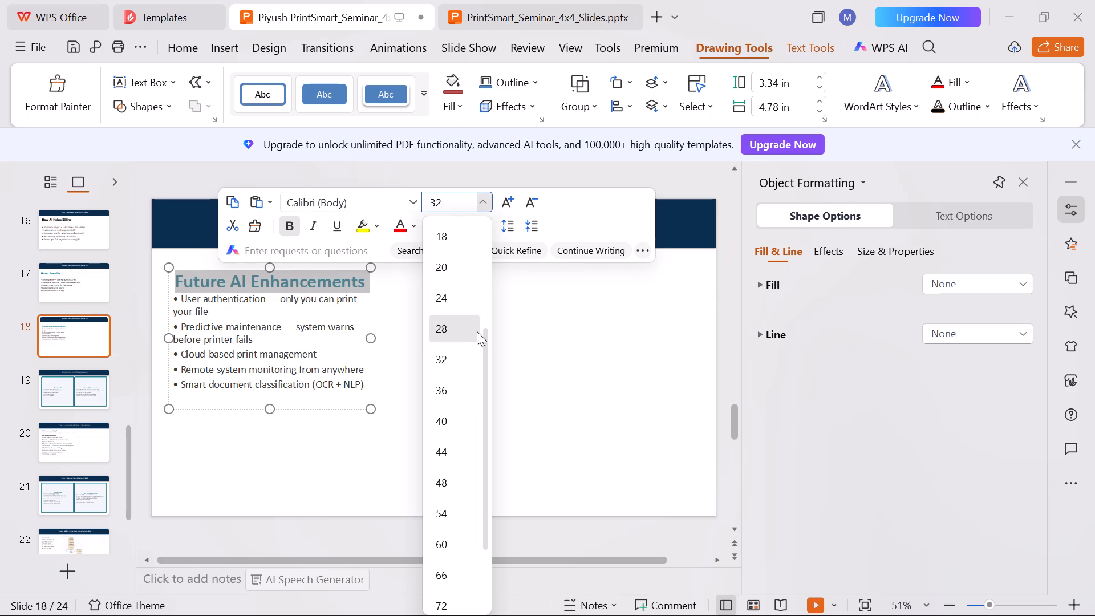
pyautogui.click(465, 399)
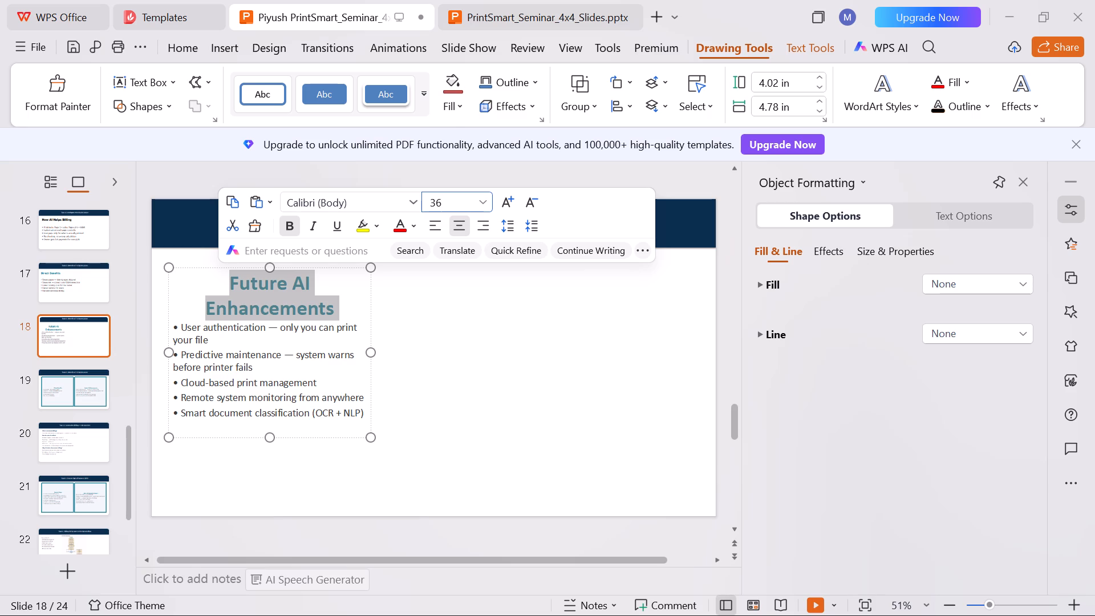
pyautogui.click(316, 285)
pyautogui.click(227, 281)
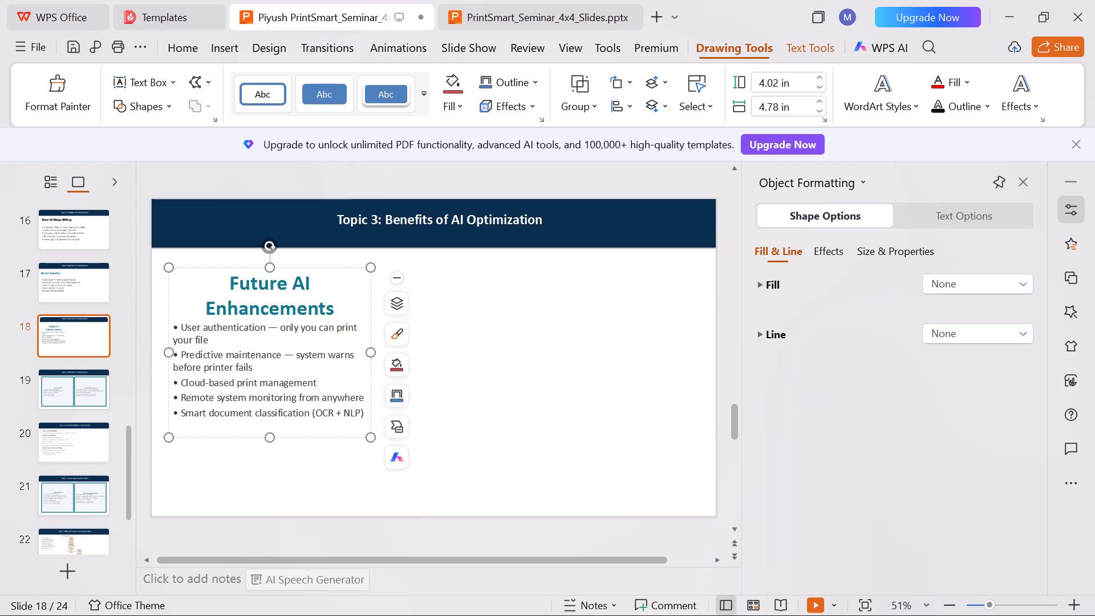
# Widen the text box to about 6.63 in and add a blank line between the "Future AI Enhancements" heading and its bullets.
pyautogui.moveTo(369, 351); pyautogui.dragTo(447, 345)
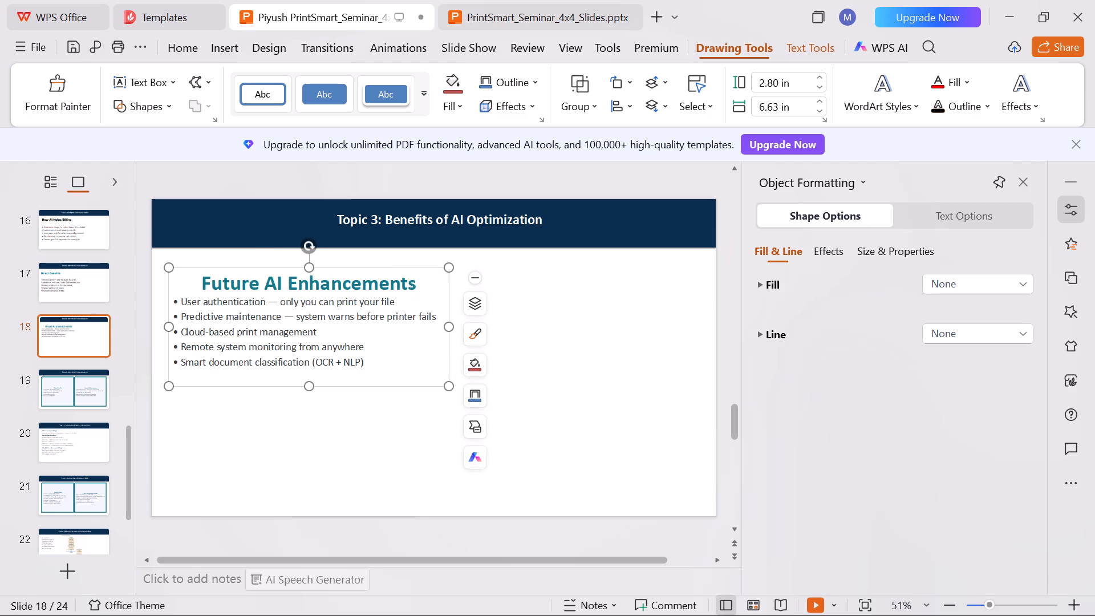
pyautogui.click(419, 277)
pyautogui.press('Return')
pyautogui.press('Return')
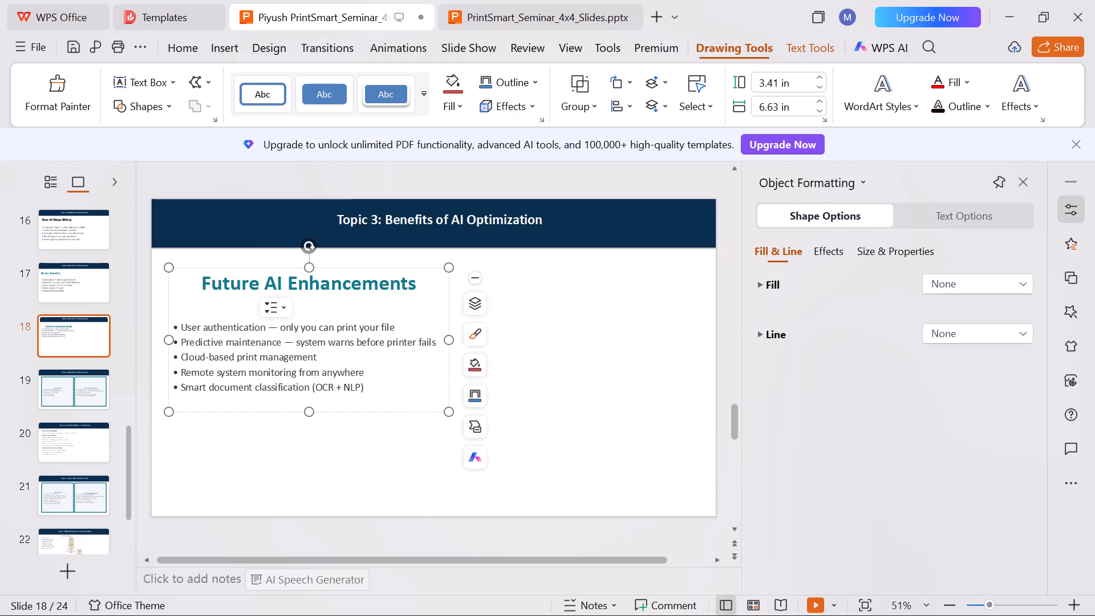
pyautogui.press('BackSpace')
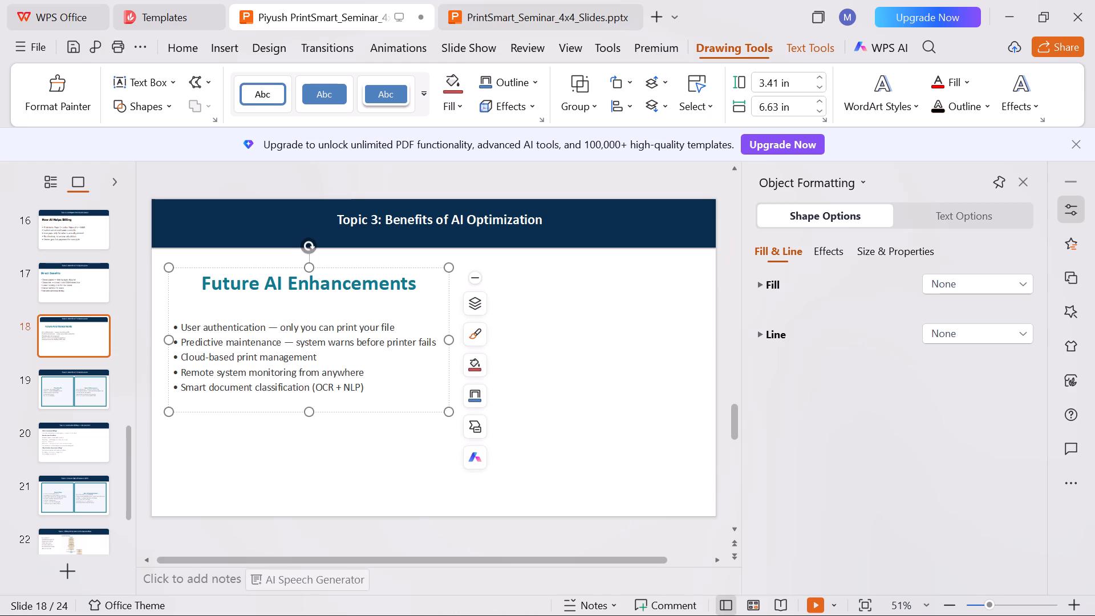
# Set the five bullets under "Future AI Enhancements" to 24 pt.
pyautogui.moveTo(371, 385); pyautogui.dragTo(186, 333)
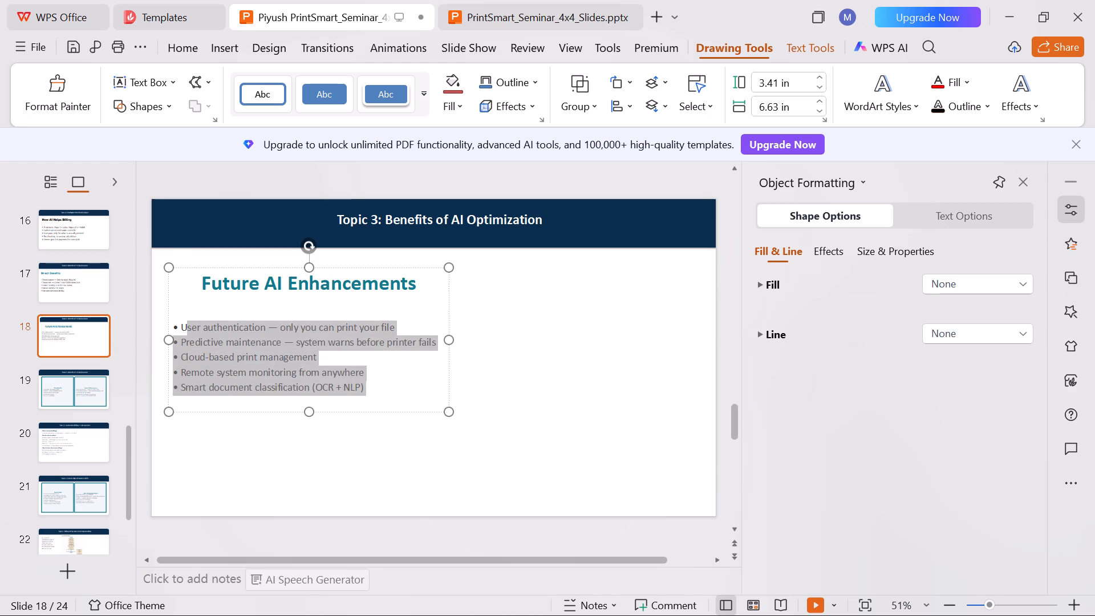
pyautogui.moveTo(186, 333); pyautogui.dragTo(169, 329)
pyautogui.click(433, 252)
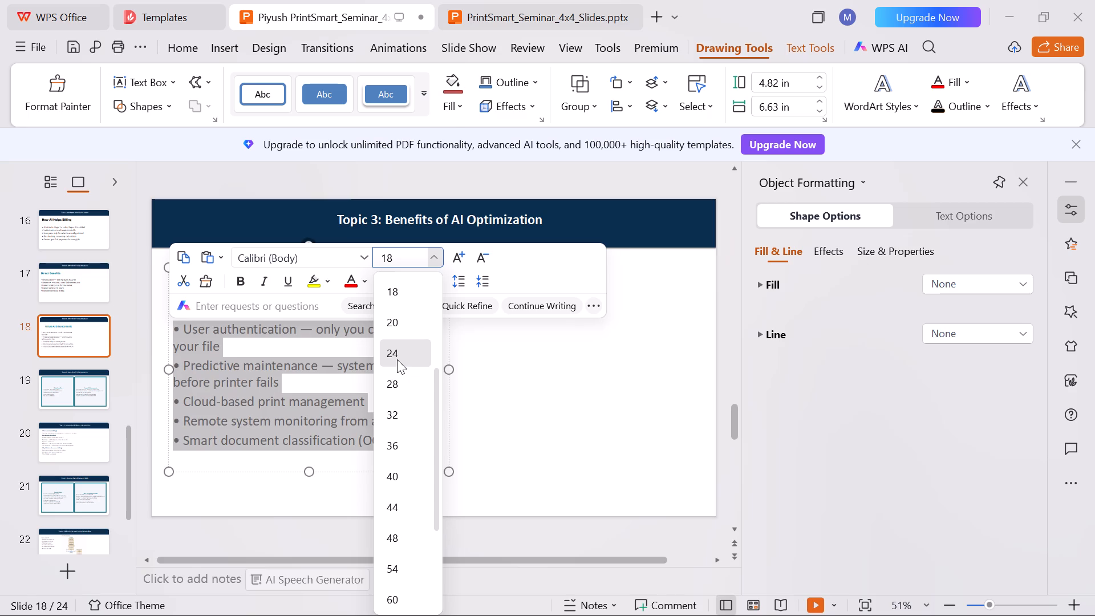
pyautogui.click(397, 359)
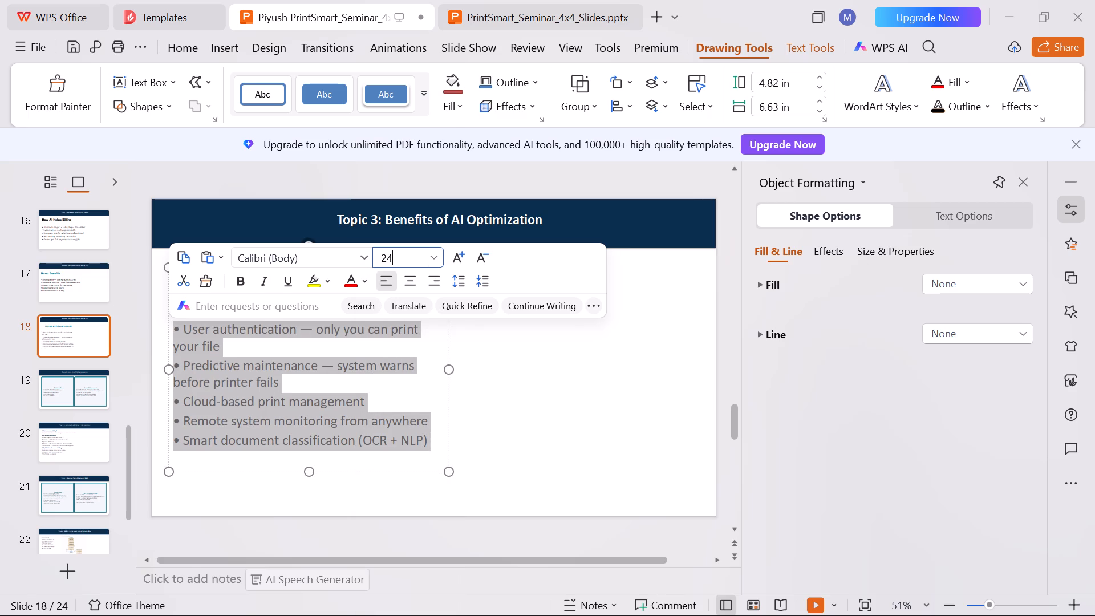
# Shift the "Future AI Enhancements" text box slightly down and widen it to about 10.71 in.
pyautogui.moveTo(449, 364); pyautogui.dragTo(449, 374)
pyautogui.click(449, 374)
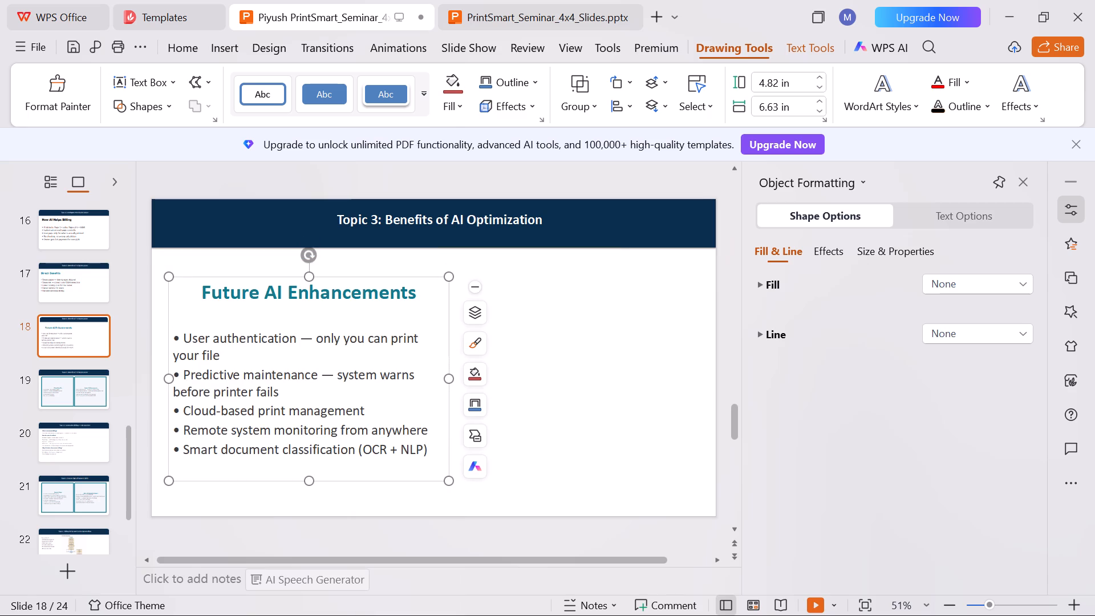
pyautogui.moveTo(449, 378); pyautogui.dragTo(622, 372)
pyautogui.click(622, 372)
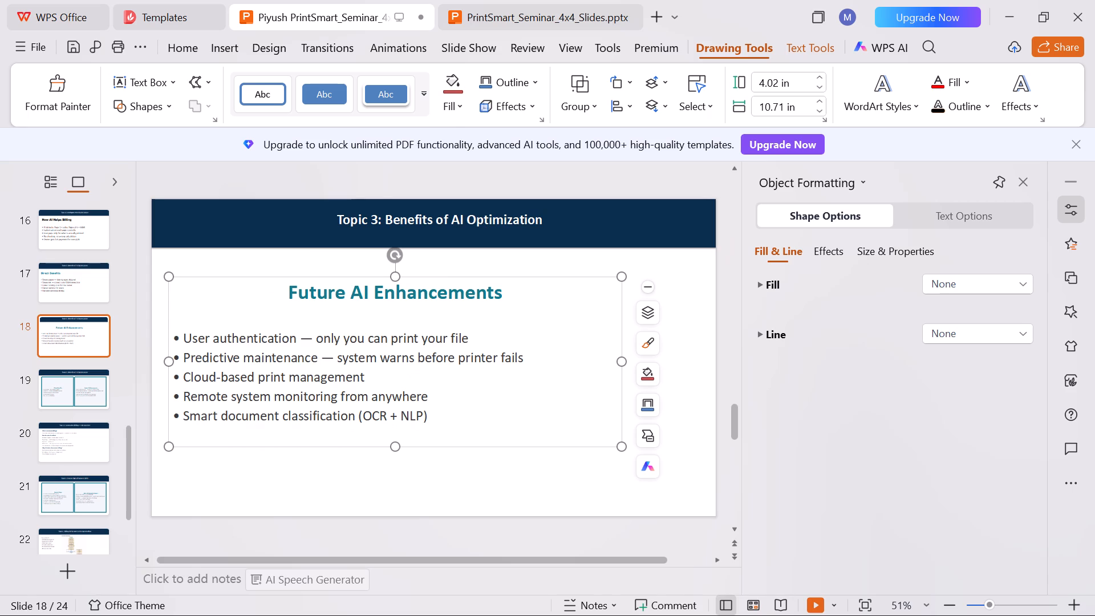
# Left-align the "Future AI Enhancements" heading.
pyautogui.moveTo(506, 290); pyautogui.dragTo(482, 290)
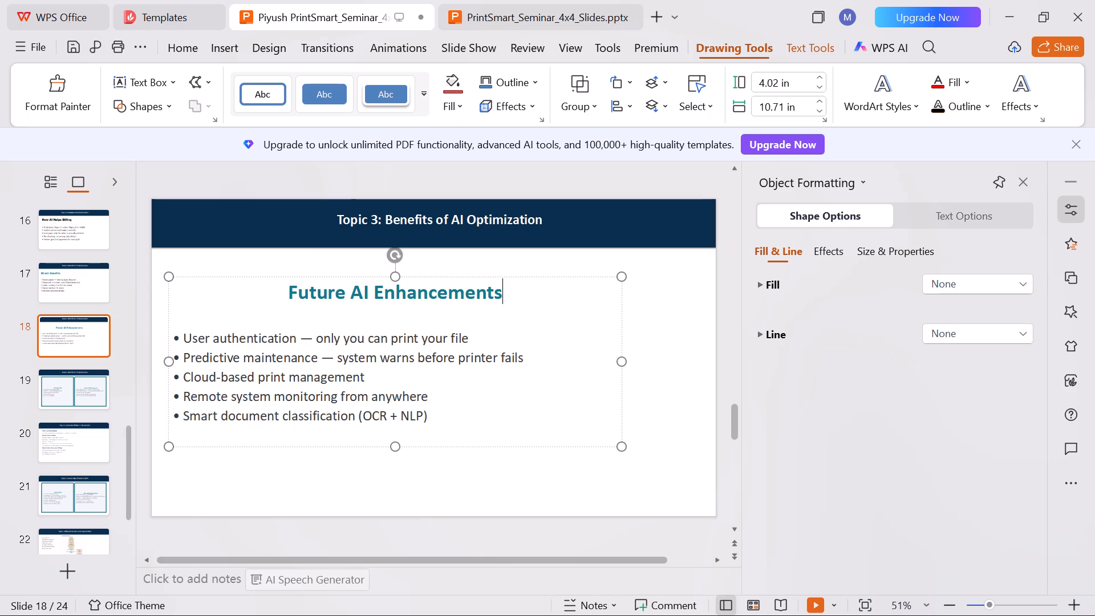
pyautogui.moveTo(482, 290); pyautogui.dragTo(281, 299)
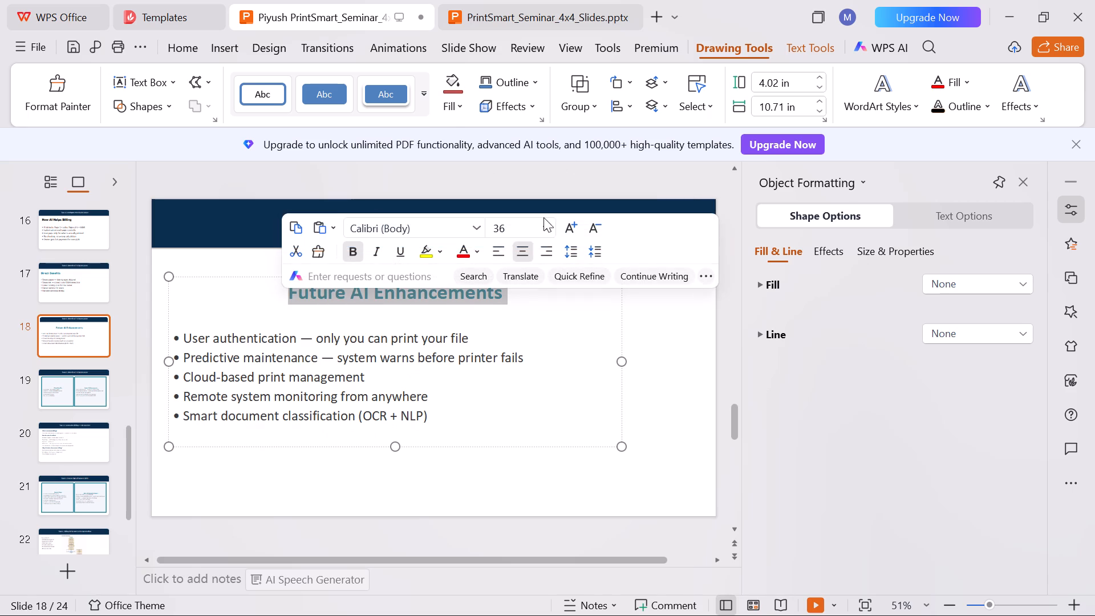
pyautogui.click(497, 248)
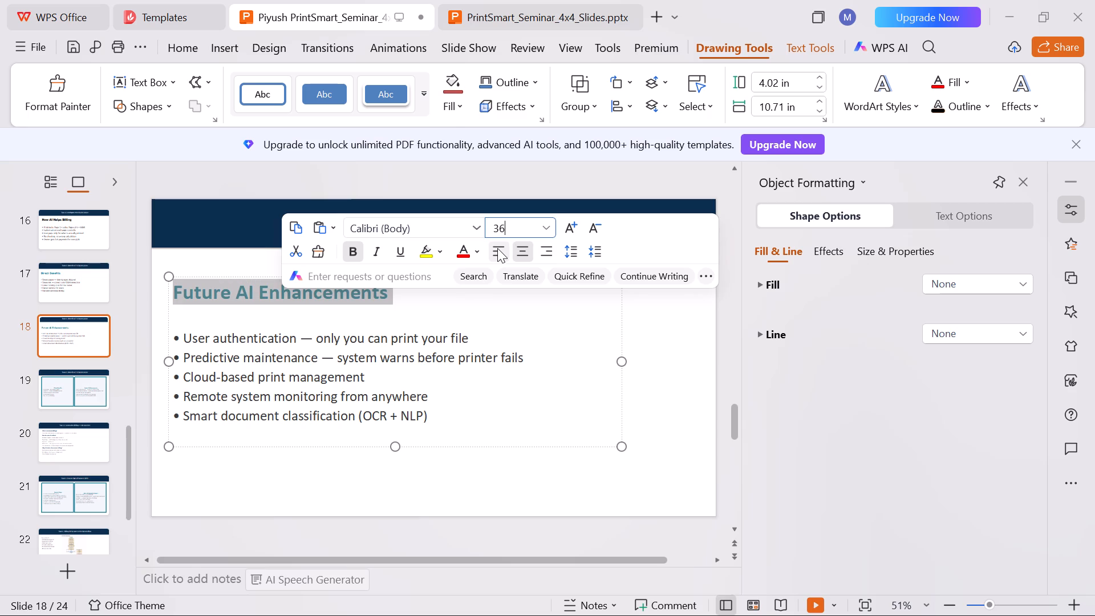
pyautogui.click(497, 248)
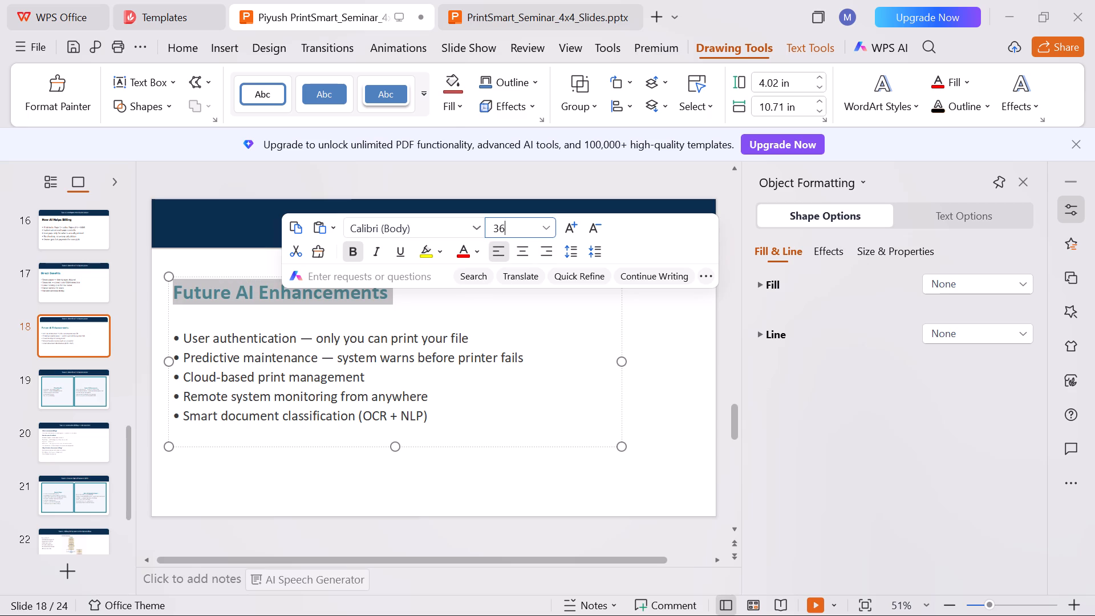
pyautogui.click(523, 489)
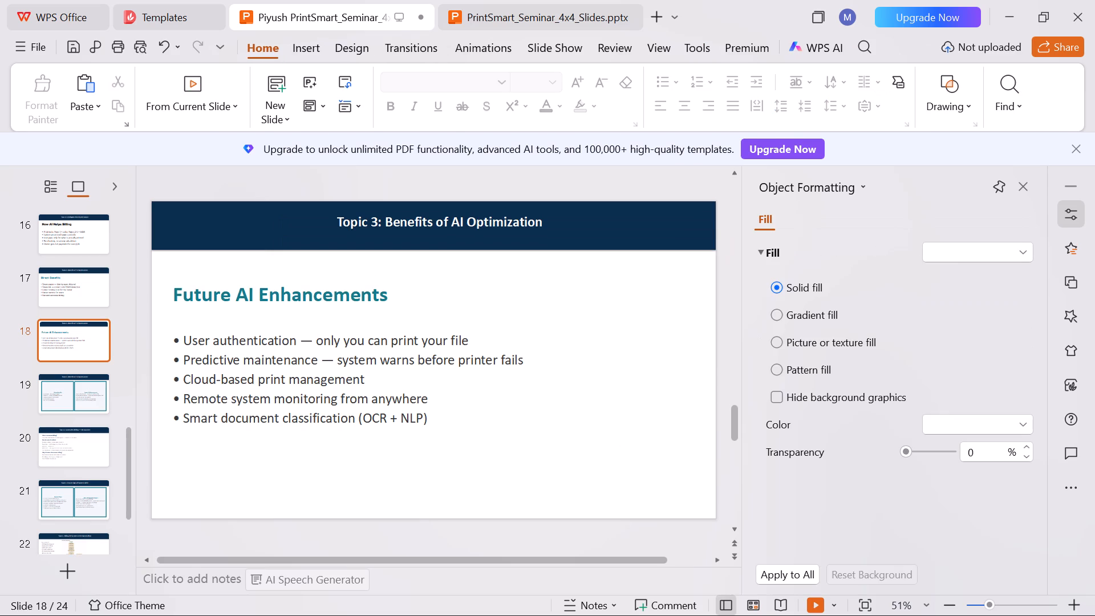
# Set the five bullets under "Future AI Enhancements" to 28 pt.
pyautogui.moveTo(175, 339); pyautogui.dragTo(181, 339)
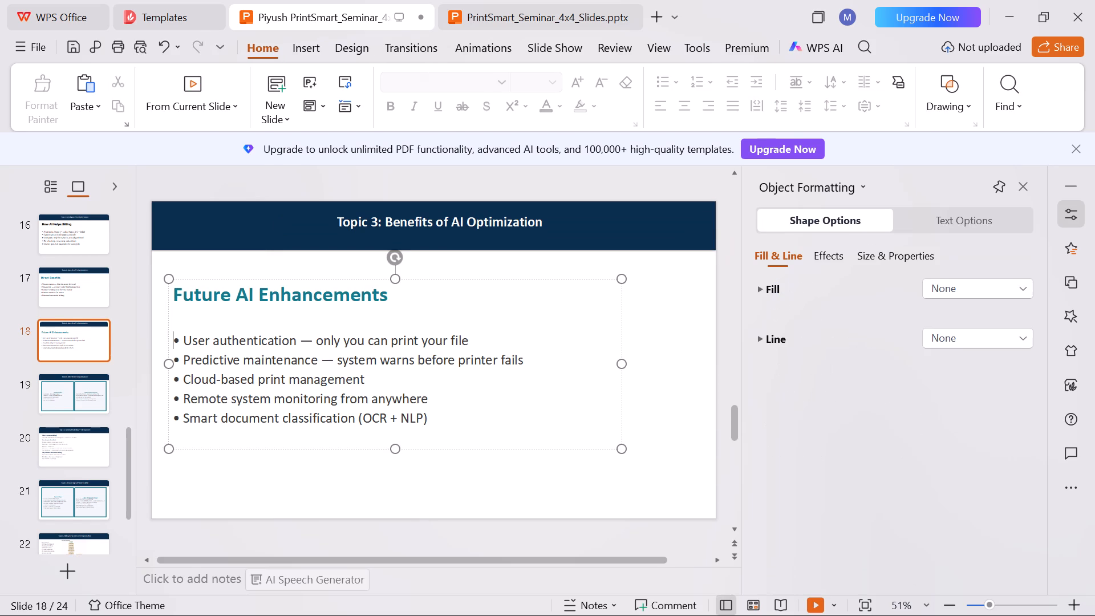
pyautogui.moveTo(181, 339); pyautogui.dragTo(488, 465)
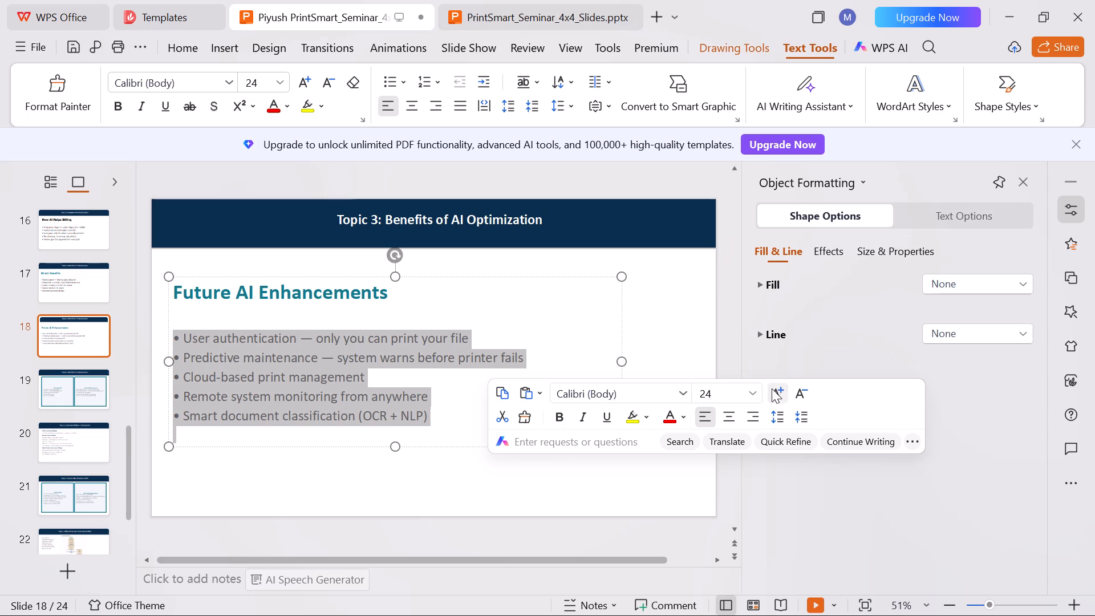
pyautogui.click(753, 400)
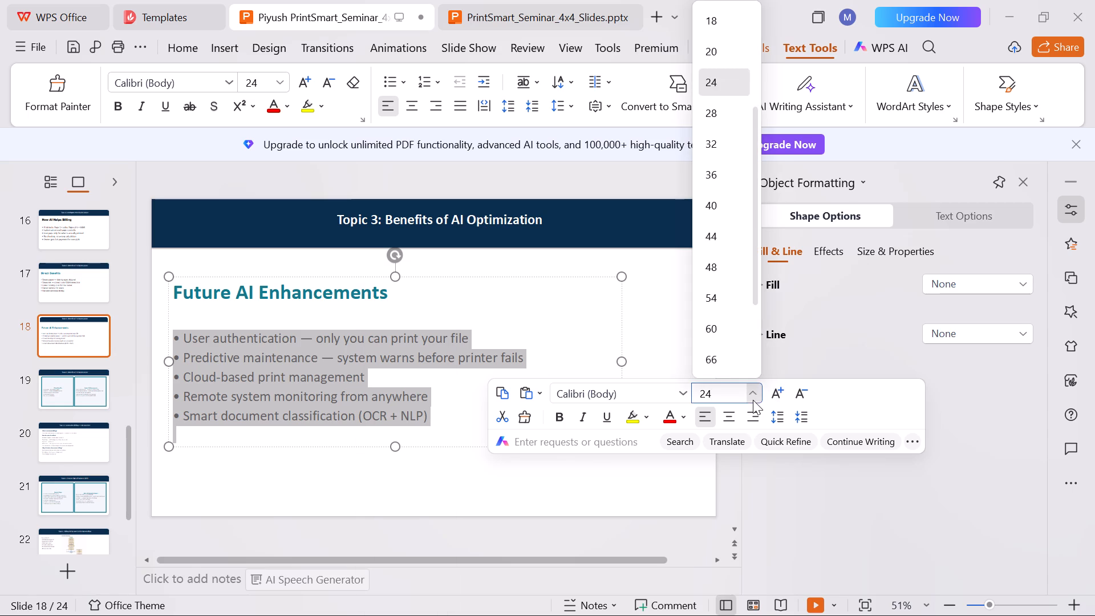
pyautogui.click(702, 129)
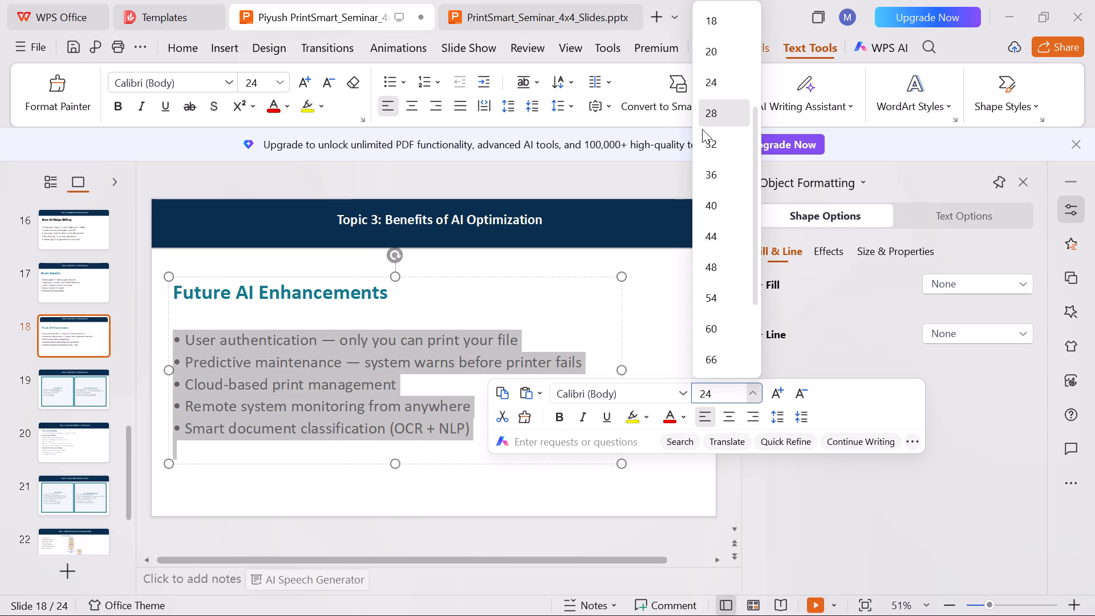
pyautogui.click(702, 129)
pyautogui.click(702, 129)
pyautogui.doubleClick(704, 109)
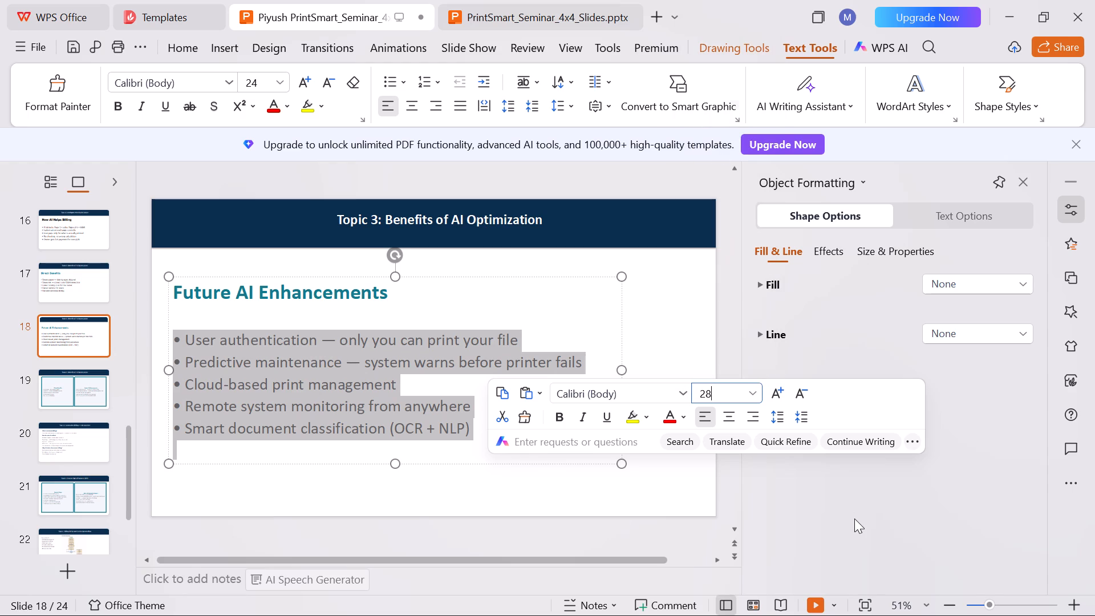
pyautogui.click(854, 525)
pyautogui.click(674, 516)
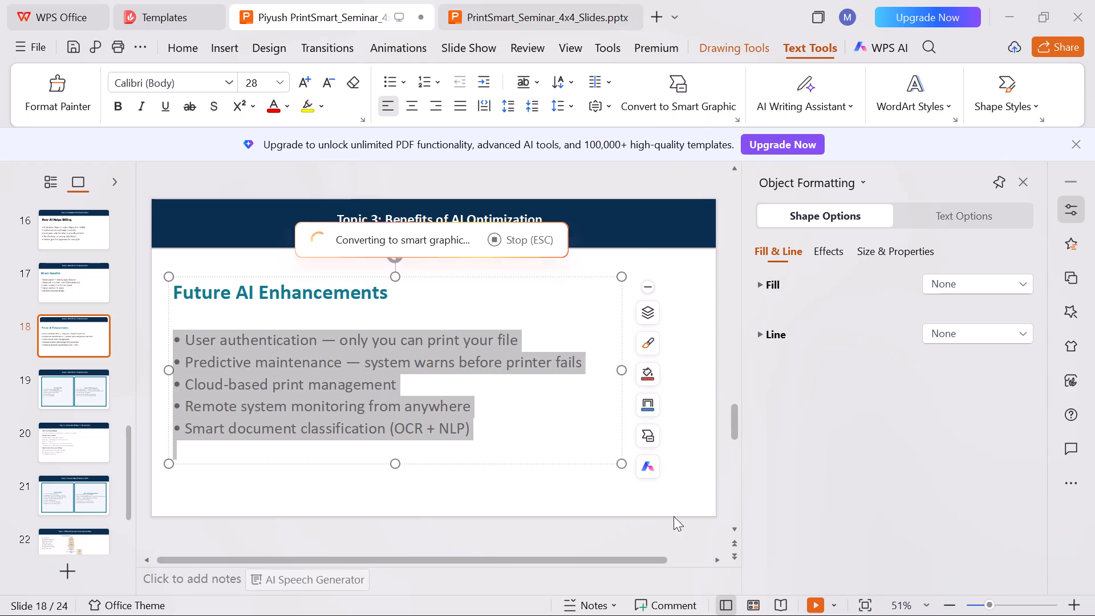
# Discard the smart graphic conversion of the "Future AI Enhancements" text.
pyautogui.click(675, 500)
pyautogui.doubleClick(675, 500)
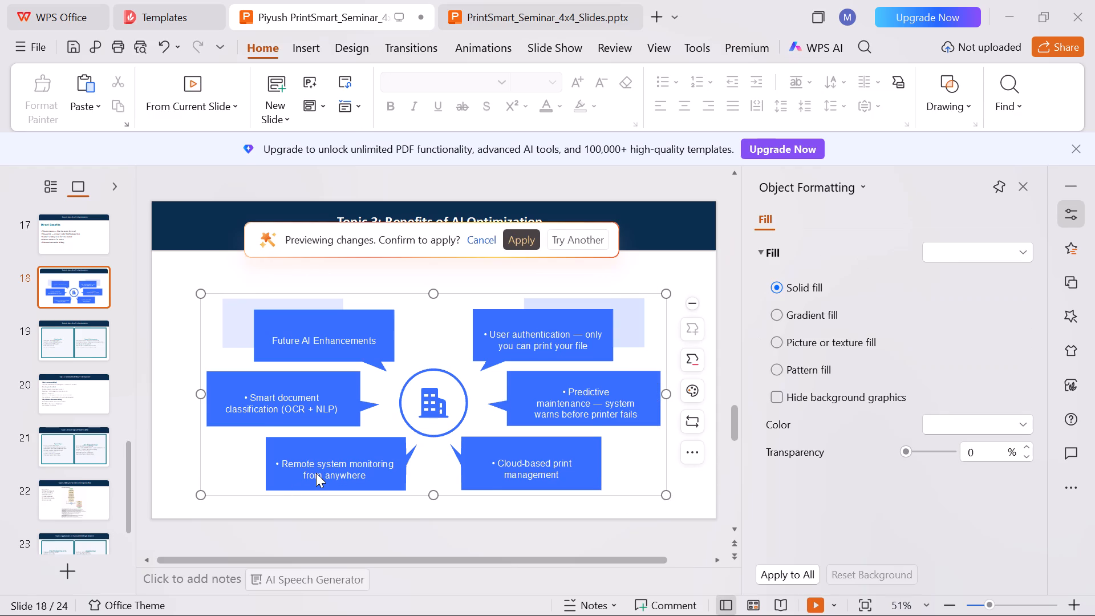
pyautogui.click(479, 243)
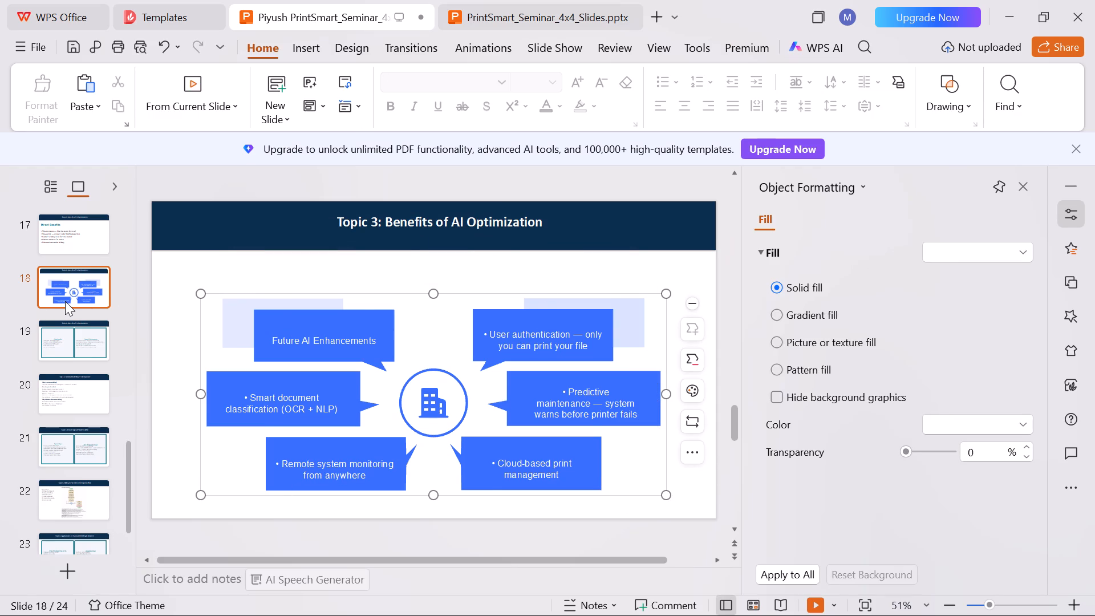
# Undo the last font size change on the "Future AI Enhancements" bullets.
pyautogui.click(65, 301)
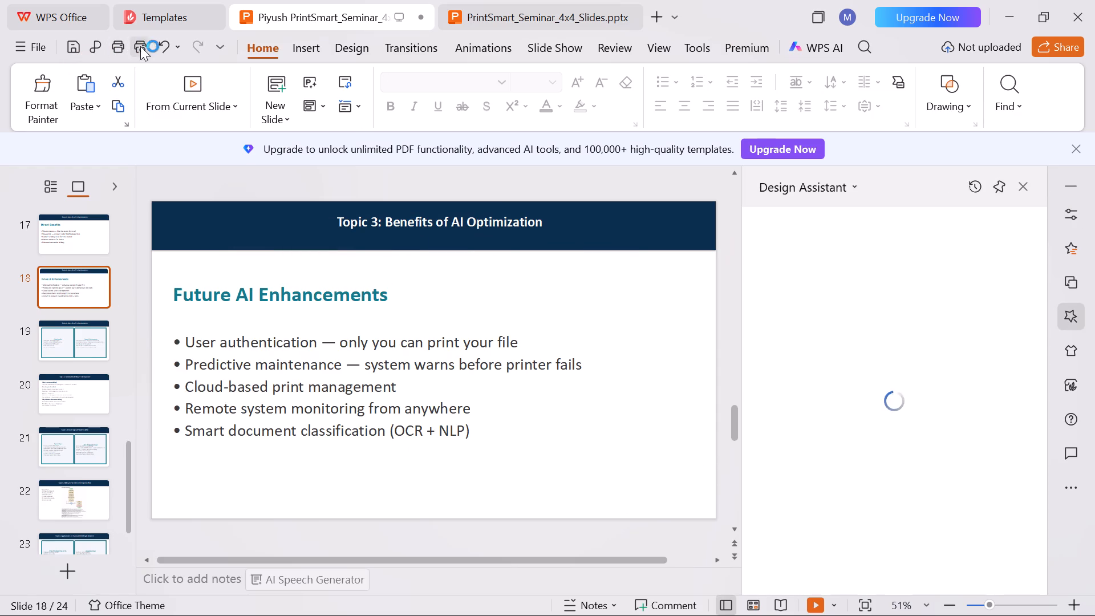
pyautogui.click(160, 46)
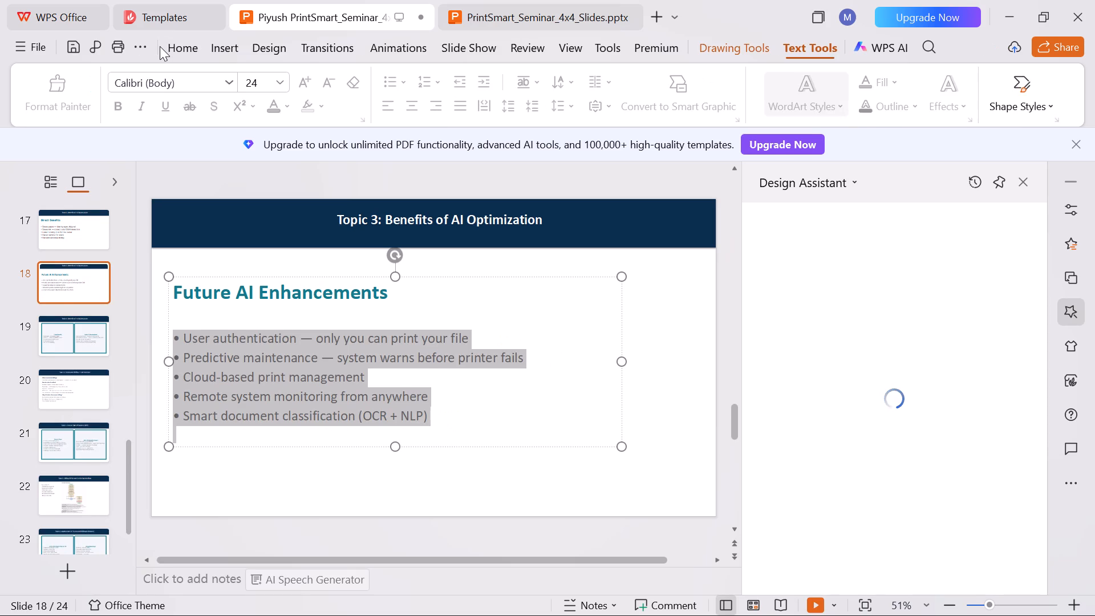
# Check the new Topic 3 benefit slides and delete the original two-column "Topic 3: Benefits of AI Optimization" slide.
pyautogui.click(63, 396)
pyautogui.click(71, 291)
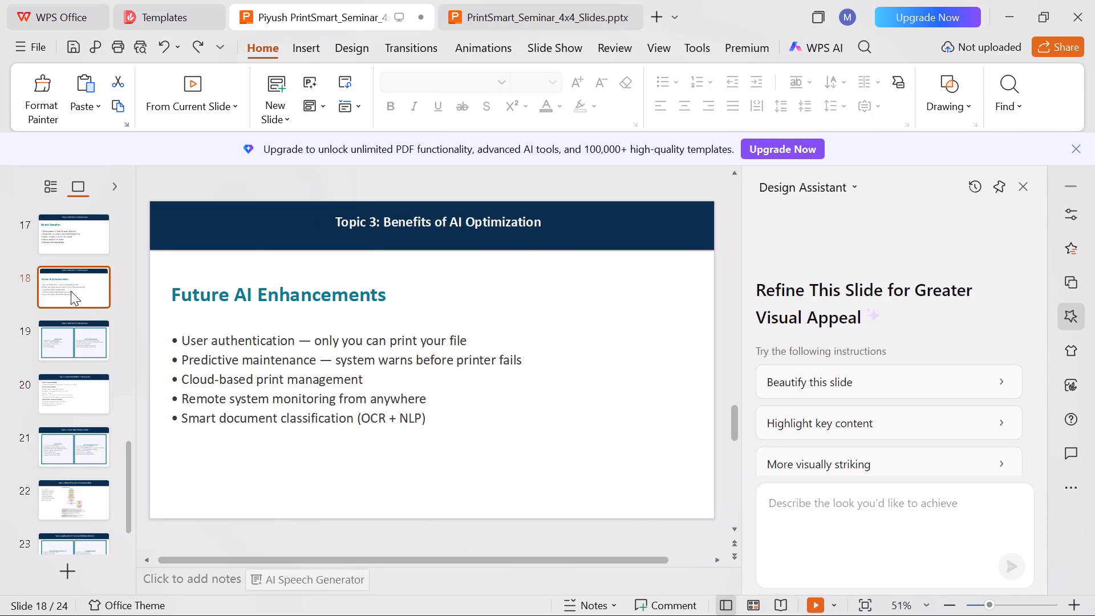
pyautogui.click(71, 291)
pyautogui.click(71, 291)
pyautogui.click(87, 236)
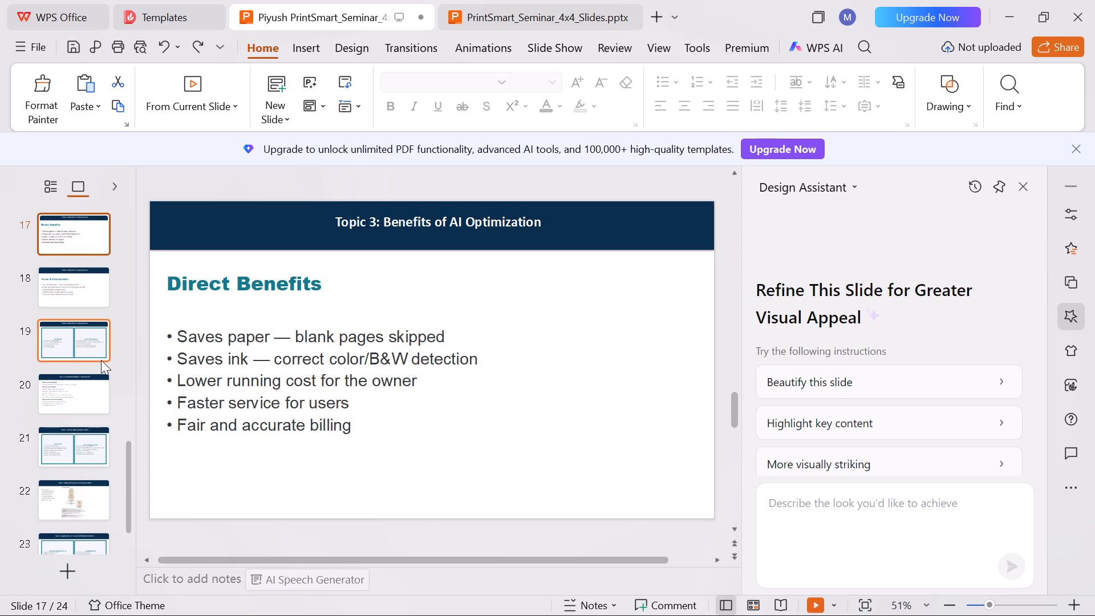
pyautogui.click(101, 360)
pyautogui.click(92, 296)
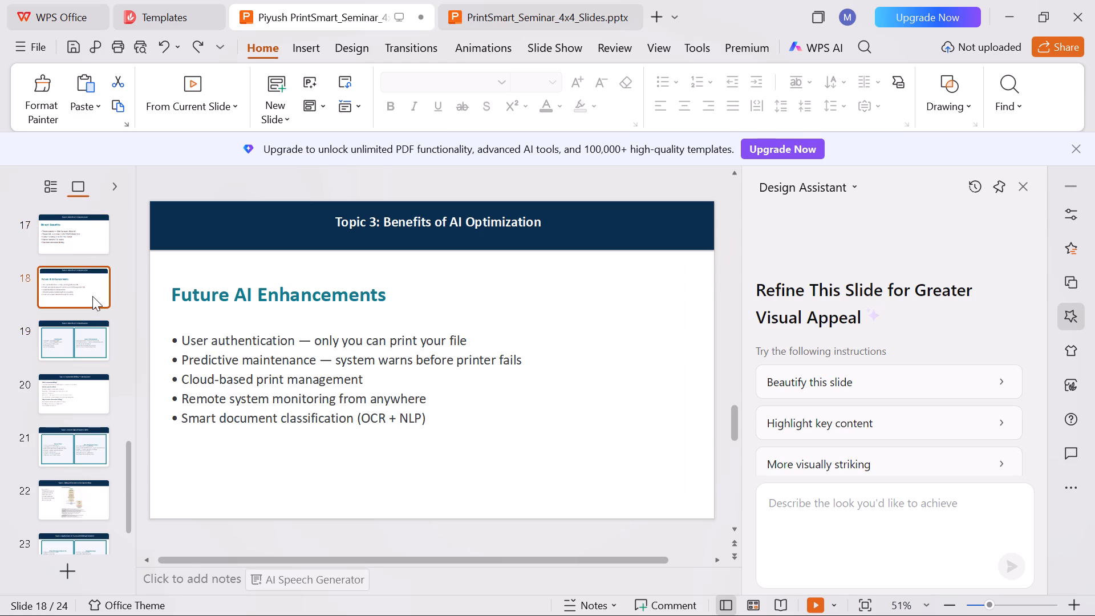
pyautogui.click(89, 341)
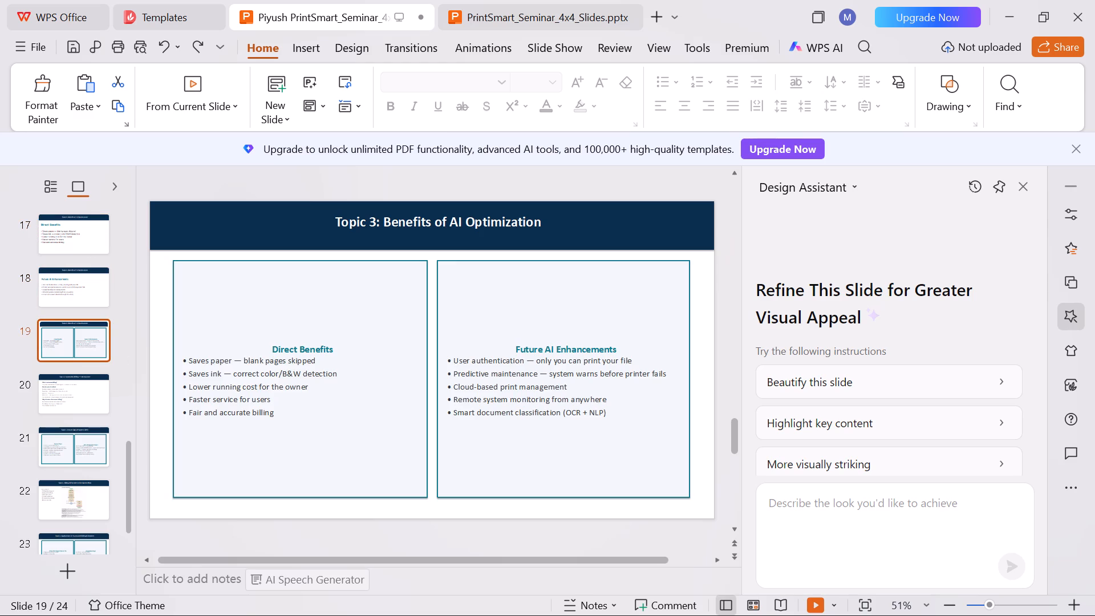
pyautogui.press('Delete')
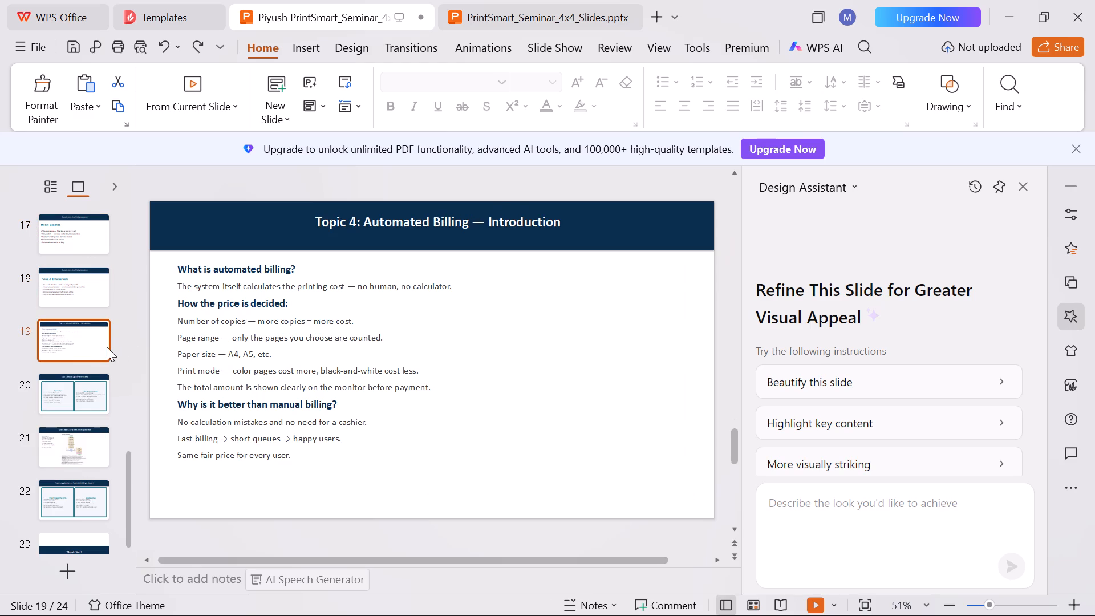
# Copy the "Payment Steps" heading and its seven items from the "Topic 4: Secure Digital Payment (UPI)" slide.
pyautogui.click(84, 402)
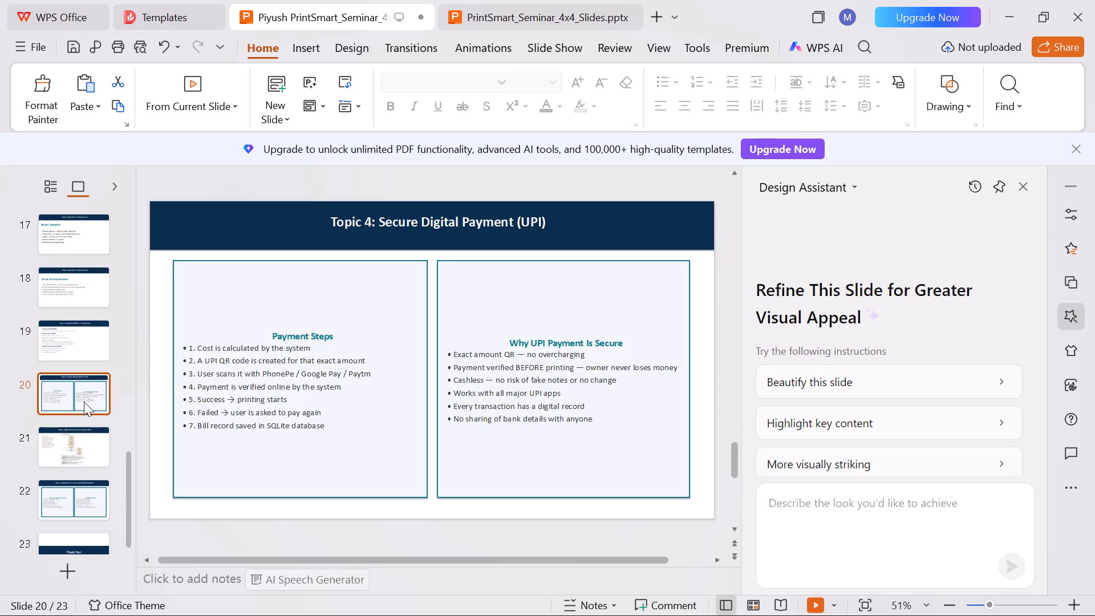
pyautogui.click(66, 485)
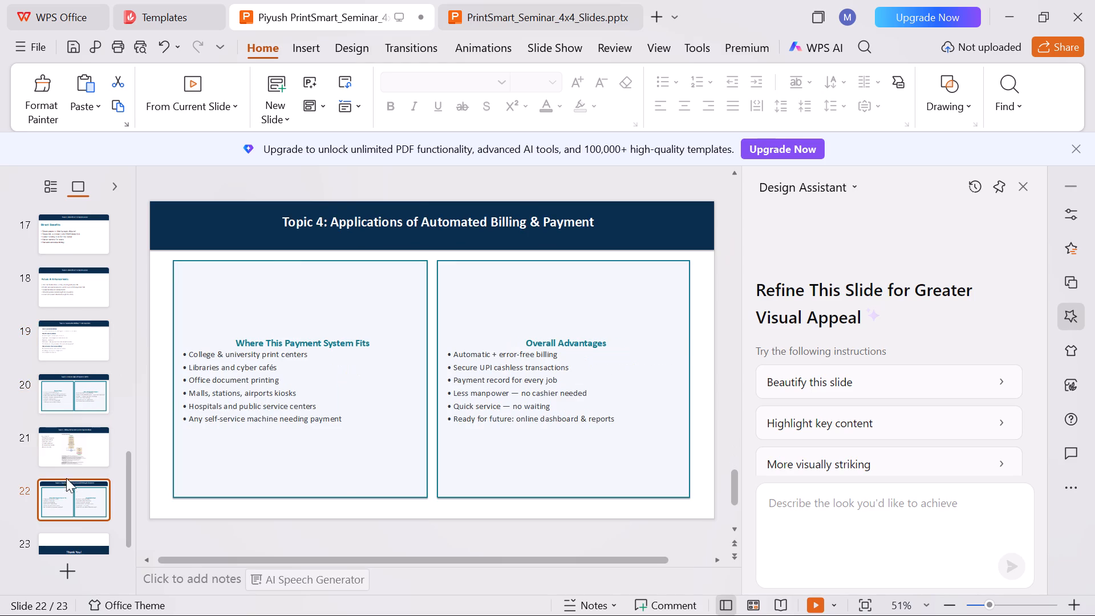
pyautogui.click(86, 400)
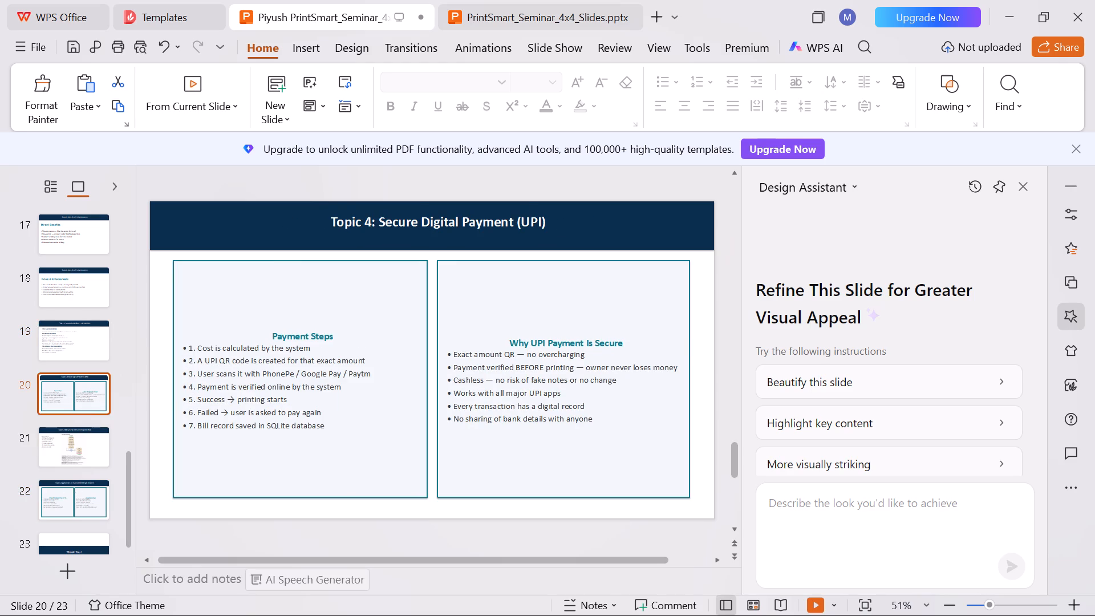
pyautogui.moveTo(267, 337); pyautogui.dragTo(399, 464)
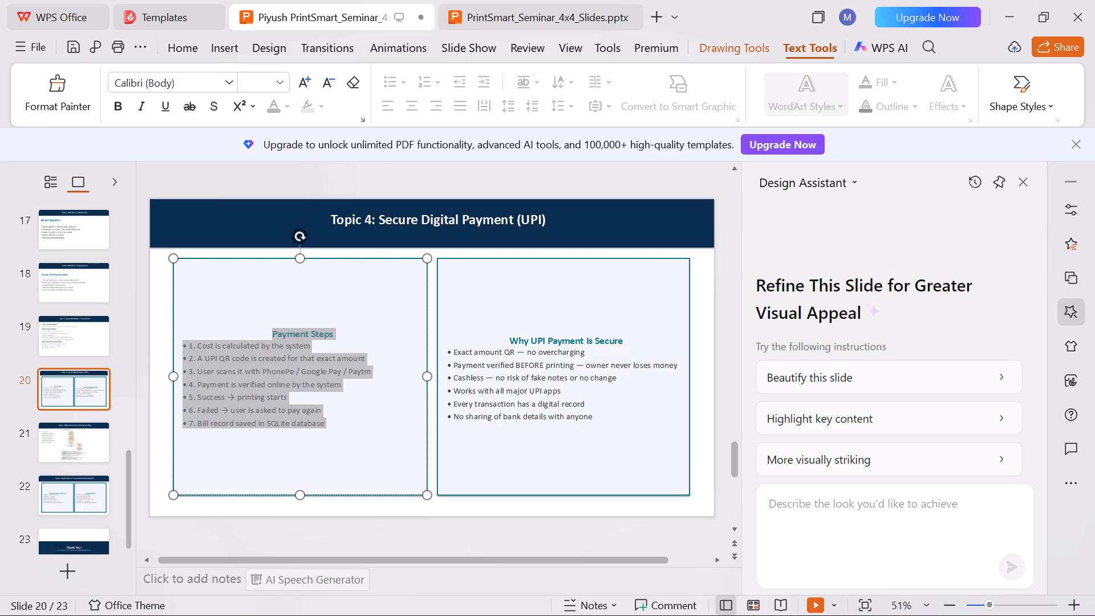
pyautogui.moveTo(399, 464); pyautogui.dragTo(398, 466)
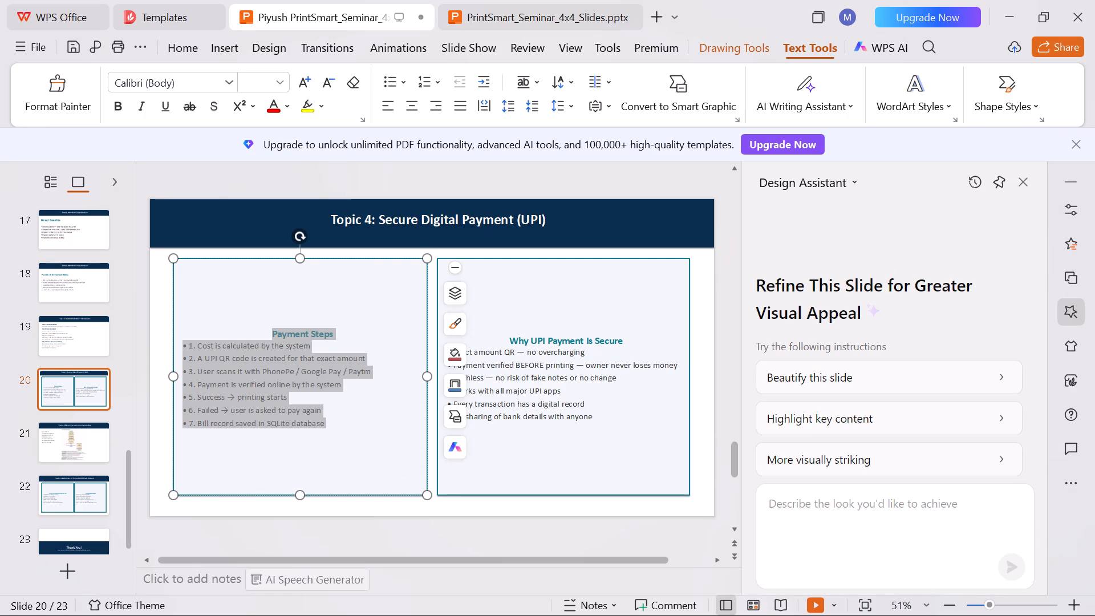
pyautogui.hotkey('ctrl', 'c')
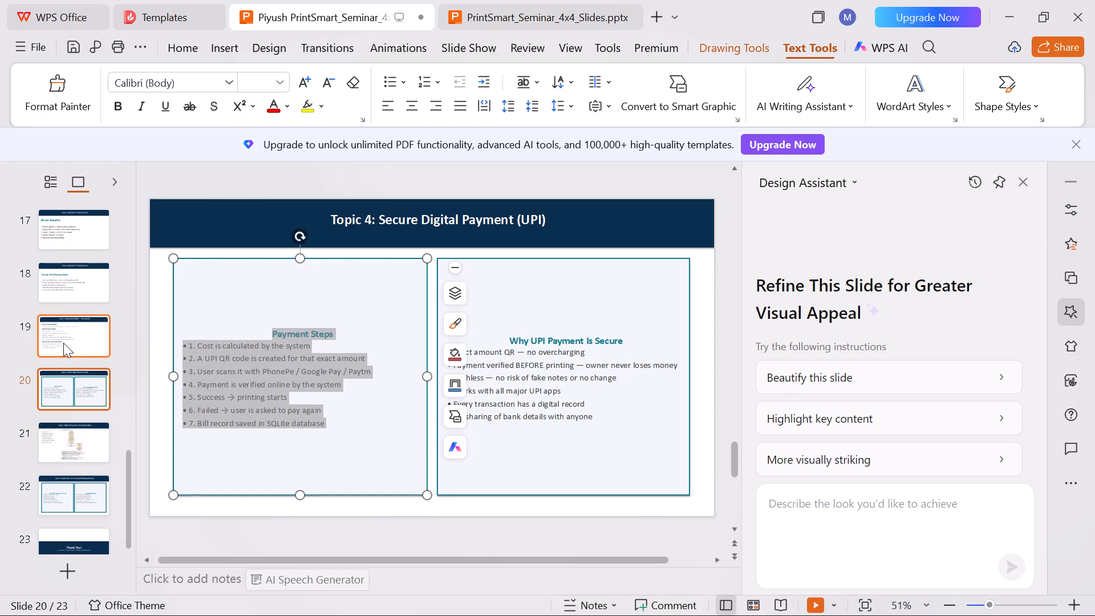
# Insert two blank slides directly after the "Topic 4: Automated Billing — Introduction" slide.
pyautogui.click(66, 343)
pyautogui.rightClick(66, 343)
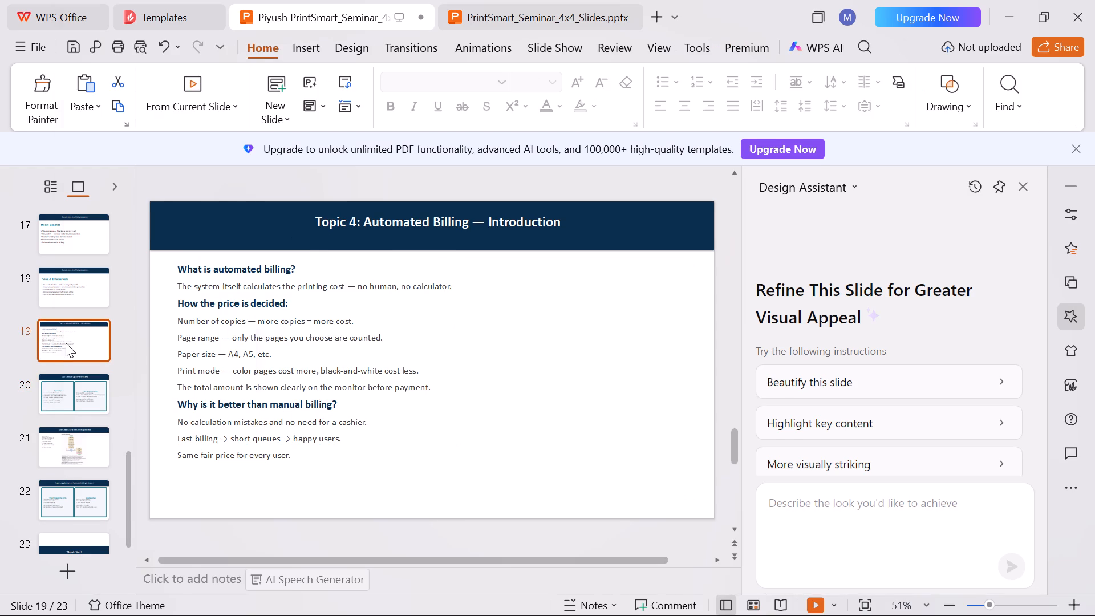
pyautogui.click(136, 60)
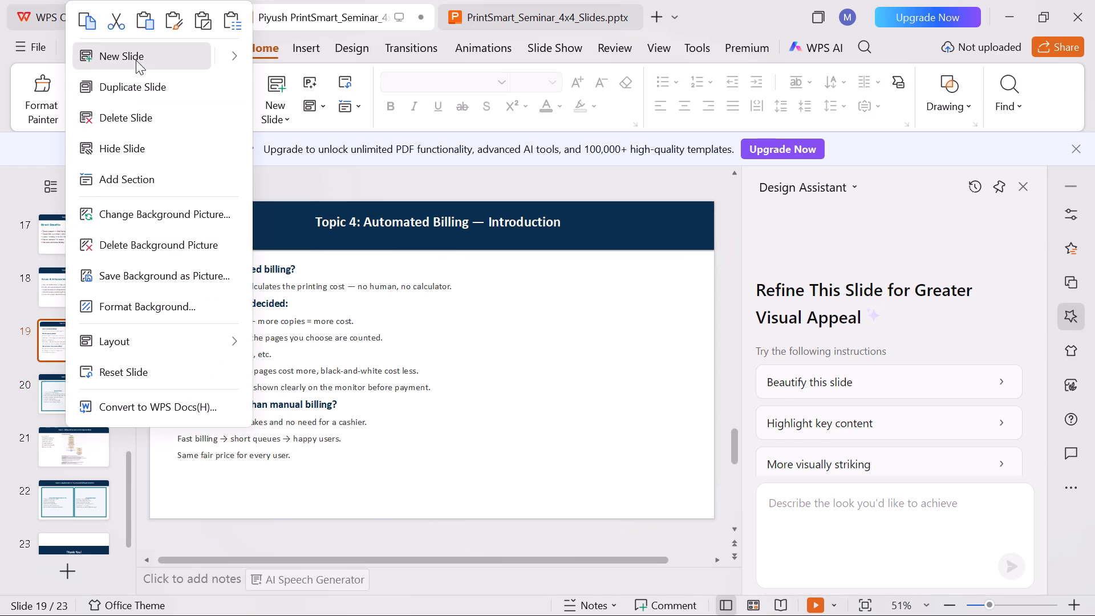
pyautogui.click(90, 289)
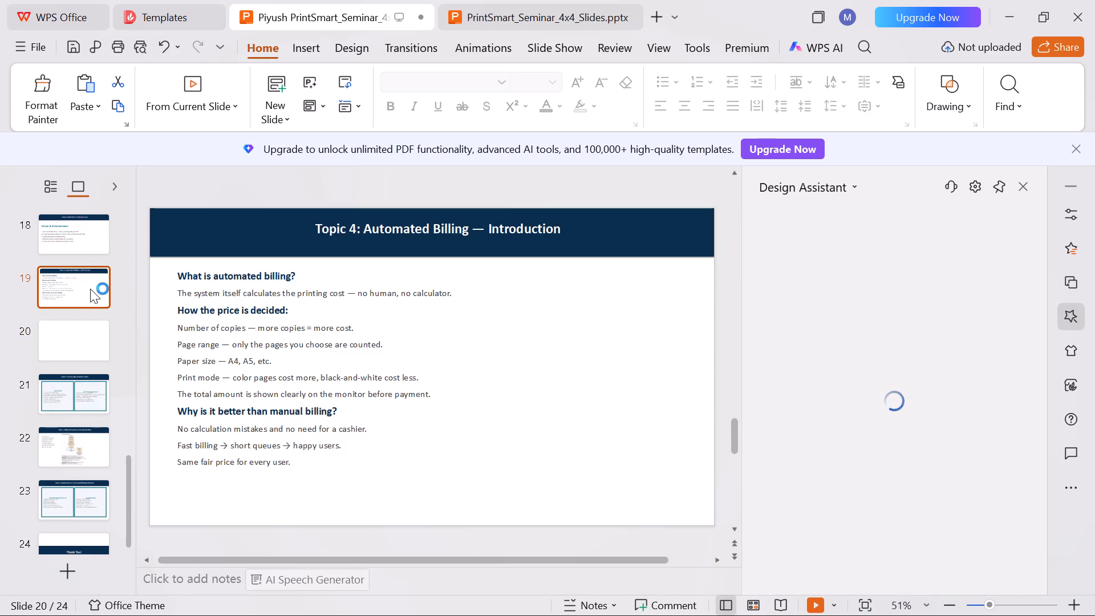
pyautogui.rightClick(90, 289)
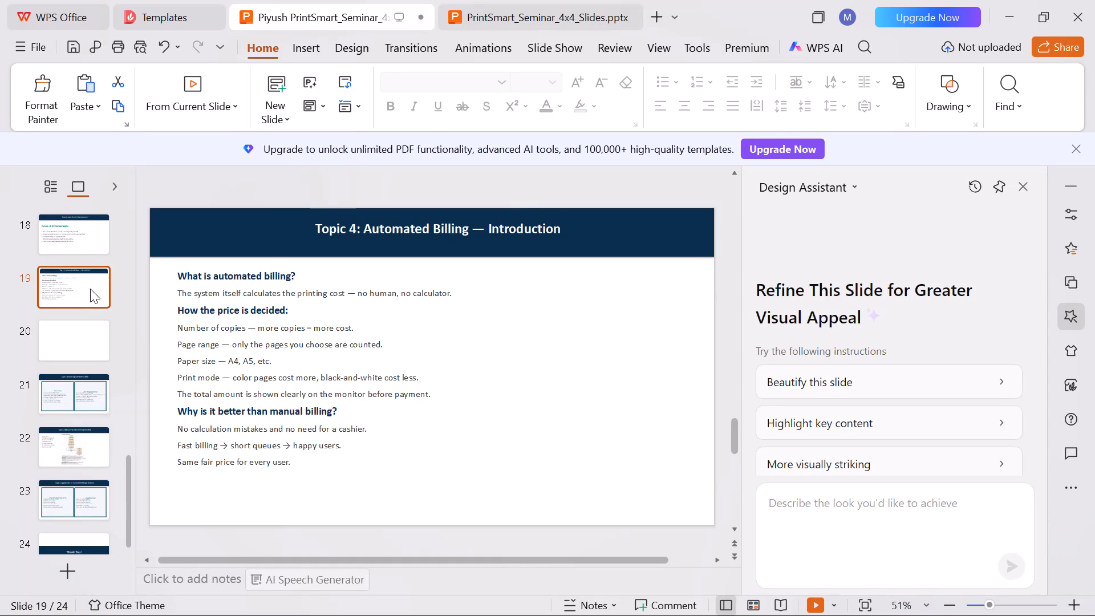
pyautogui.rightClick(90, 289)
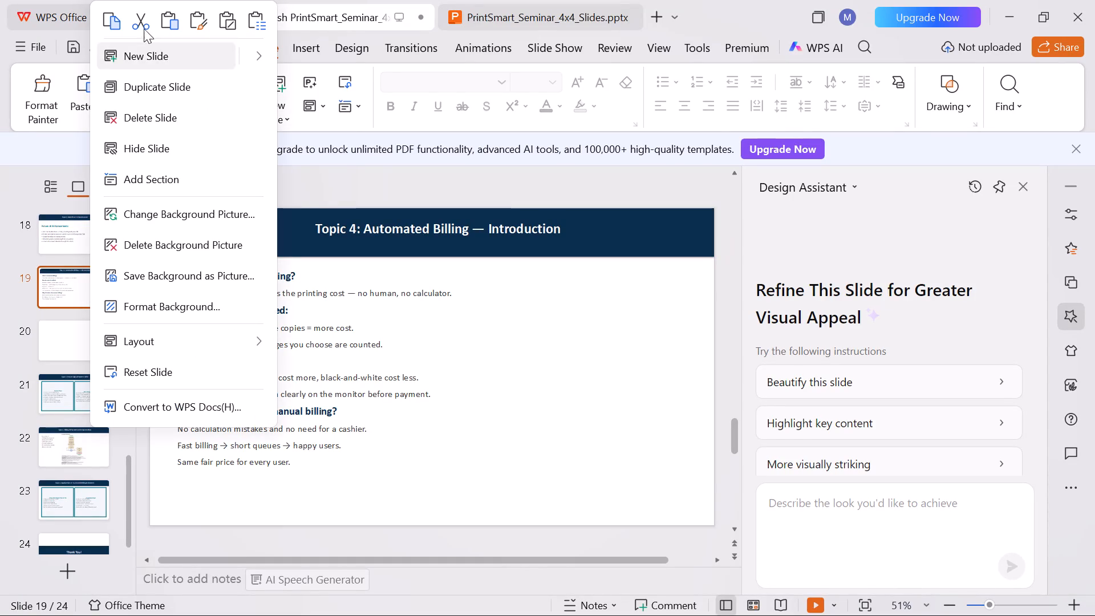
pyautogui.click(145, 62)
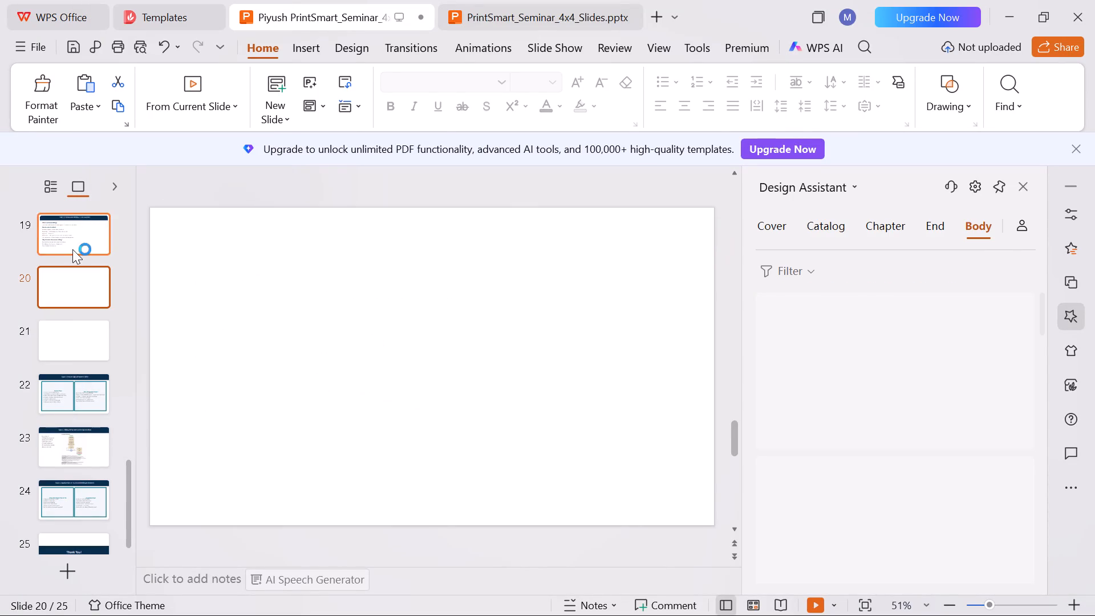
pyautogui.click(61, 285)
# Copy the "Topic 4: Automated Billing — Introduction" title banner onto the two blank slides that follow it.
pyautogui.click(77, 249)
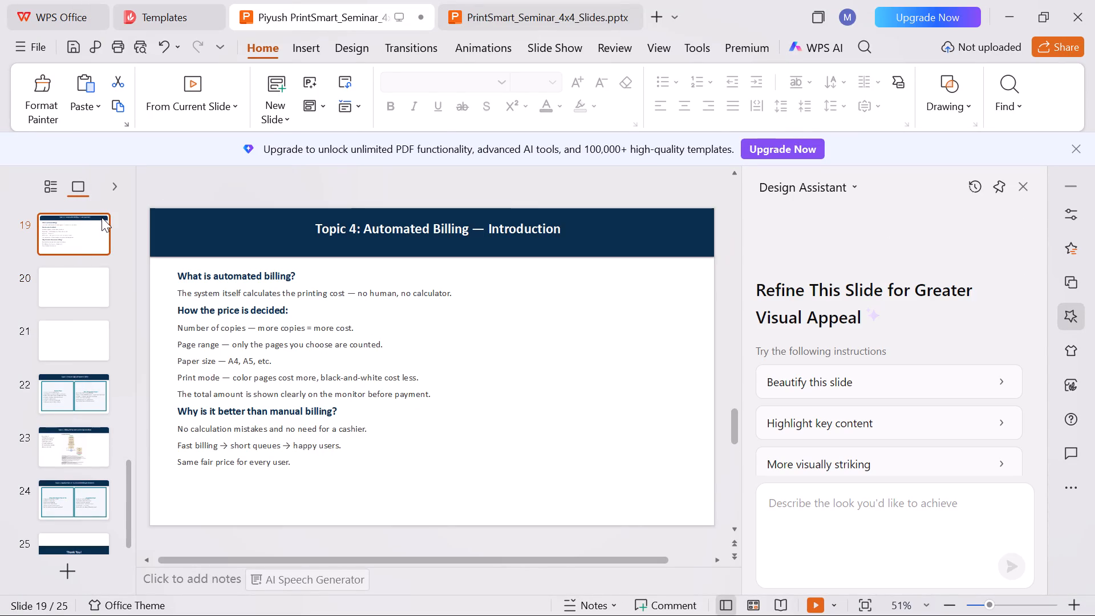
pyautogui.click(157, 246)
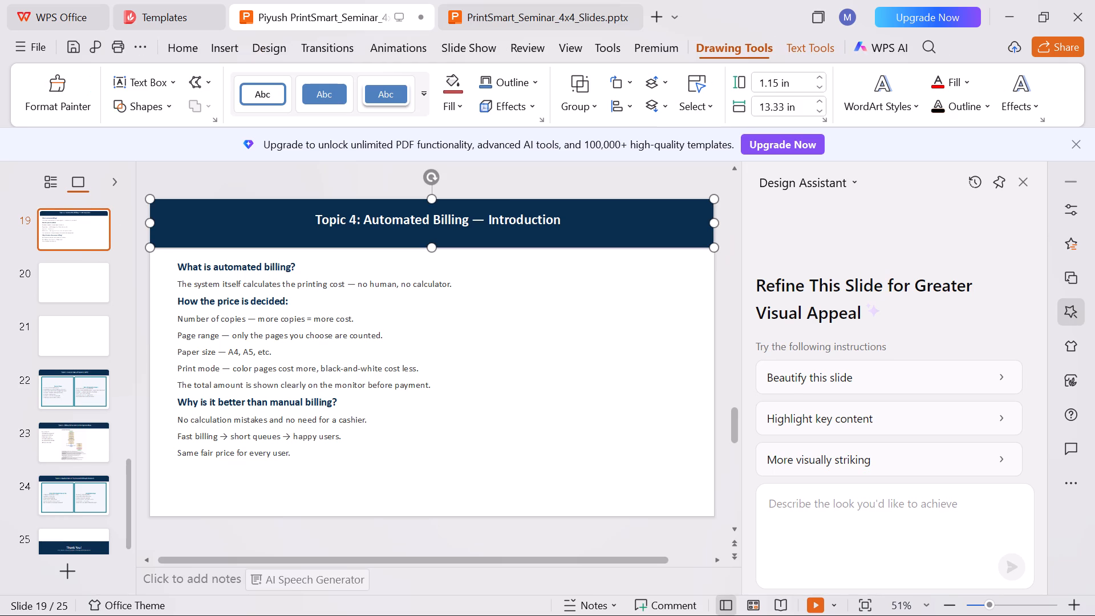
pyautogui.hotkey('ctrl', 'c')
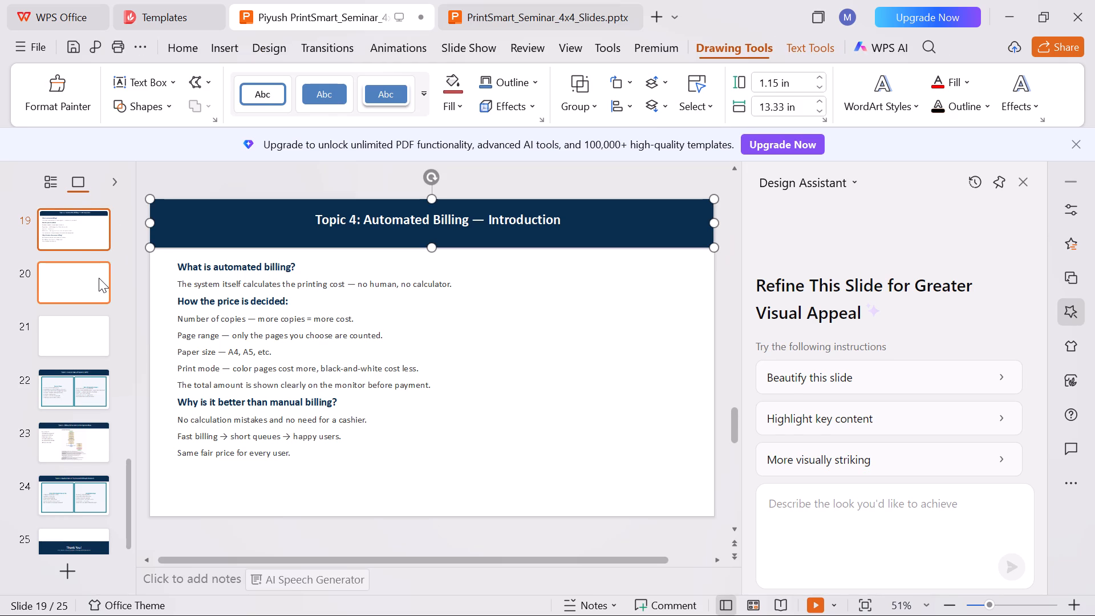
pyautogui.click(99, 278)
pyautogui.click(169, 228)
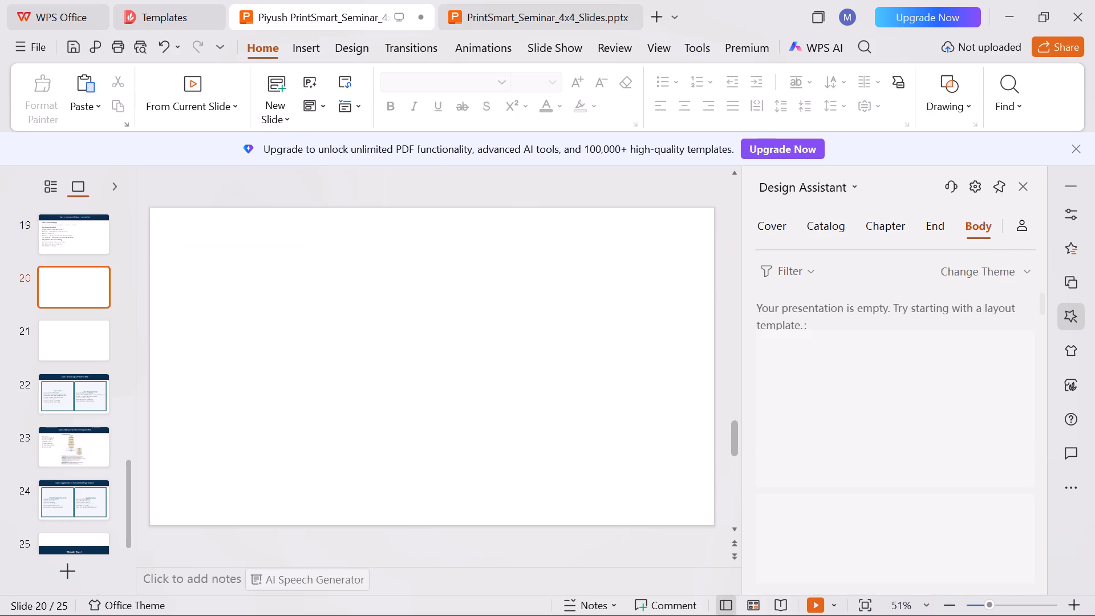
pyautogui.hotkey('ctrl', 'v')
pyautogui.click(72, 331)
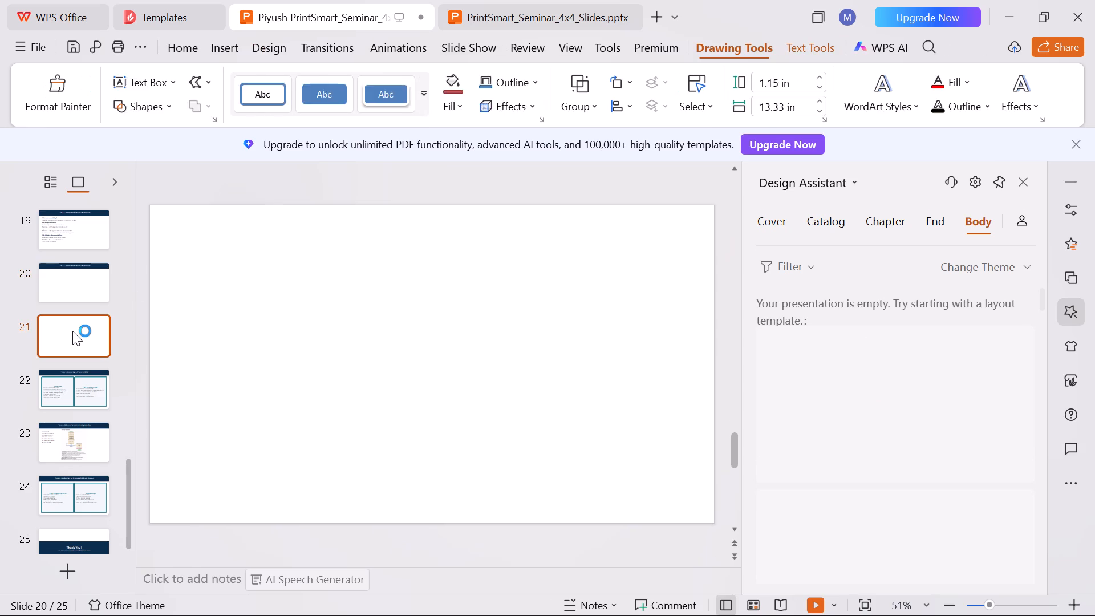
pyautogui.hotkey('ctrl', 'v')
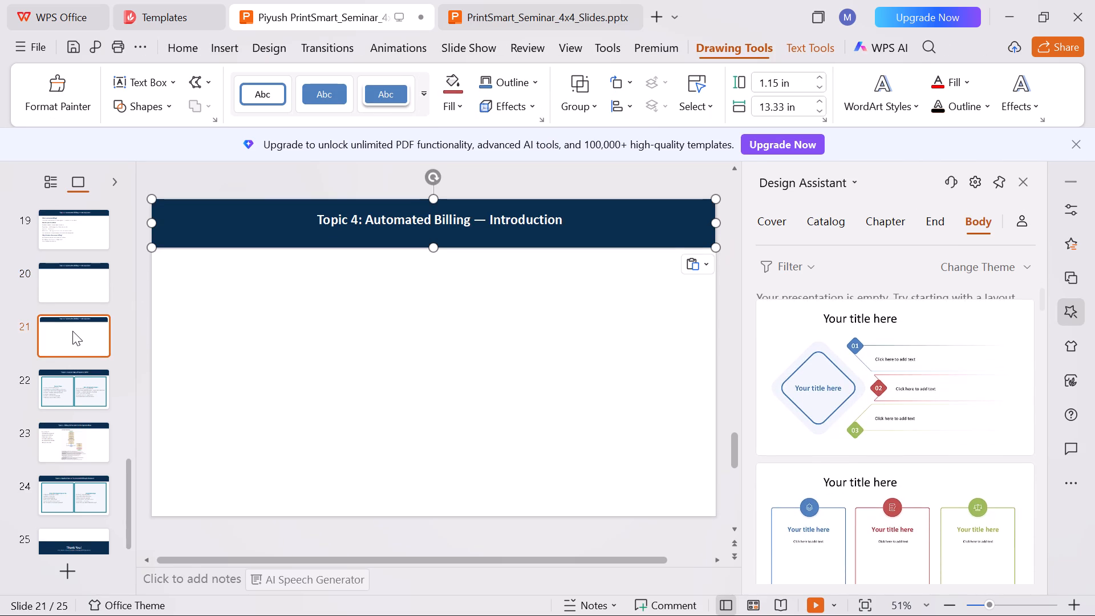
# Copy the "Payment Steps" heading and its seven items from the "Topic 4: Secure Digital Payment (UPI)" slide onto slide 20.
pyautogui.click(78, 294)
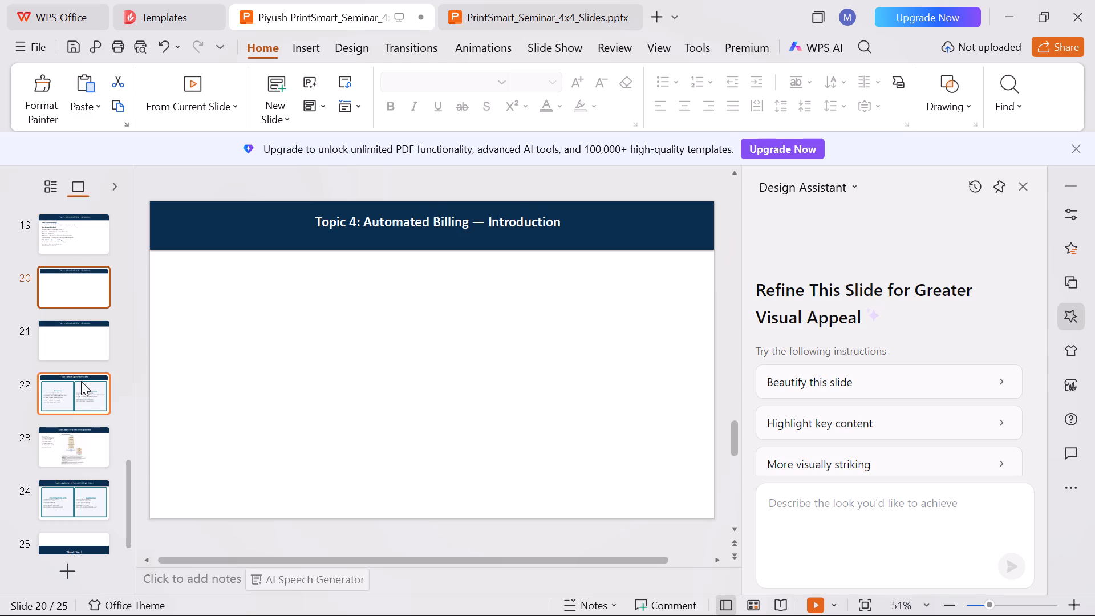
pyautogui.click(81, 381)
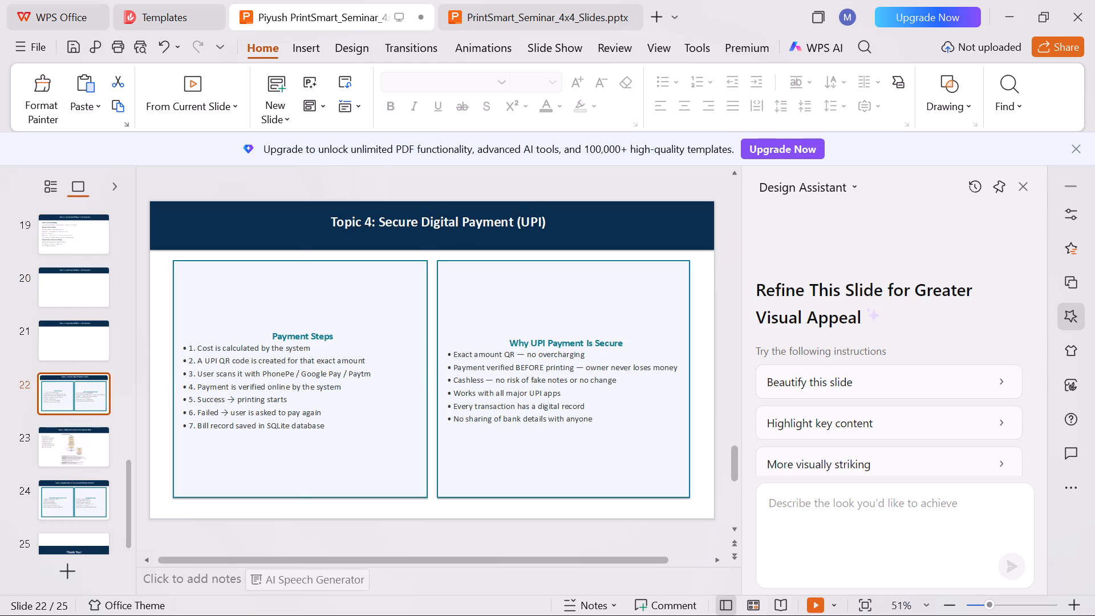
pyautogui.moveTo(272, 334); pyautogui.dragTo(356, 431)
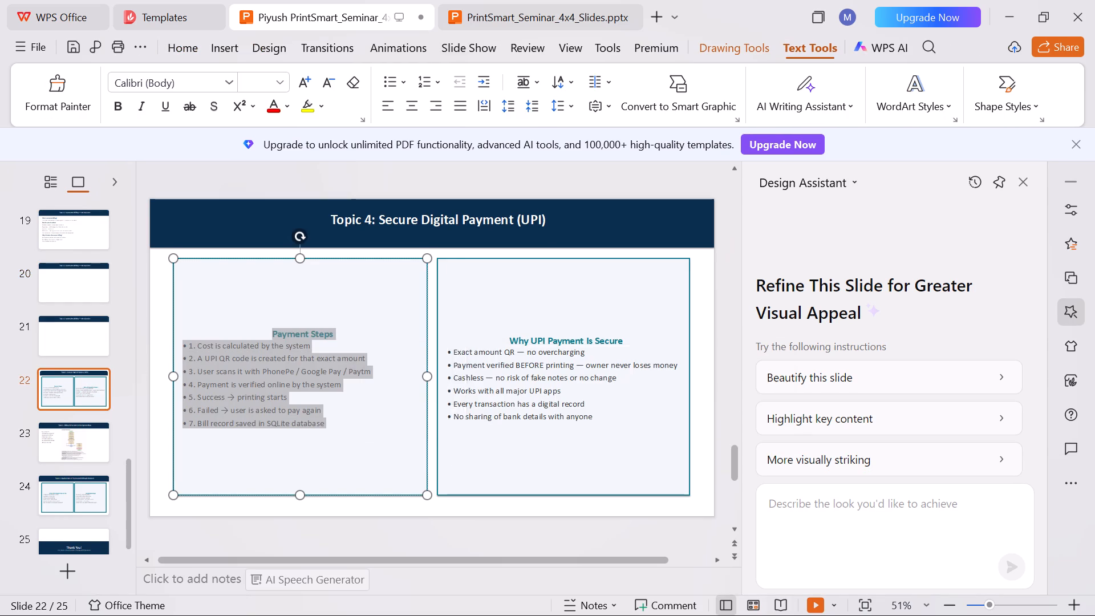
pyautogui.hotkey('ctrl', 'c')
pyautogui.click(67, 264)
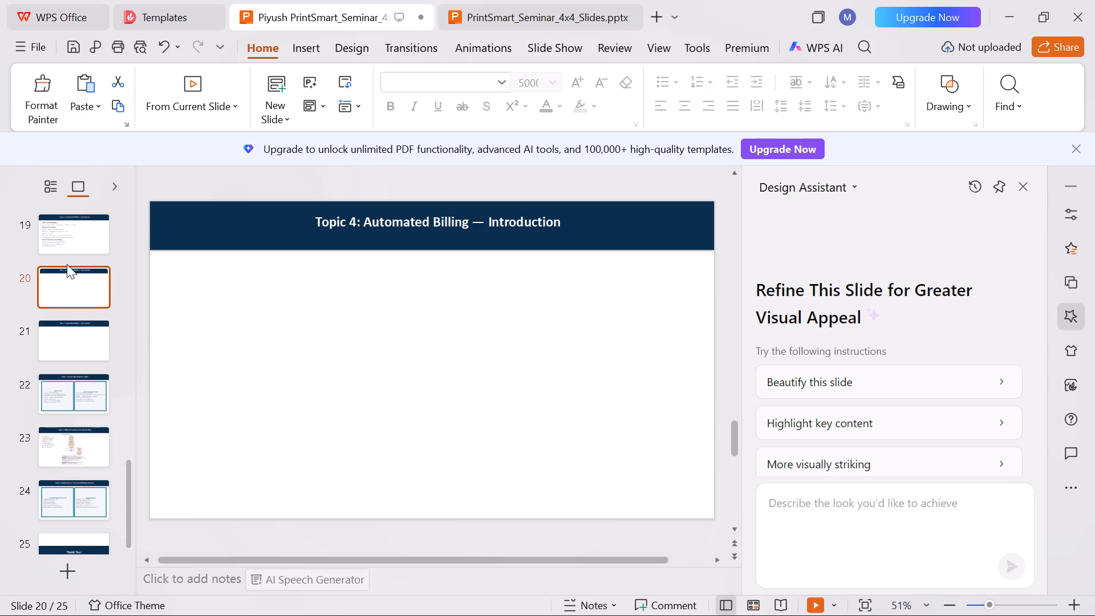
pyautogui.hotkey('ctrl', 'v')
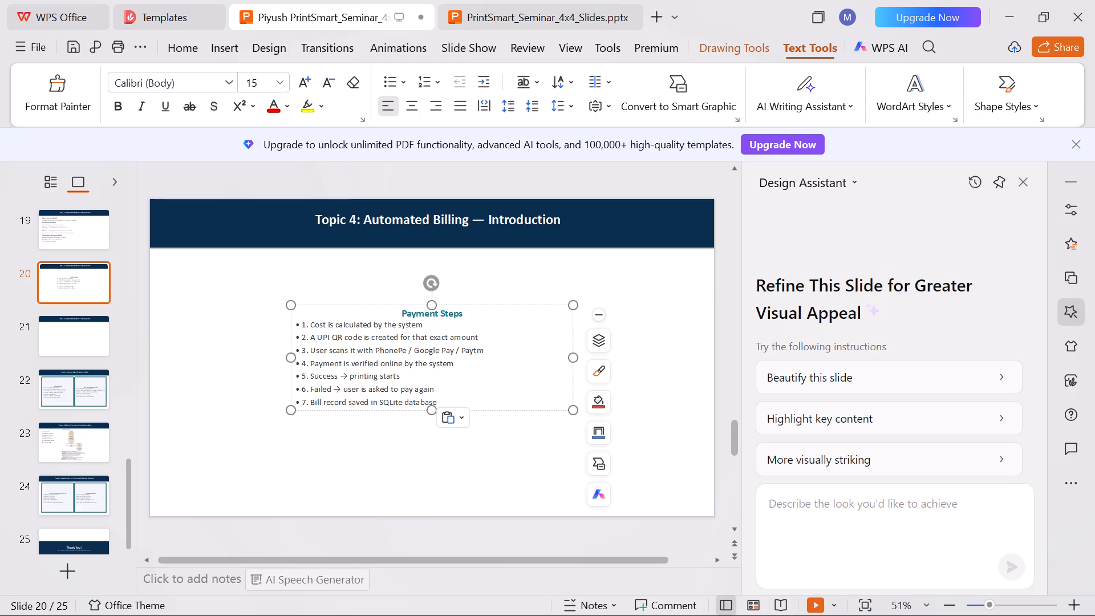
# Format the "Payment Steps" heading on slide 20 in Arial Black, size 32, left-aligned.
pyautogui.moveTo(399, 315); pyautogui.dragTo(541, 323)
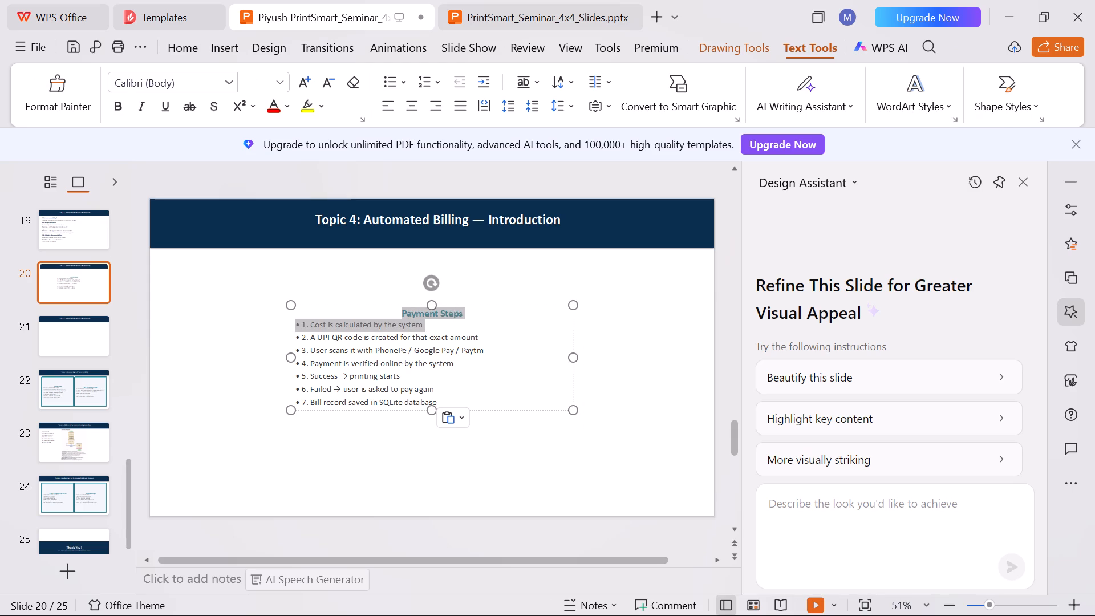
pyautogui.moveTo(541, 323); pyautogui.dragTo(468, 314)
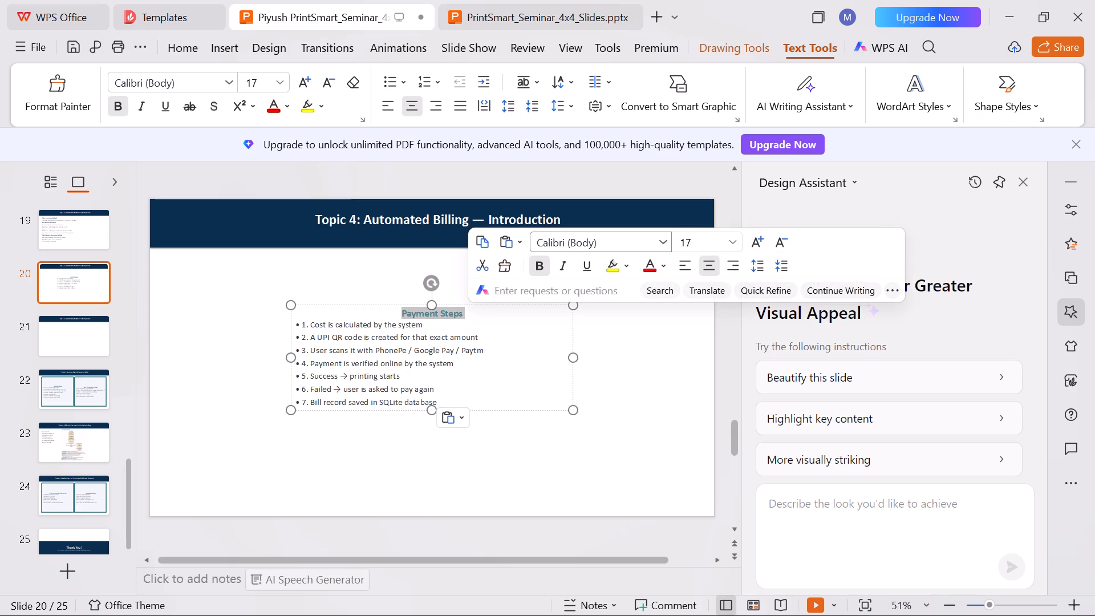
pyautogui.click(665, 241)
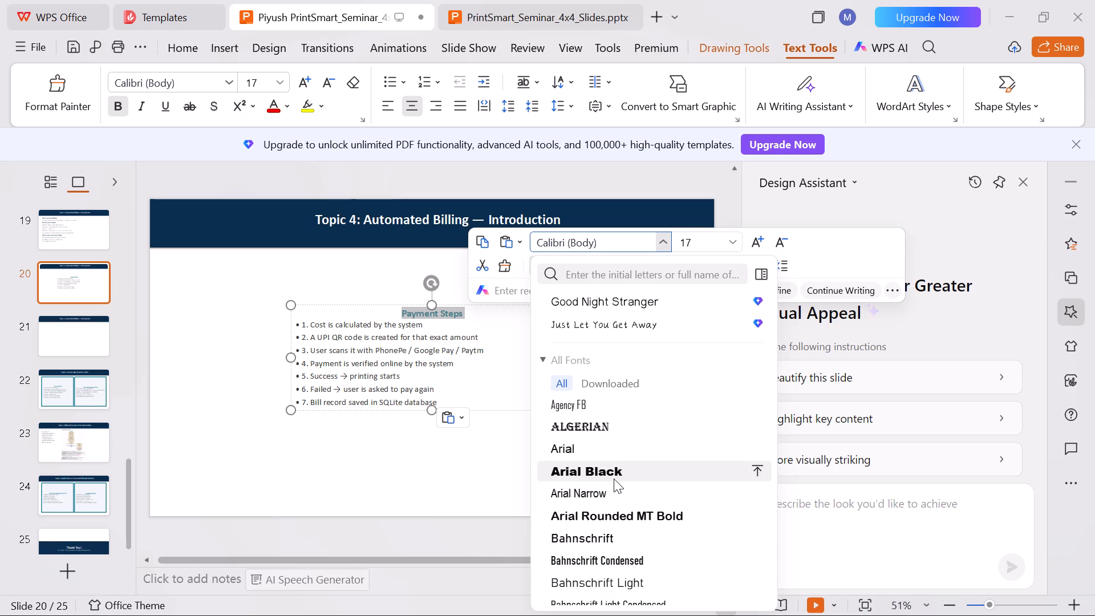
pyautogui.click(614, 479)
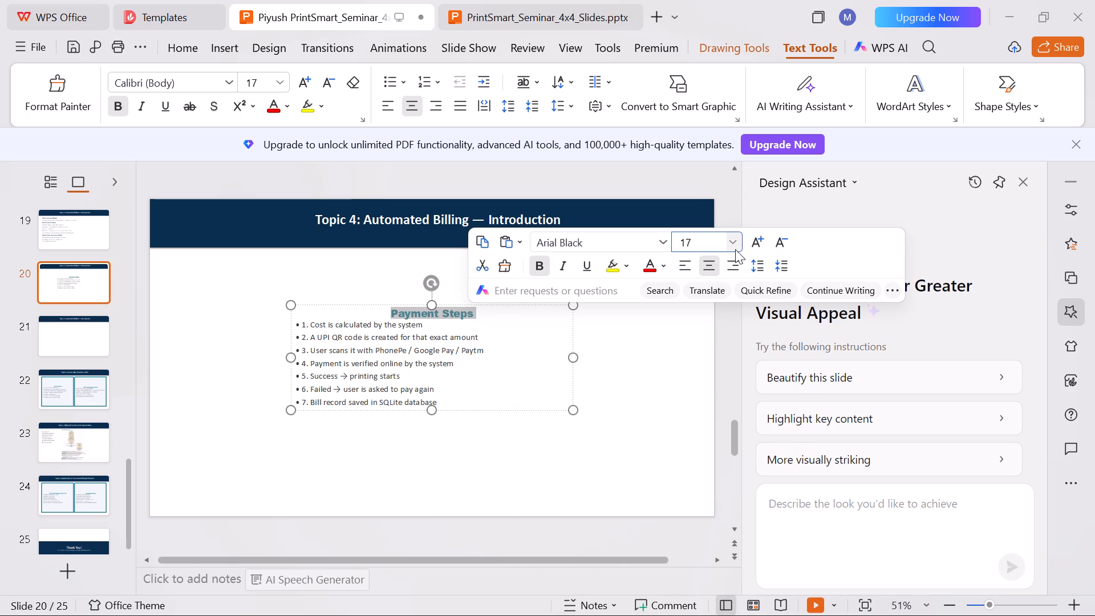
pyautogui.click(735, 249)
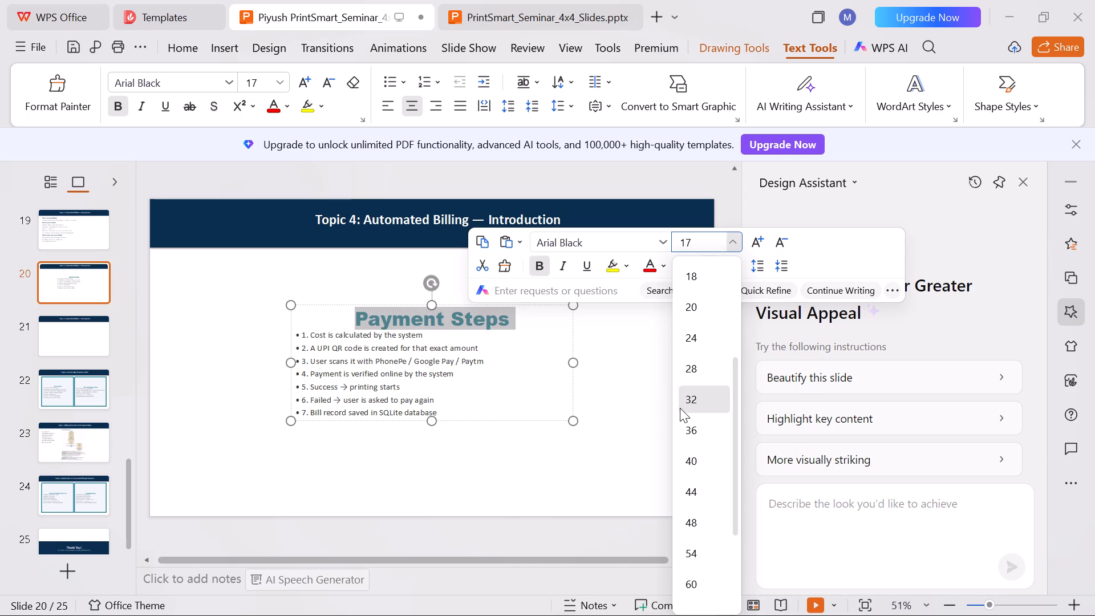
pyautogui.click(680, 408)
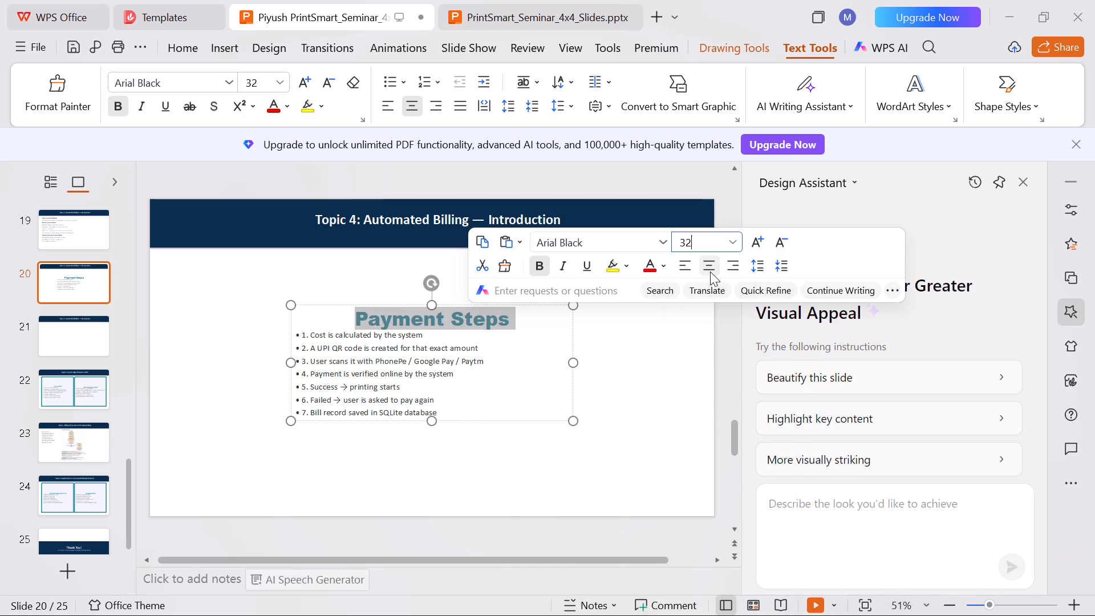
pyautogui.click(692, 268)
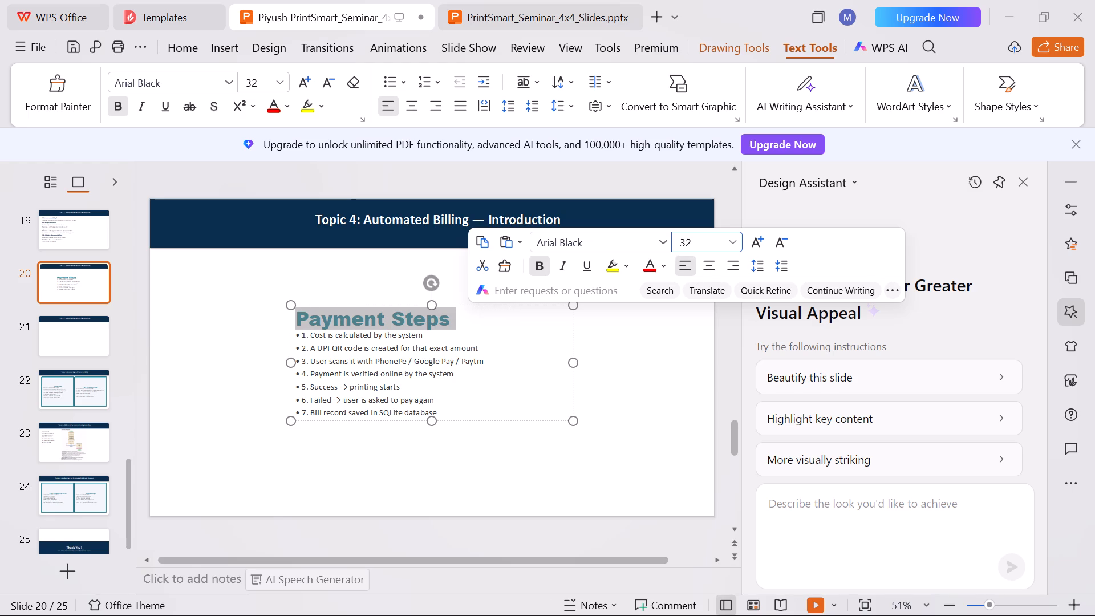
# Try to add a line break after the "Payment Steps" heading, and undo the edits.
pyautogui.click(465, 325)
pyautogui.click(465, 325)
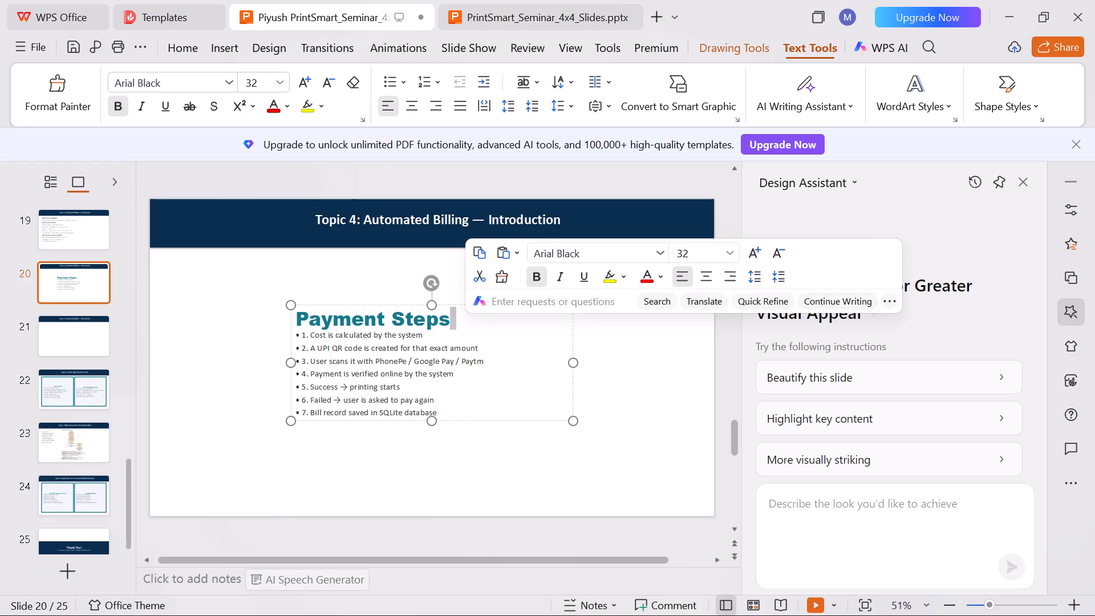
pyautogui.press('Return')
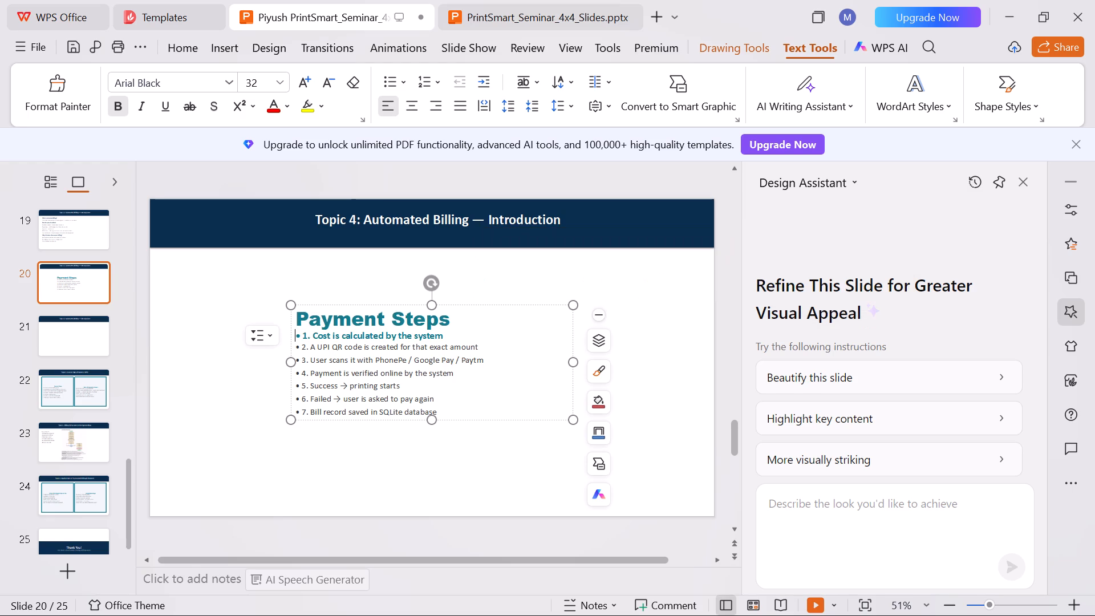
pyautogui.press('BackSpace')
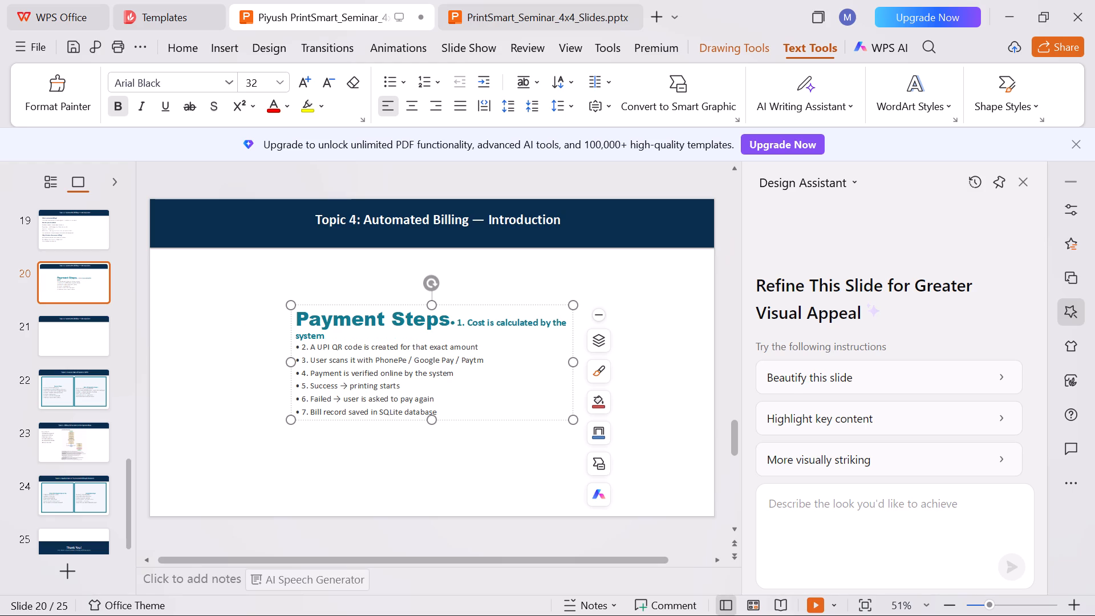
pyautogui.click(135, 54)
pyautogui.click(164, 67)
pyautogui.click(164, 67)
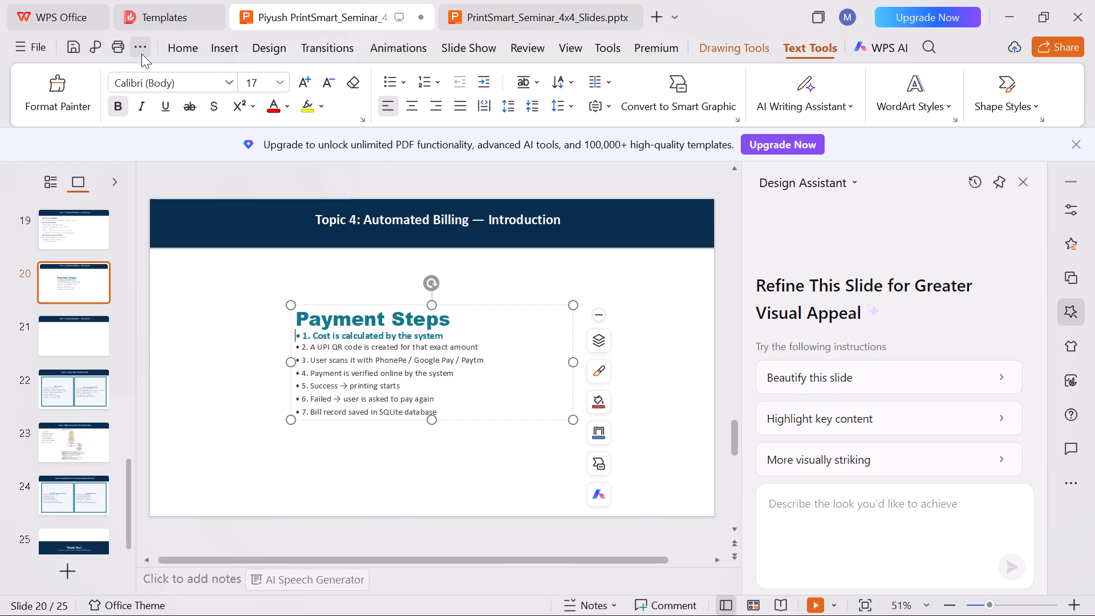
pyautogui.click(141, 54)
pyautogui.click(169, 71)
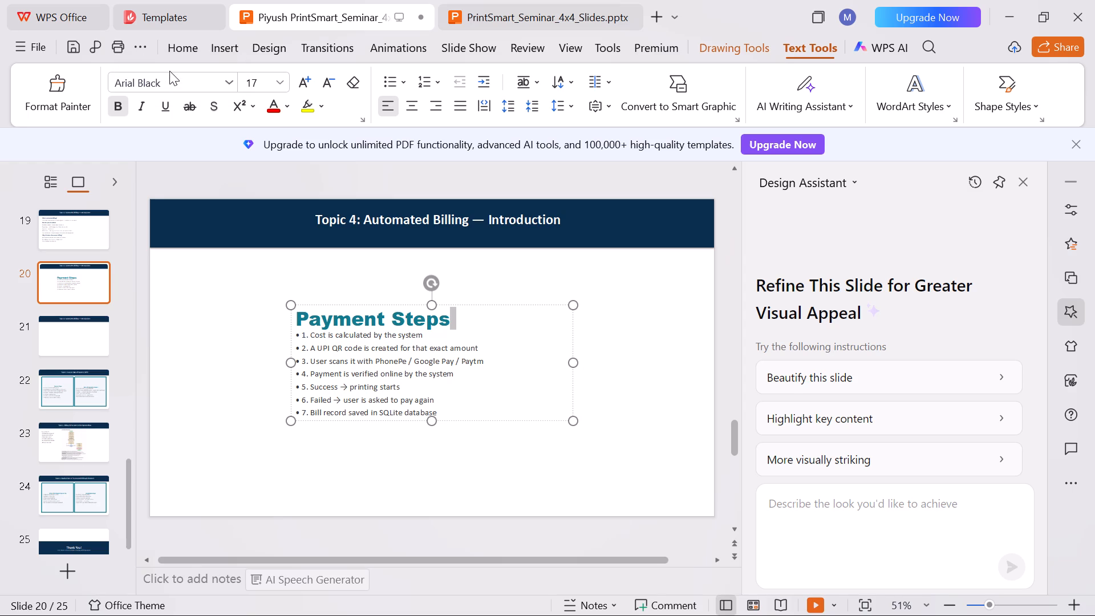
# Insert a blank line between the "Payment Steps" heading and its first item.
pyautogui.click(450, 315)
pyautogui.press('Return')
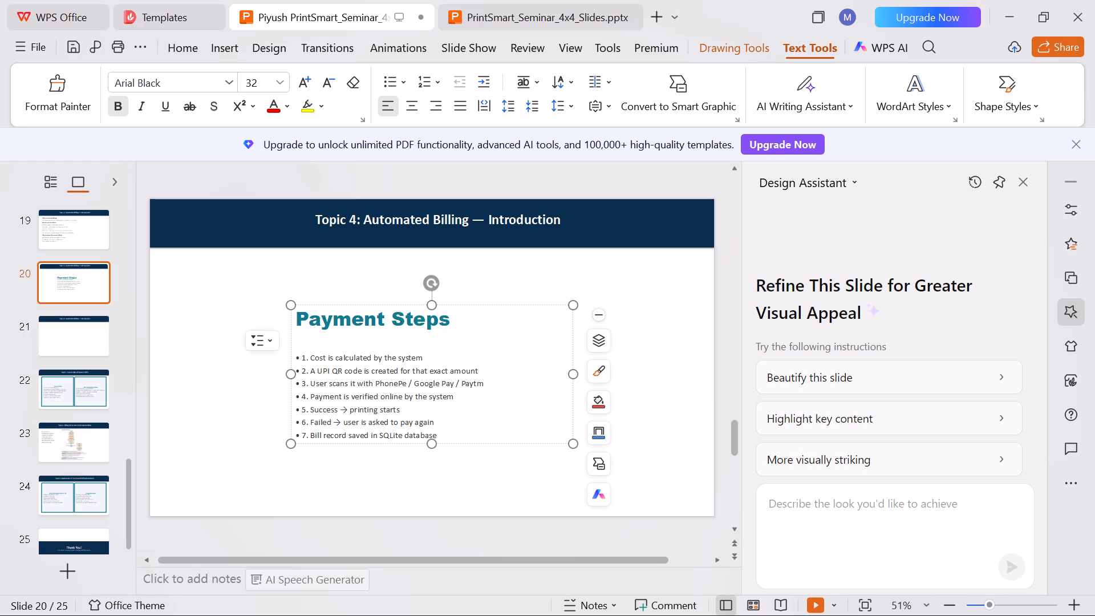
# Set the font size of the seven payment step items to 28.
pyautogui.moveTo(437, 435); pyautogui.dragTo(424, 432)
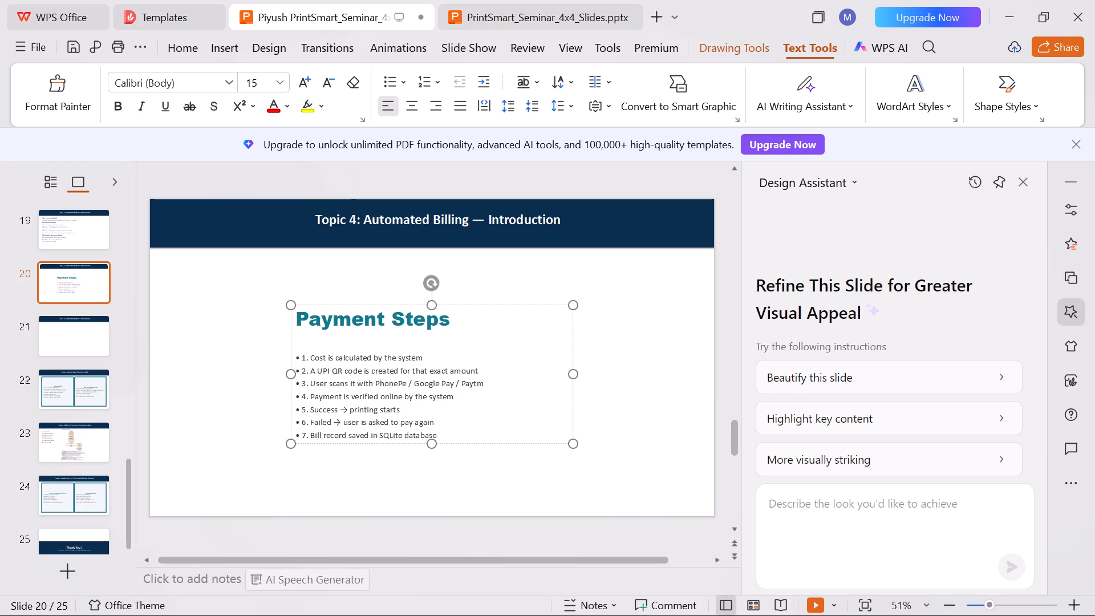
pyautogui.moveTo(424, 432); pyautogui.dragTo(289, 358)
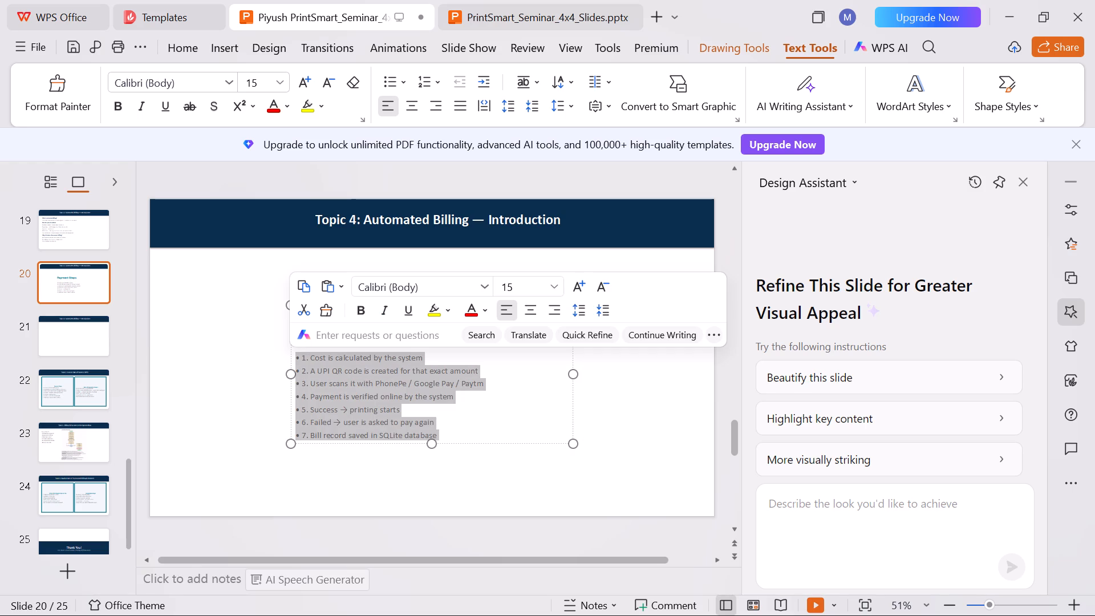
pyautogui.click(561, 284)
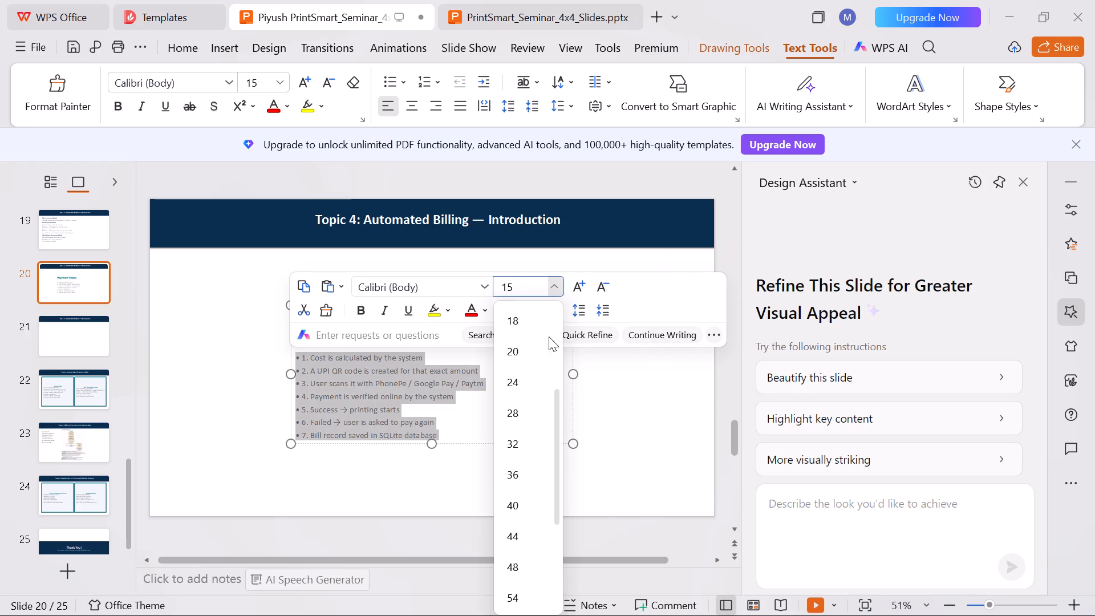
pyautogui.click(521, 420)
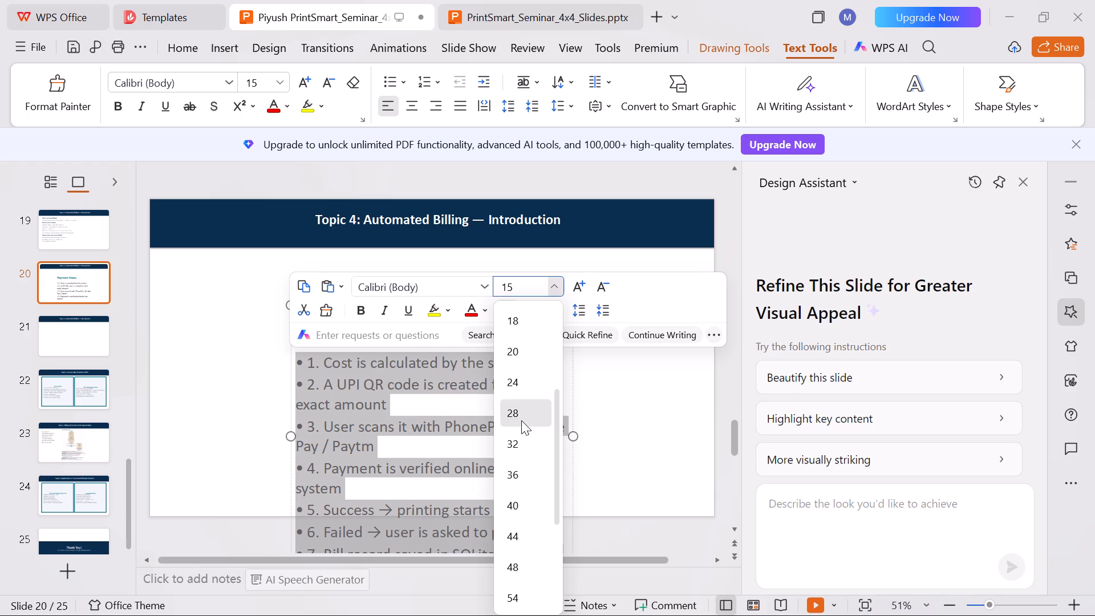
pyautogui.click(283, 351)
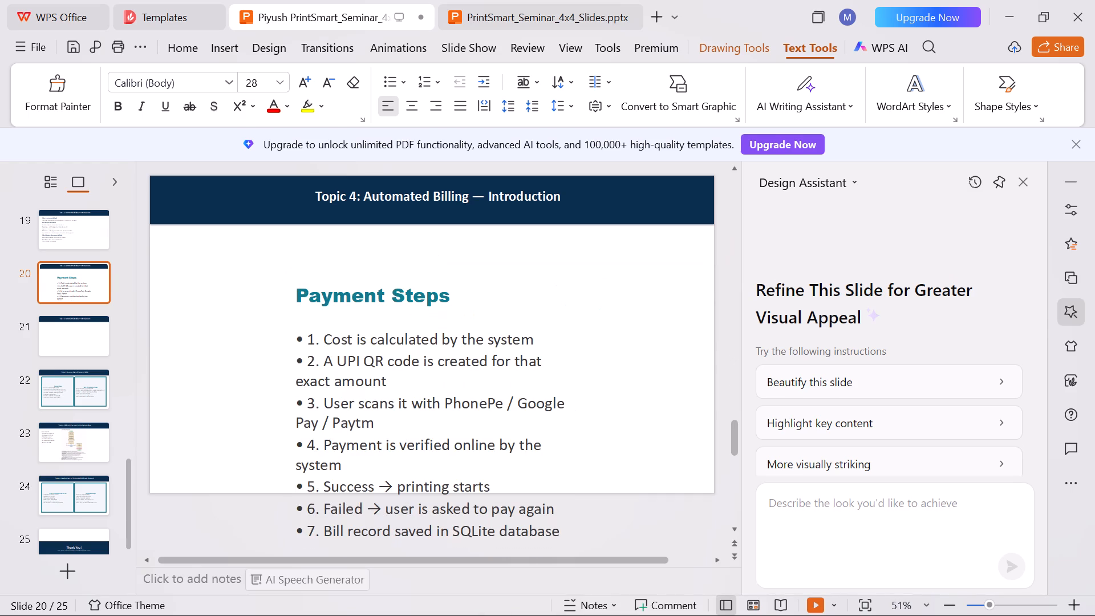
# Enlarge the Payment Steps text box toward the slide's left edge and up to just below the title banner.
pyautogui.click(299, 305)
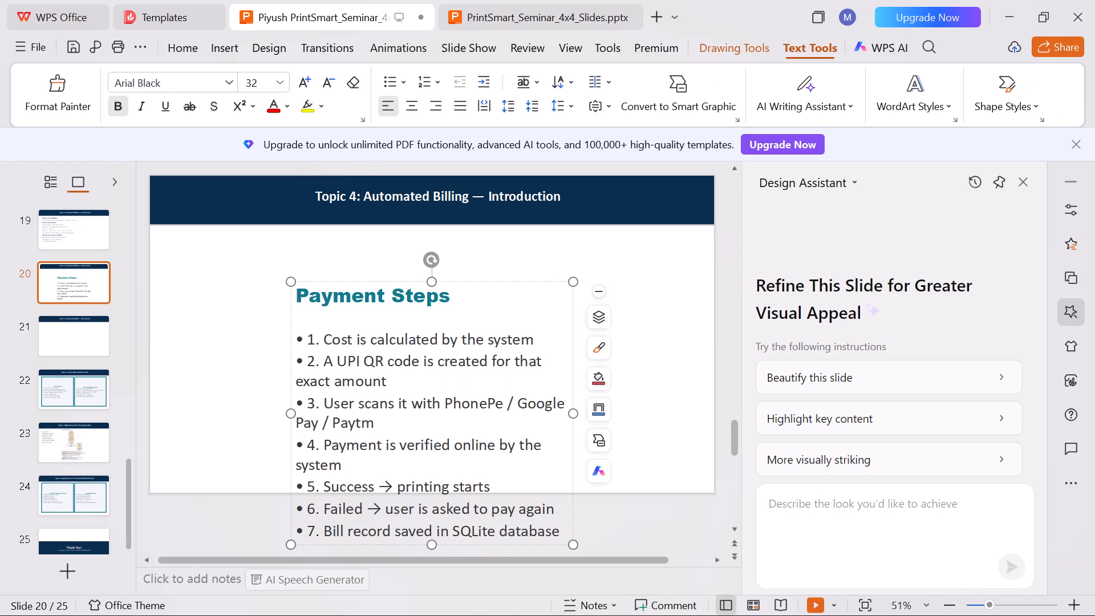
pyautogui.moveTo(291, 281); pyautogui.dragTo(152, 240)
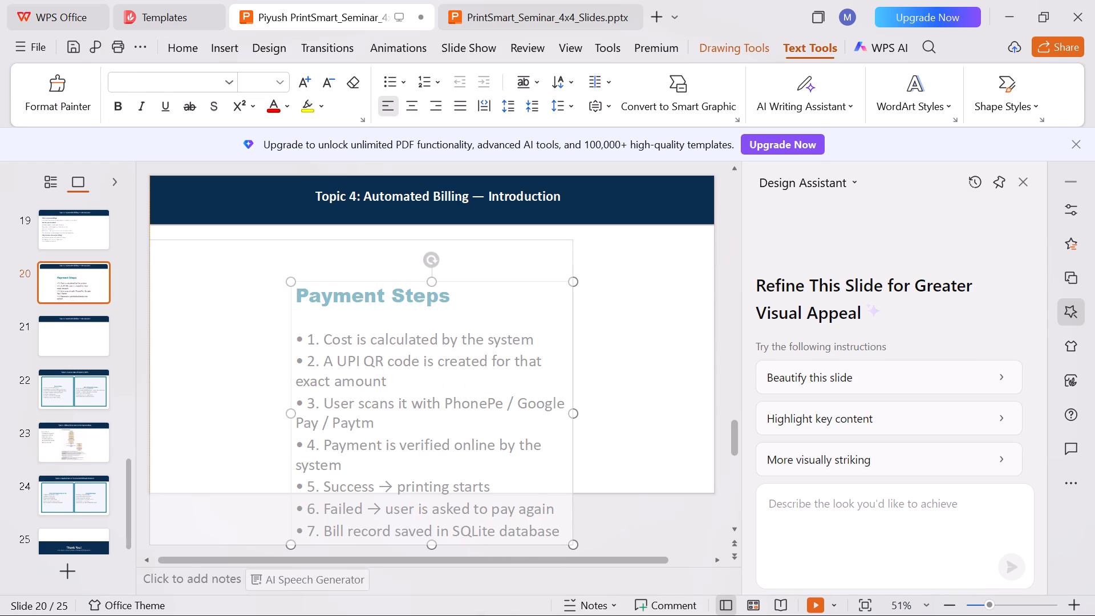
pyautogui.moveTo(152, 240); pyautogui.dragTo(166, 237)
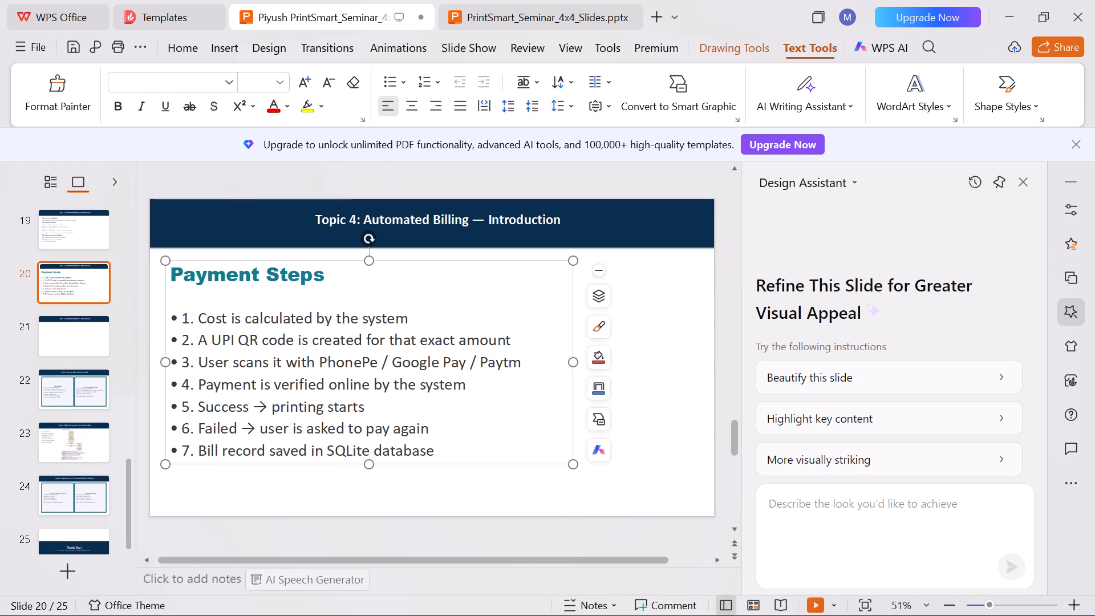
pyautogui.click(592, 501)
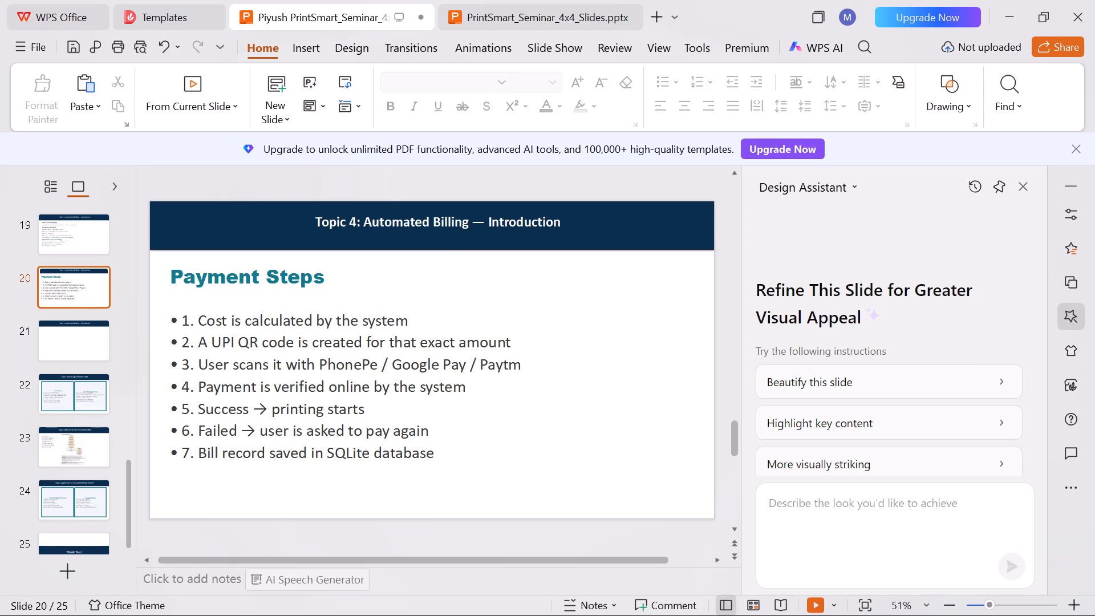
# Delete the typed numbers in front of the Payment Steps items, starting with "1." before "Cost is calculated by the system".
pyautogui.click(194, 326)
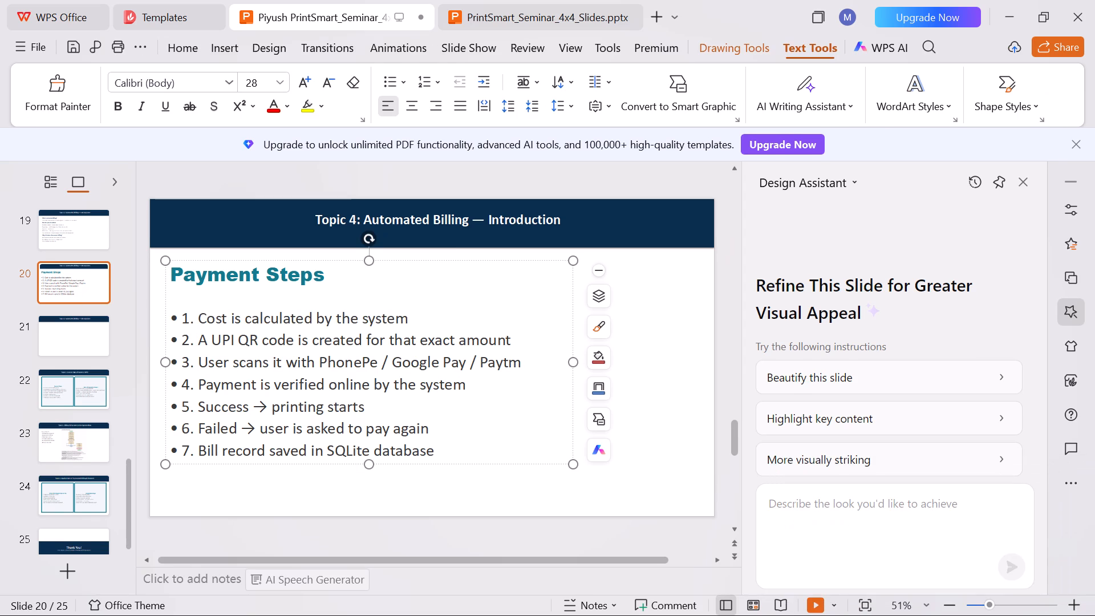
pyautogui.press('BackSpace')
pyautogui.press('BackSpace')
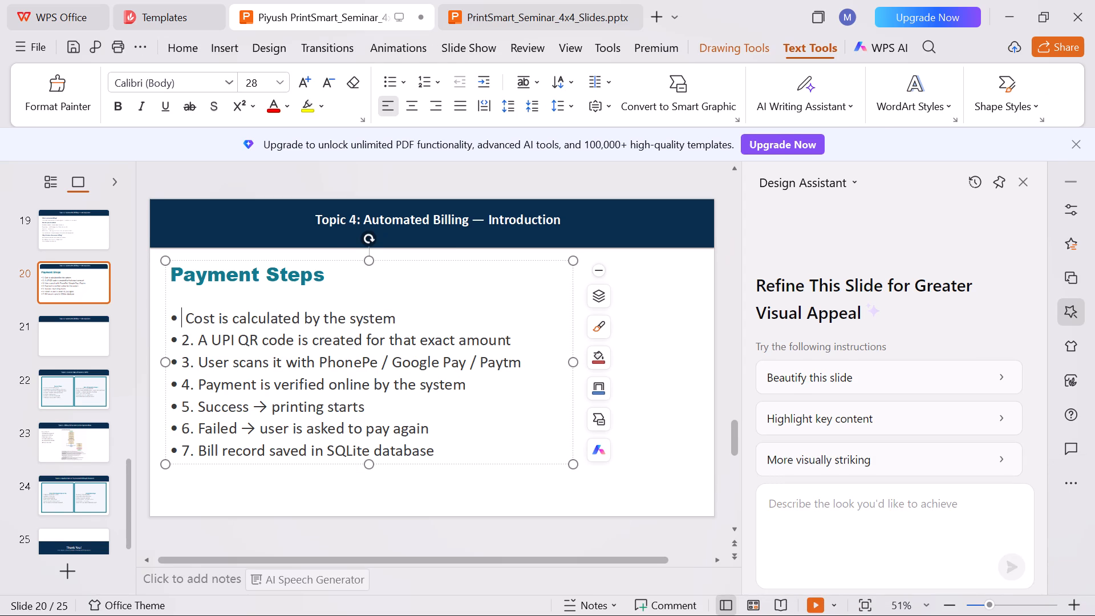
pyautogui.click(194, 341)
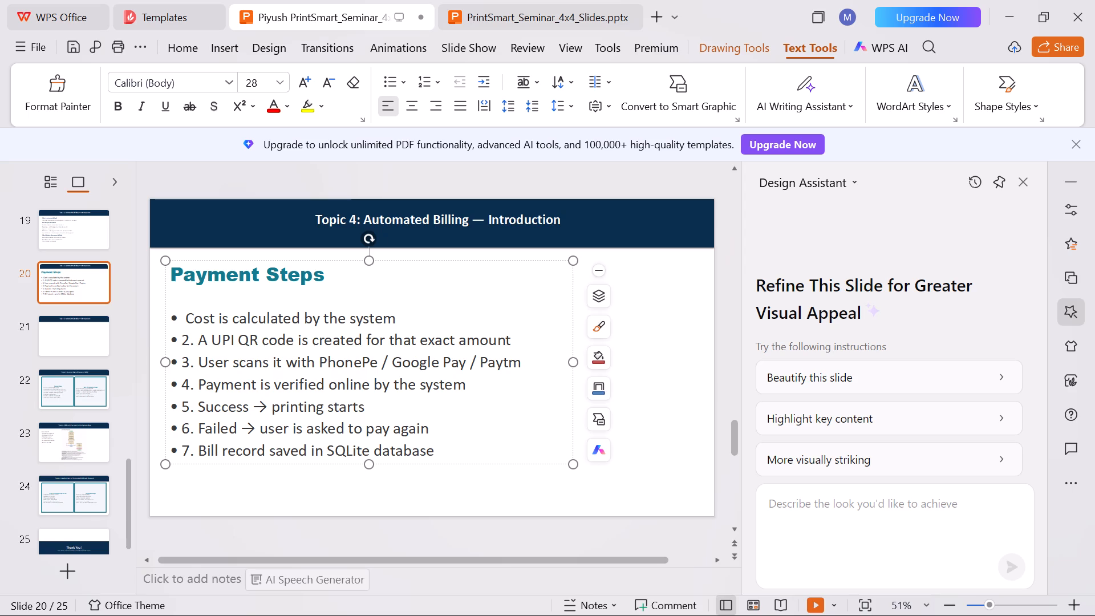
pyautogui.moveTo(194, 341); pyautogui.dragTo(198, 326)
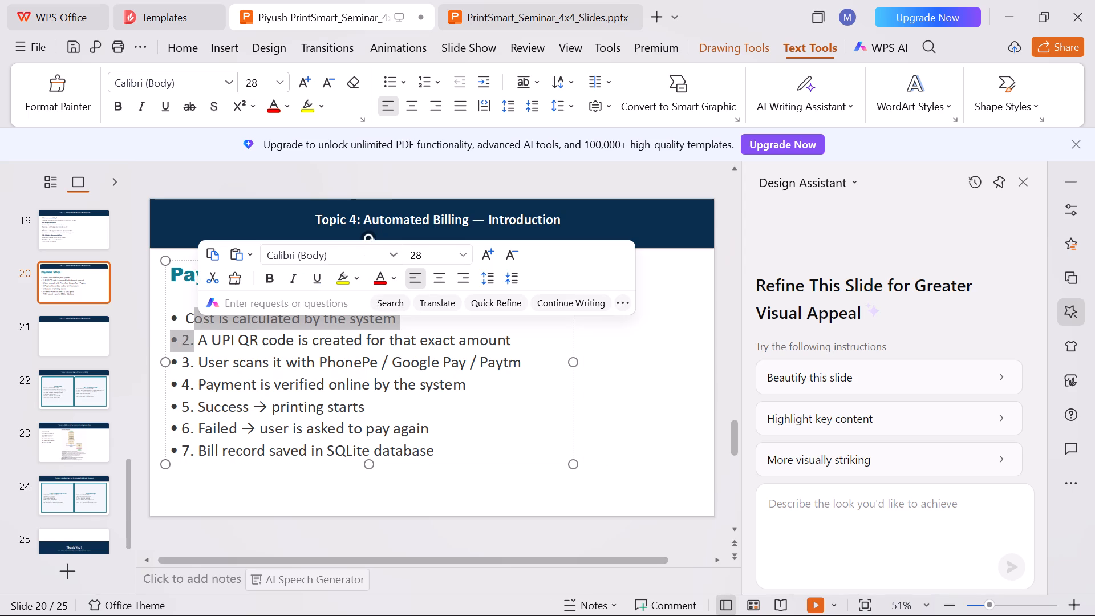
# Remove the leading space before "Cost is calculated by the system" and put the number "1." back in front of it.
pyautogui.click(179, 315)
pyautogui.moveTo(179, 315); pyautogui.dragTo(164, 356)
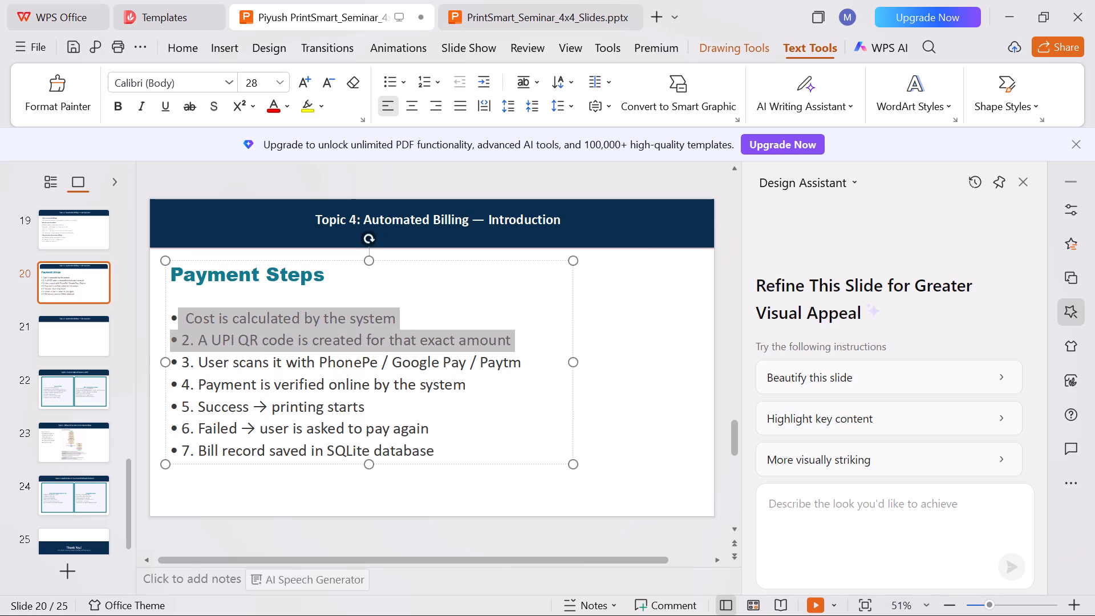
pyautogui.moveTo(164, 356); pyautogui.dragTo(145, 343)
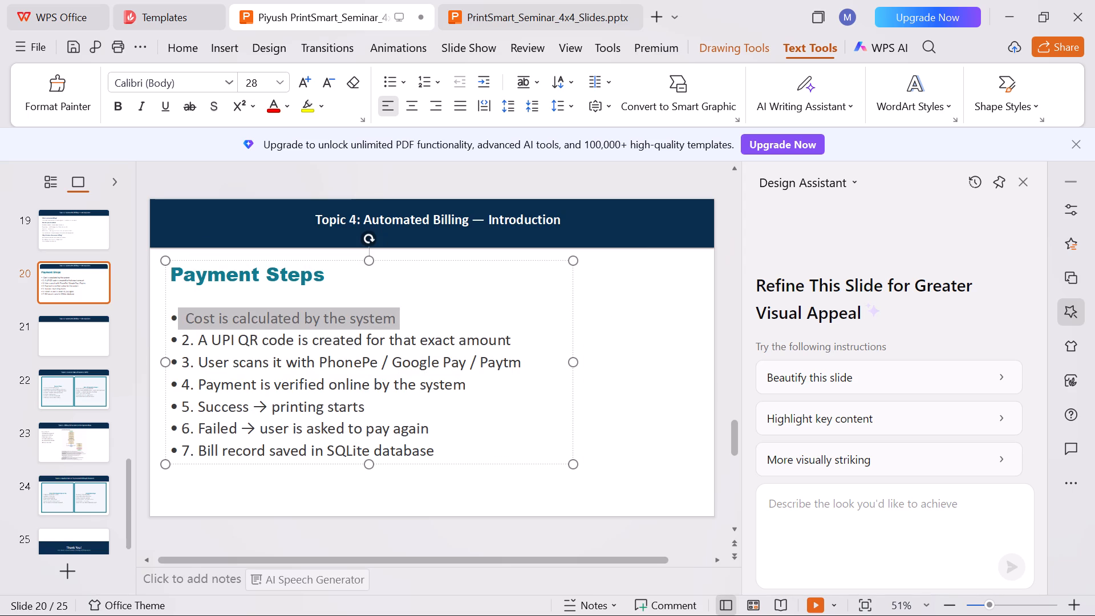
pyautogui.moveTo(145, 343); pyautogui.dragTo(186, 326)
pyautogui.click(186, 326)
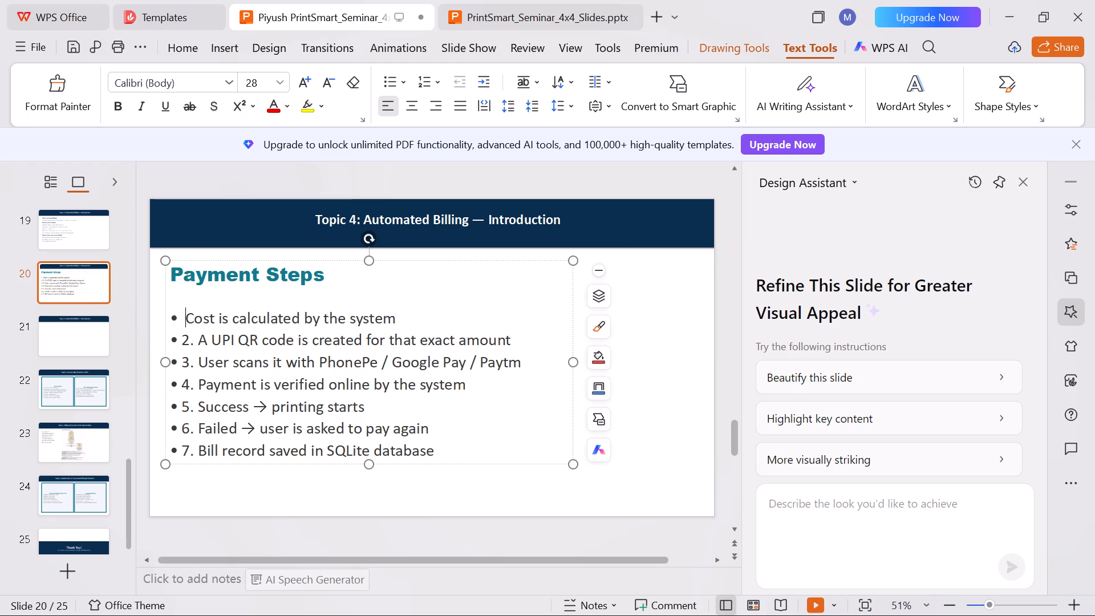
pyautogui.press('BackSpace')
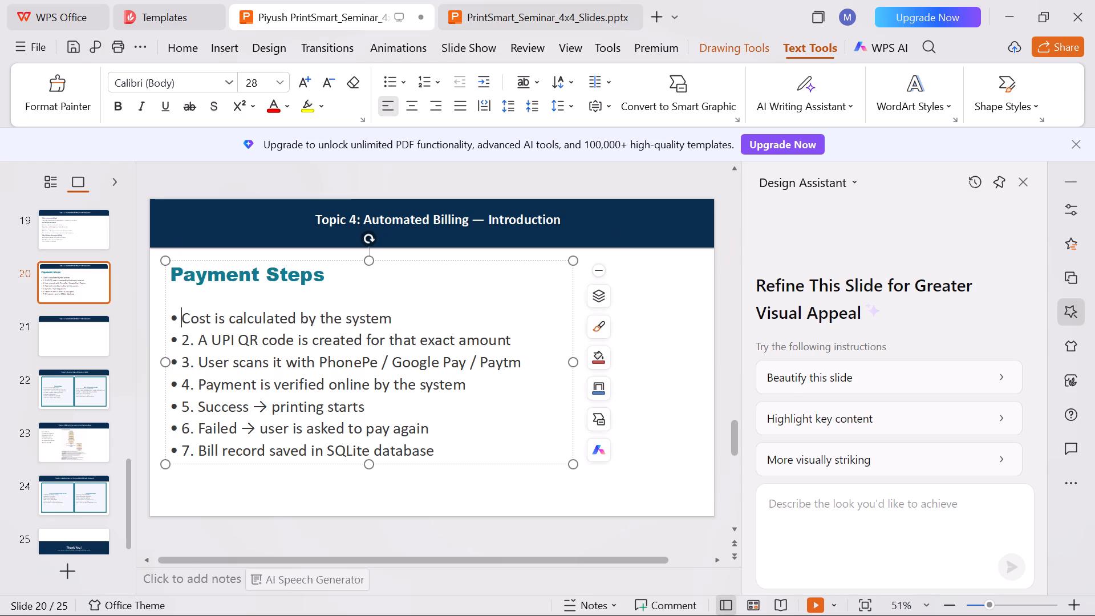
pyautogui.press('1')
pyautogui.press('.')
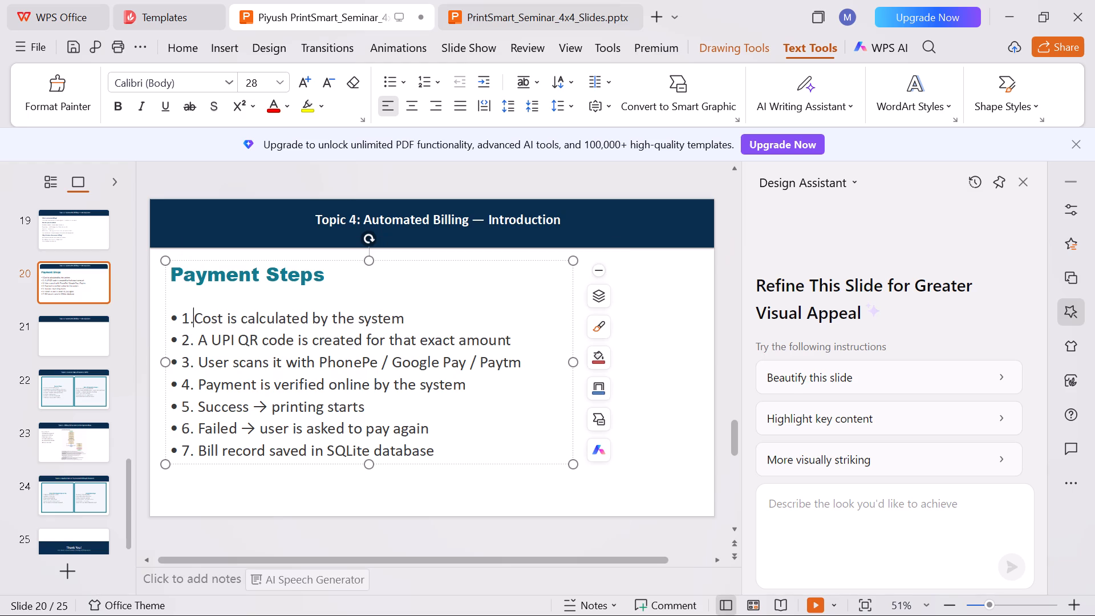
# Delete the bullet characters in front of Payment Steps items 1 and 2, keeping their numbers.
pyautogui.click(179, 314)
pyautogui.press('BackSpace')
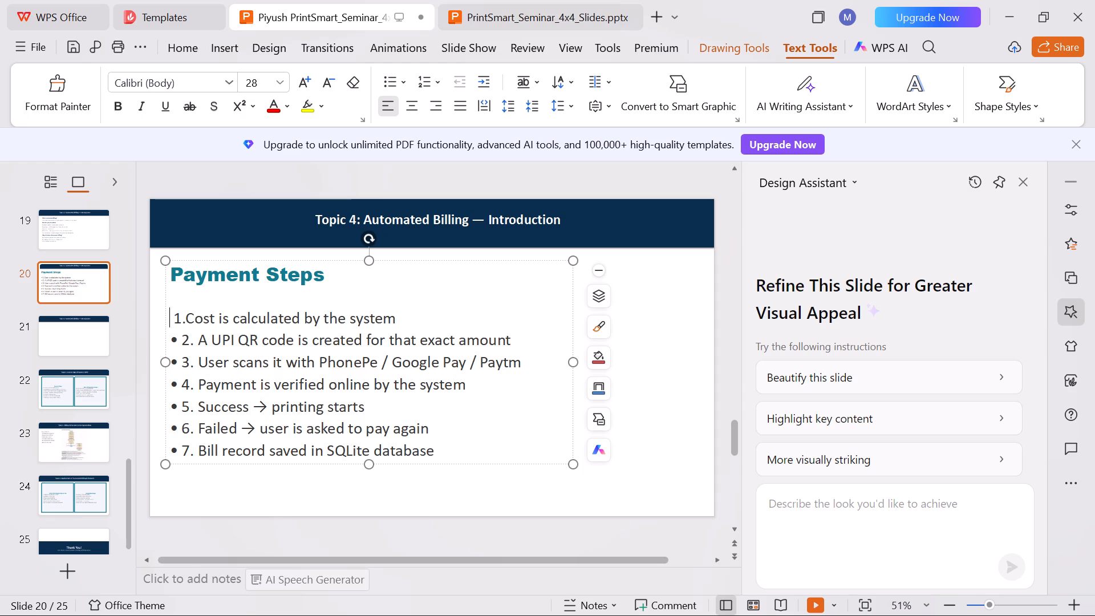
pyautogui.click(181, 341)
pyautogui.press('BackSpace')
pyautogui.press('BackSpace')
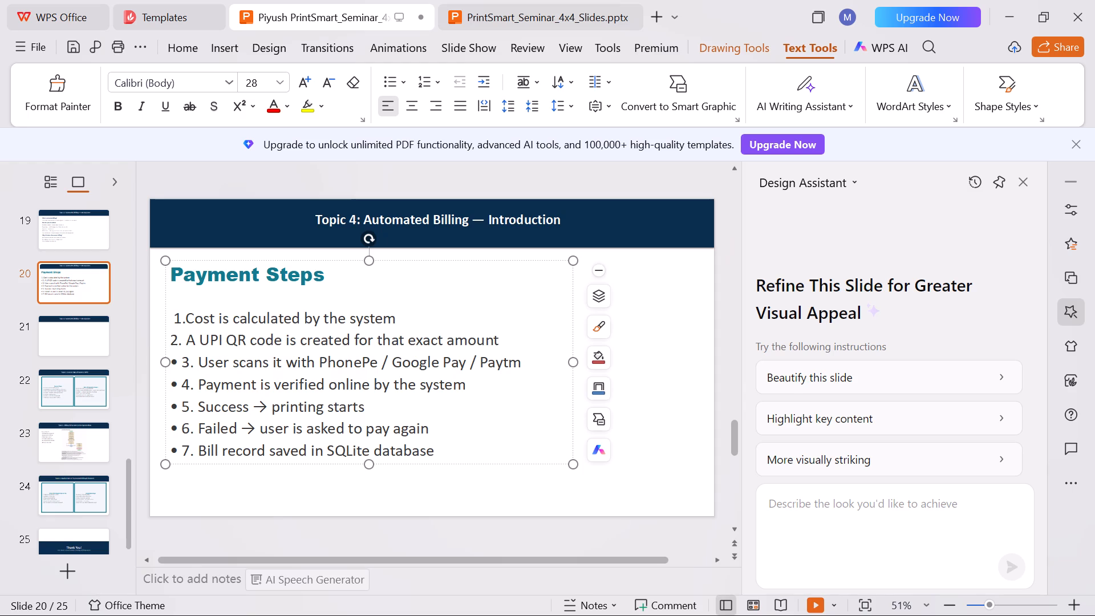
# Insert a blank line between Payment Steps items 1 and 2.
pyautogui.press('Return')
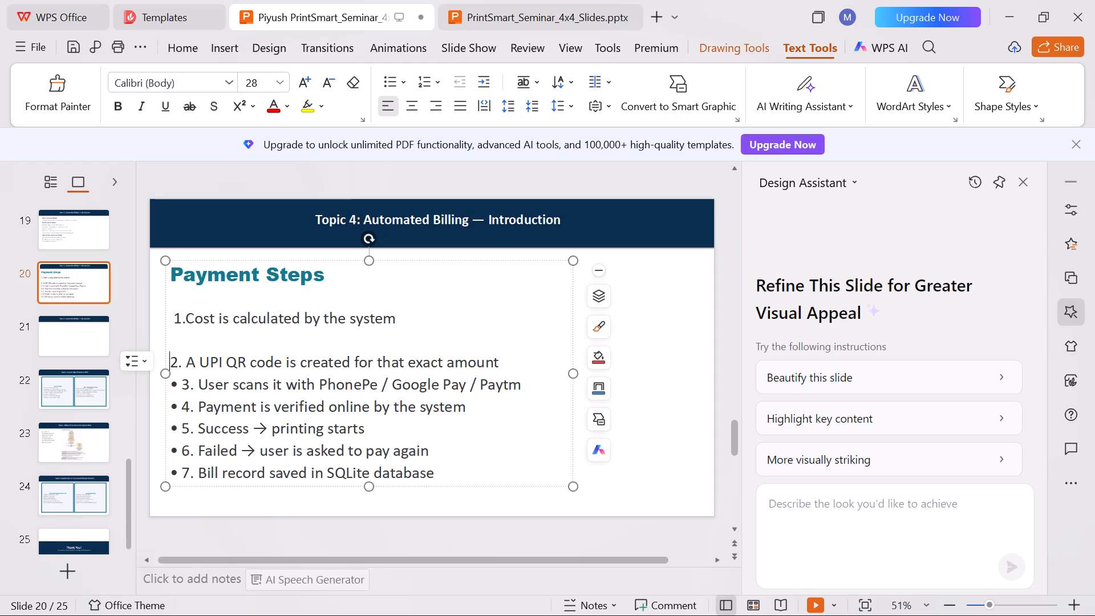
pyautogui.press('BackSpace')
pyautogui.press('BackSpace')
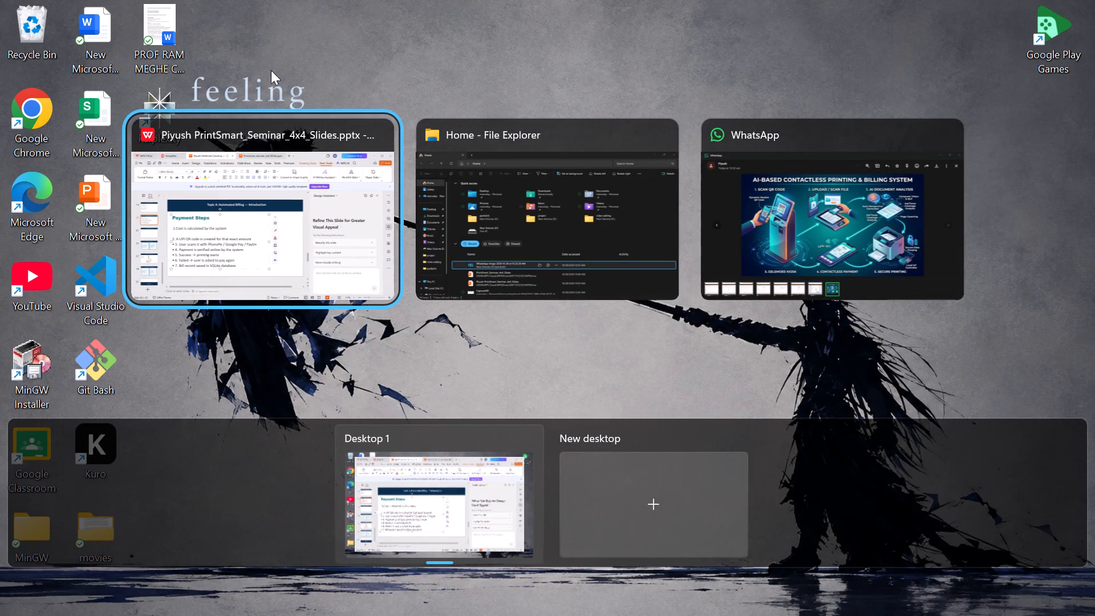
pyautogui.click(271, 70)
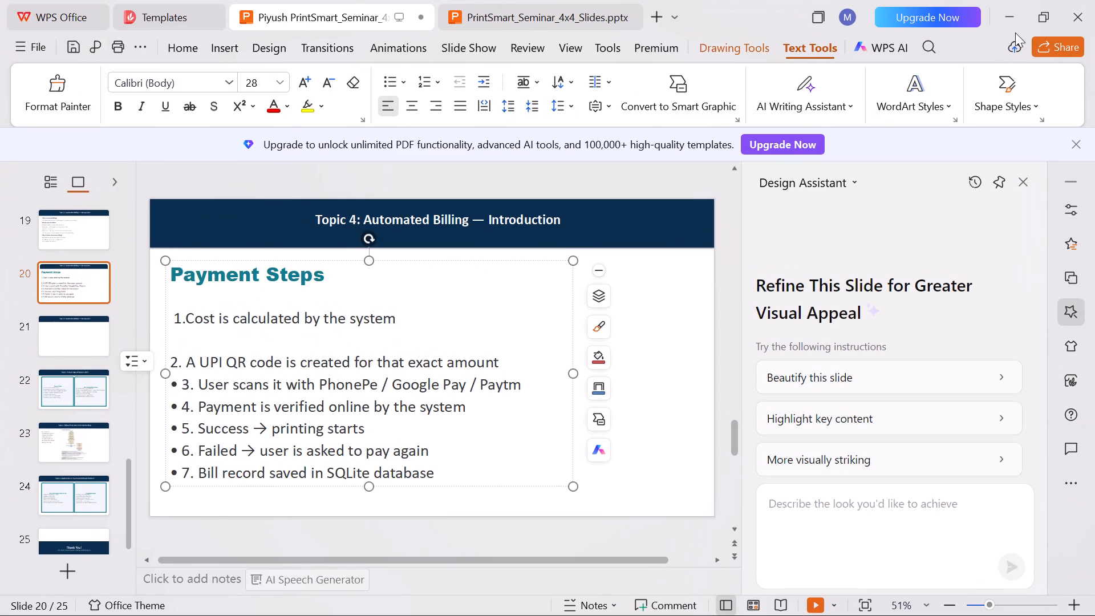
# Minimize the presentation window to reach the File Explorer window behind it.
pyautogui.click(999, 31)
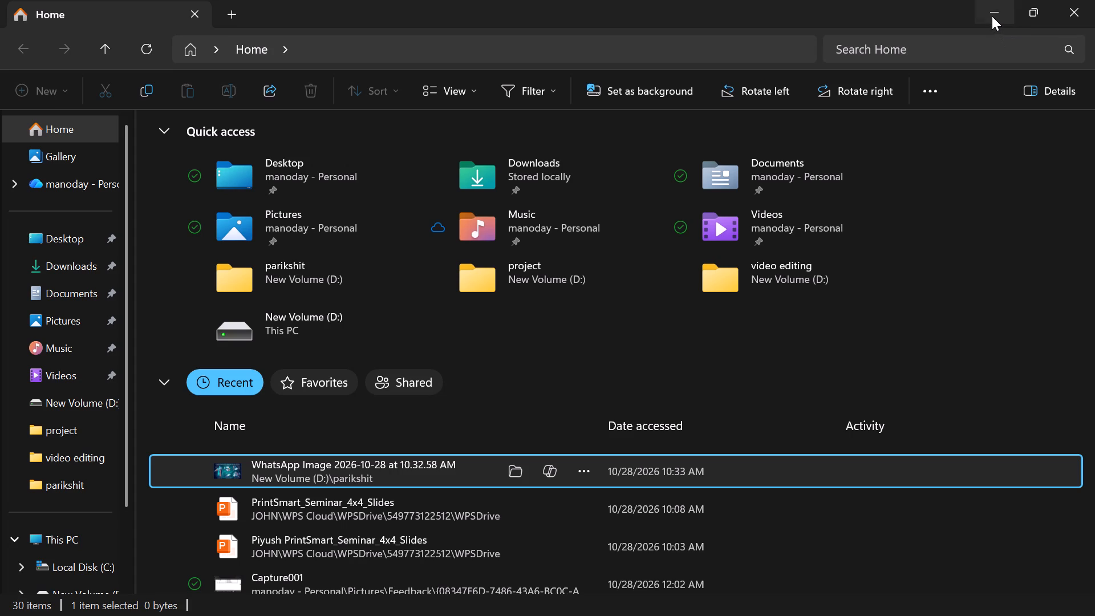